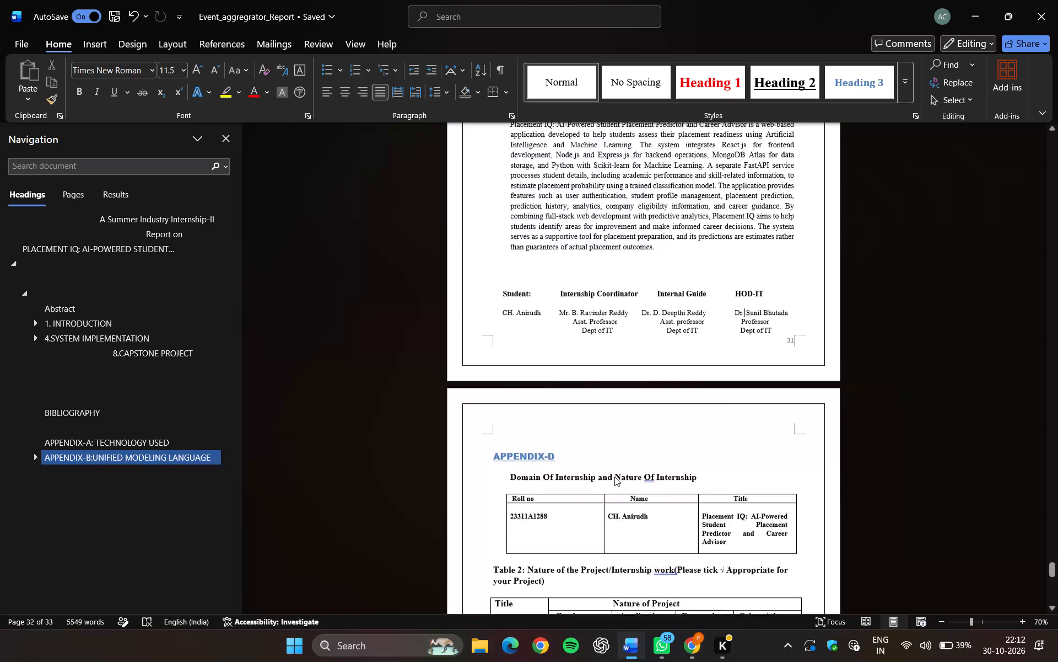
Review the appendix pages from the UML notation symbols through the Appendix-E domain table.
scroll(614, 477, up, 7)
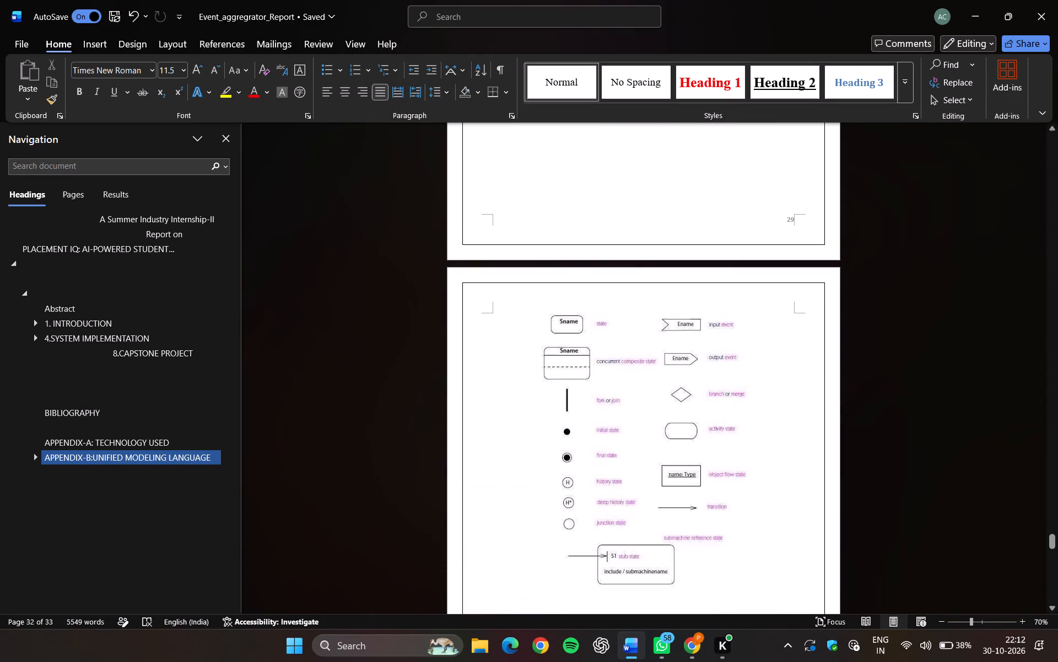
scroll(614, 477, up, 1)
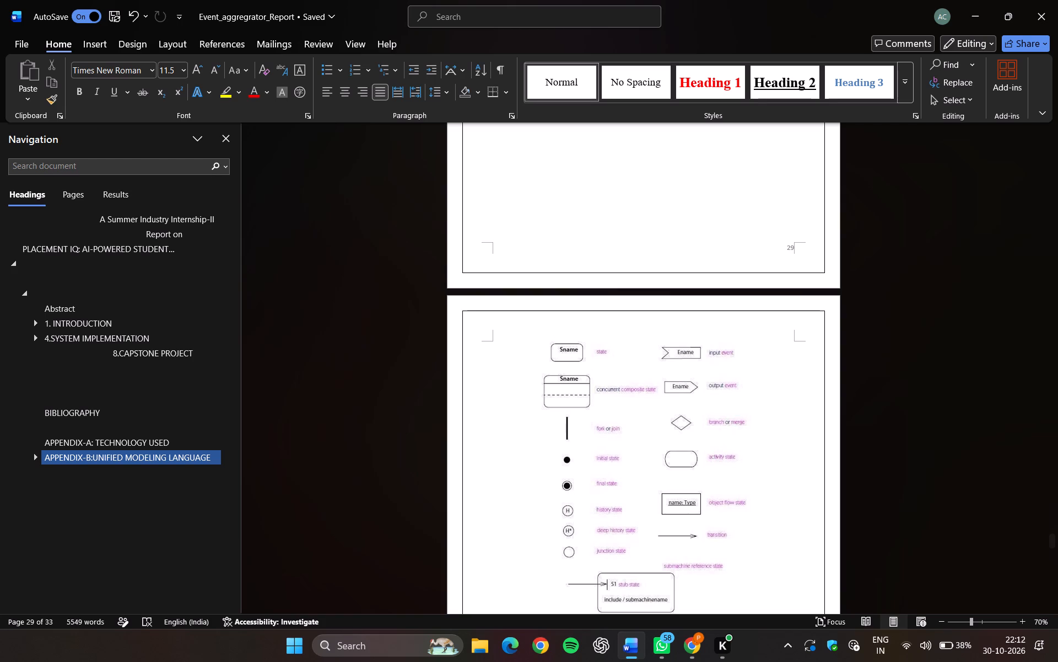
scroll(614, 477, up, 2)
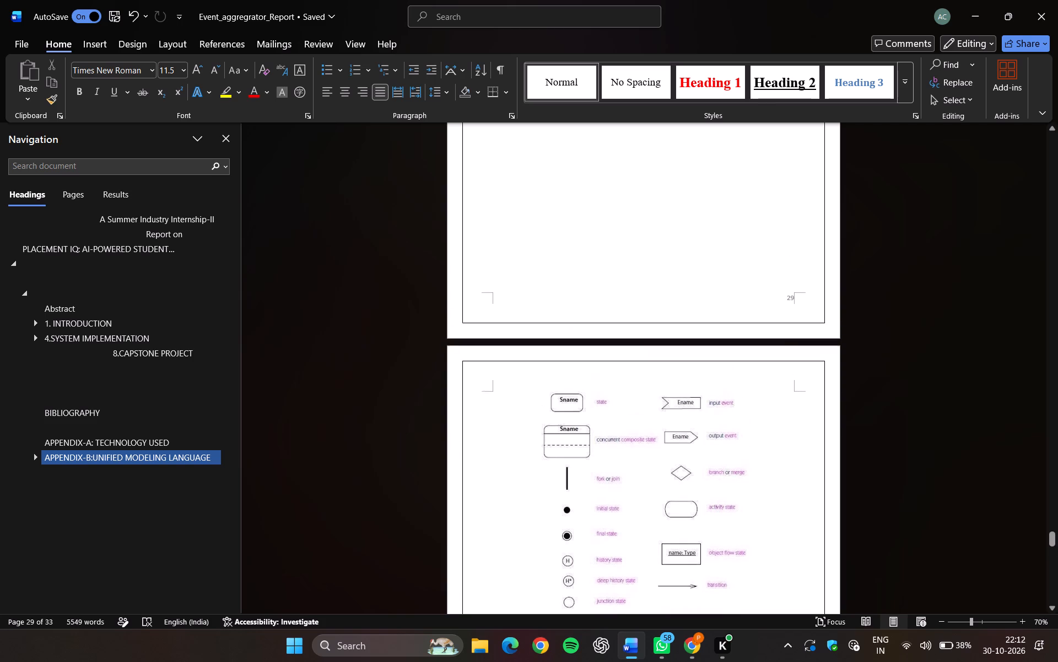
scroll(614, 477, up, 3)
scroll(614, 477, down, 4)
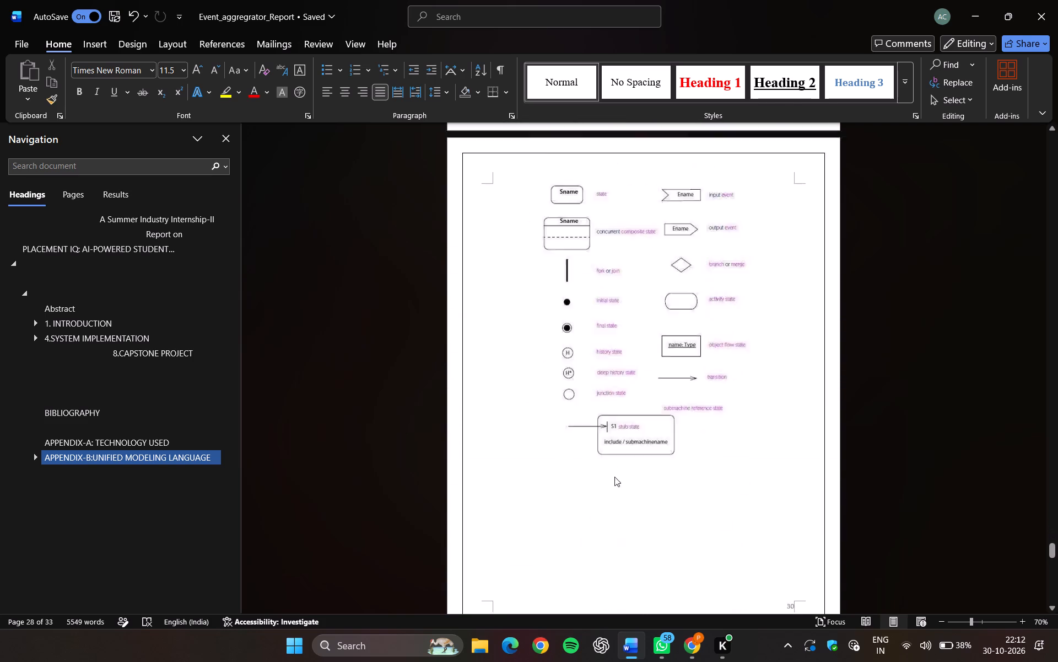
scroll(614, 477, down, 8)
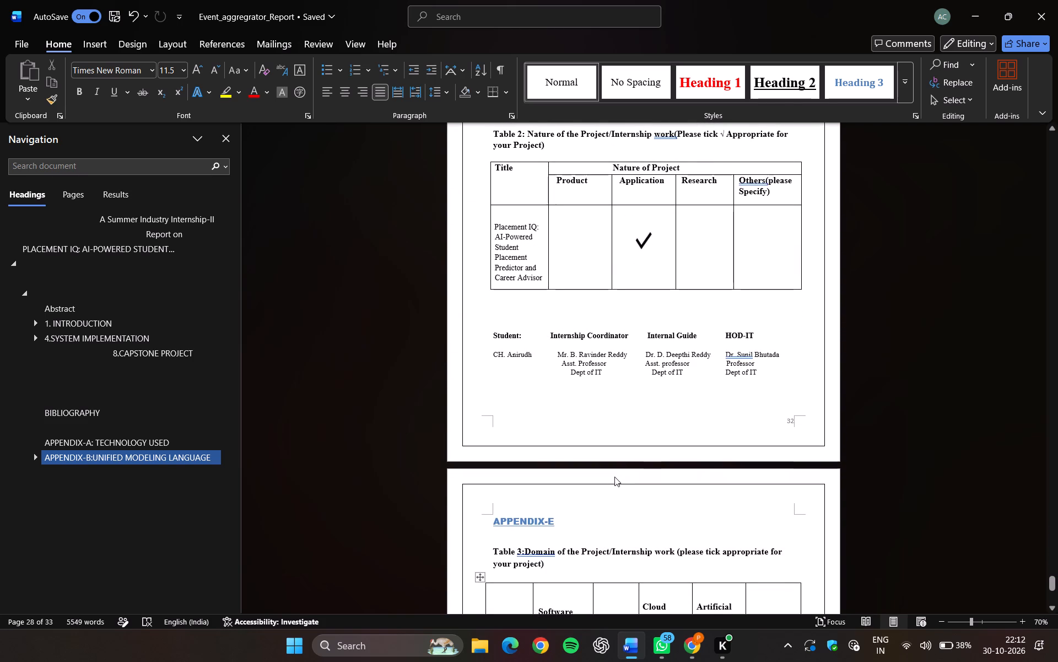
scroll(617, 469, down, 2)
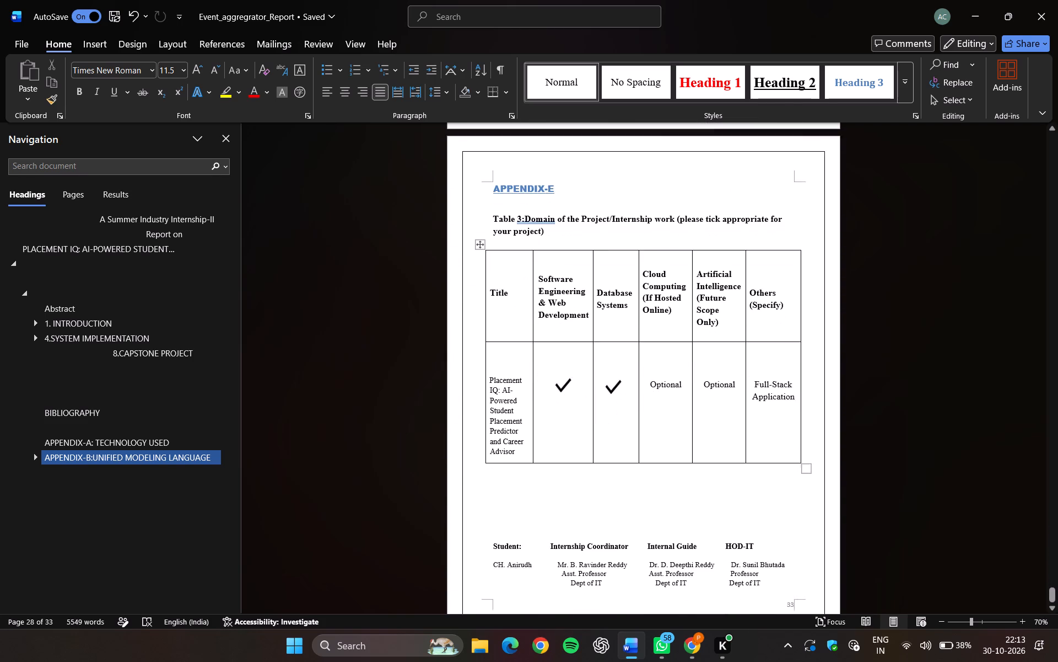
scroll(617, 469, down, 3)
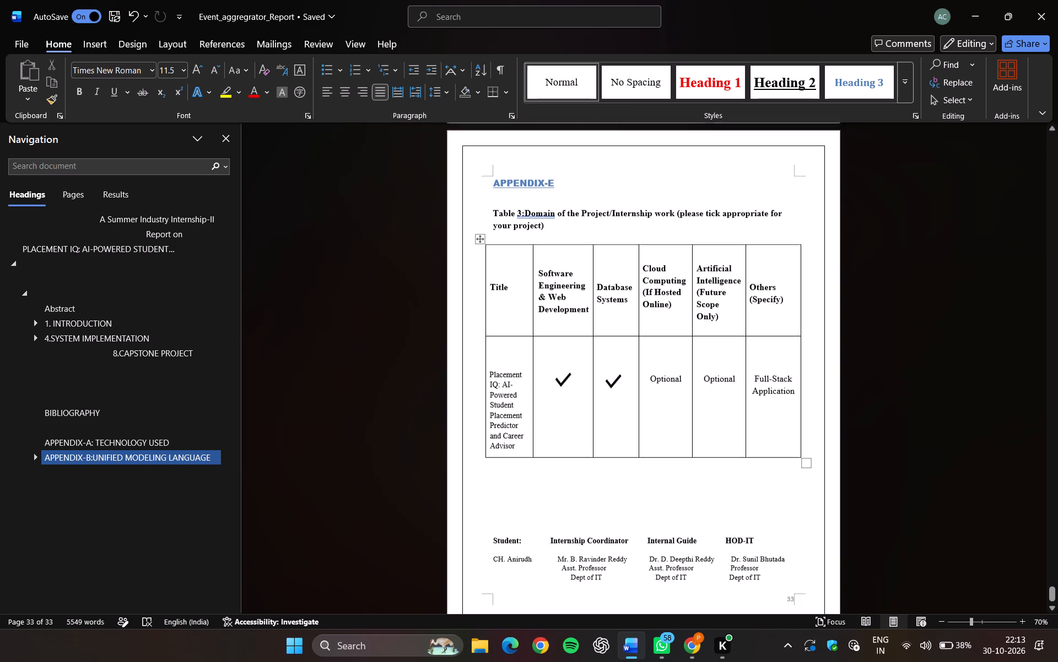
scroll(617, 469, down, 1)
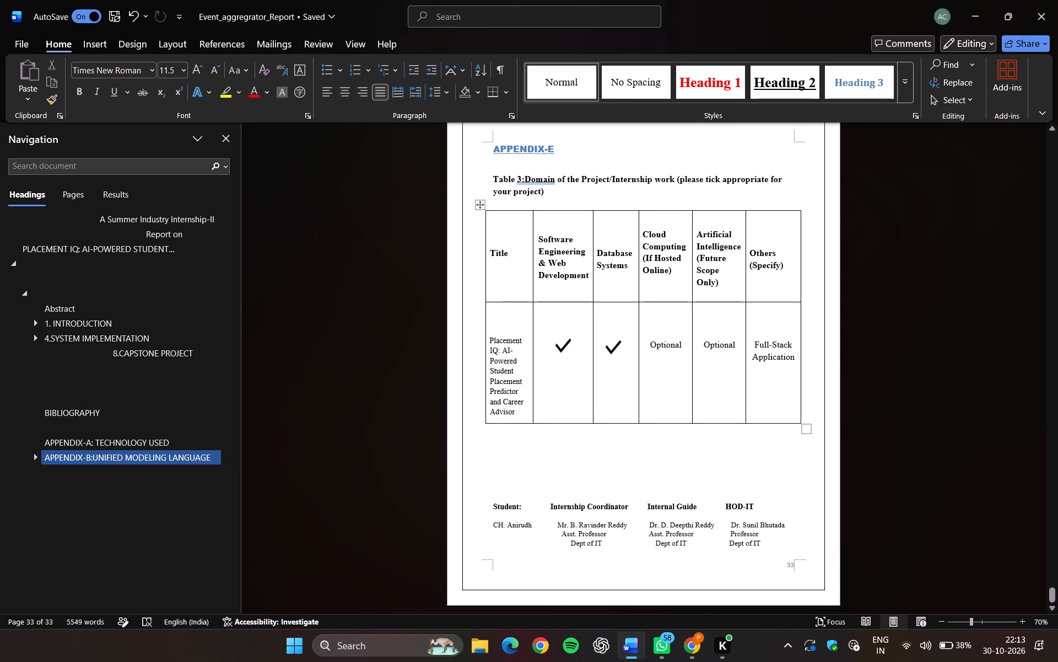
Delete the text "Optional" from the Artificial Intelligence cell of the Appendix-E domain table.
click(736, 345)
key(BackSpace)
key(BackSpace)
key(BackSpace)
key(BackSpace)
key(BackSpace)
key(BackSpace)
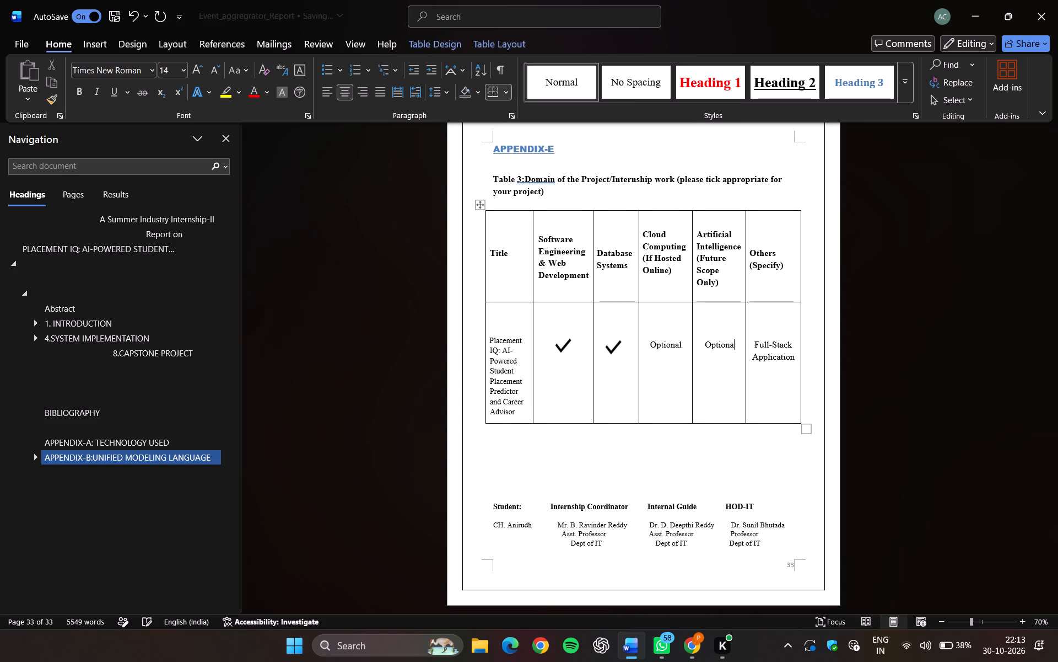
key(BackSpace)
key(BackSpace)
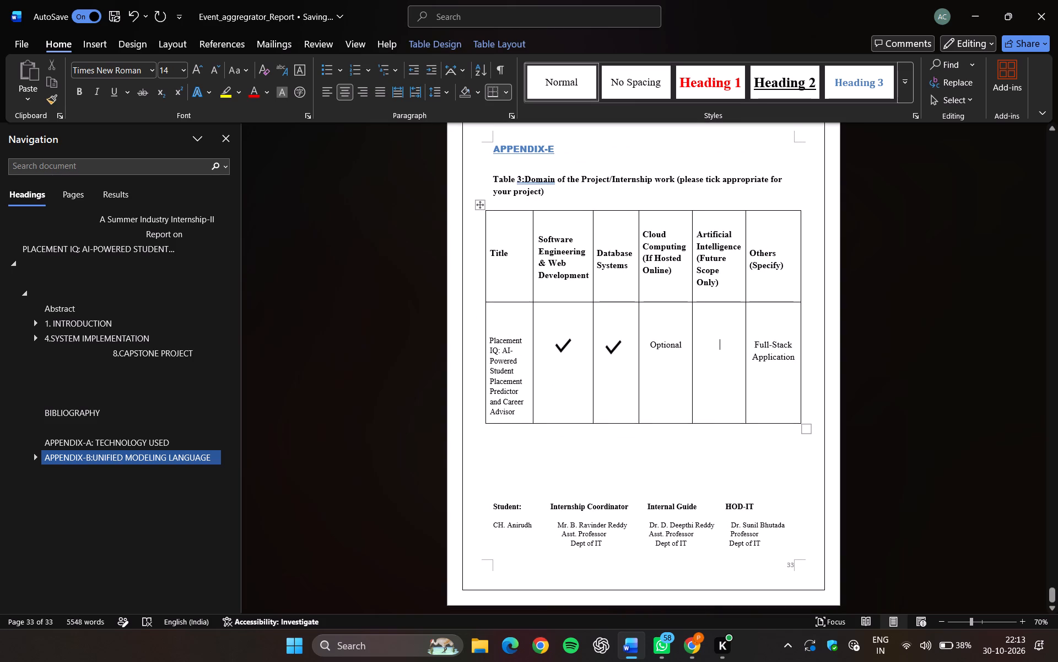
Copy the Database Systems tick mark into the empty Artificial Intelligence cell and align it with the other ticks in the row.
drag(626, 345, 604, 344)
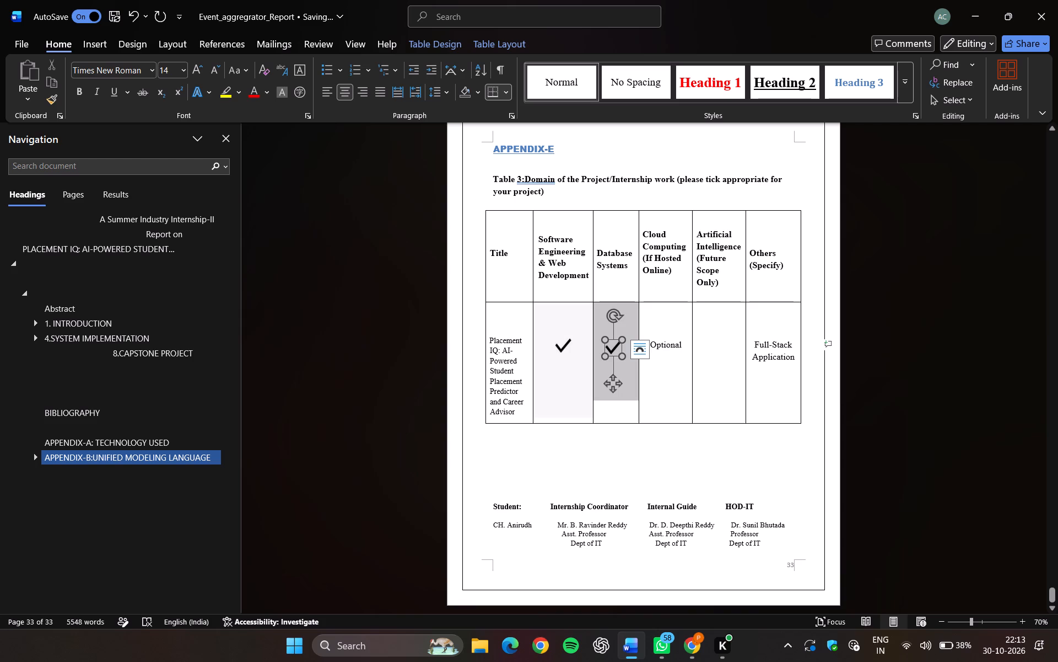
drag(604, 344, 604, 344)
key(ctrl+c)
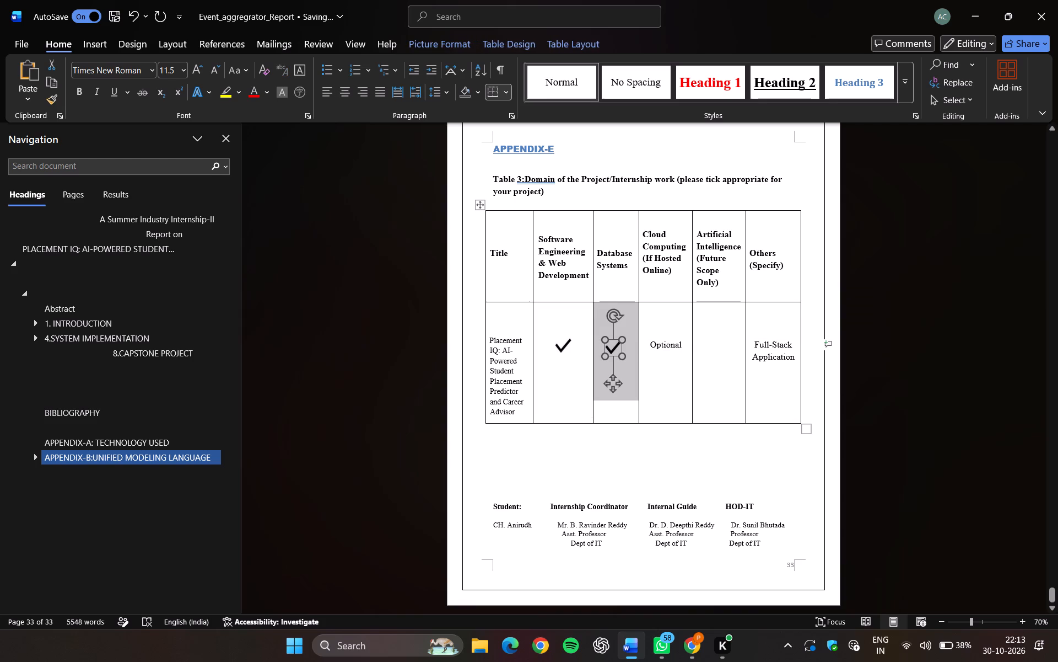
click(718, 350)
key(ctrl+v)
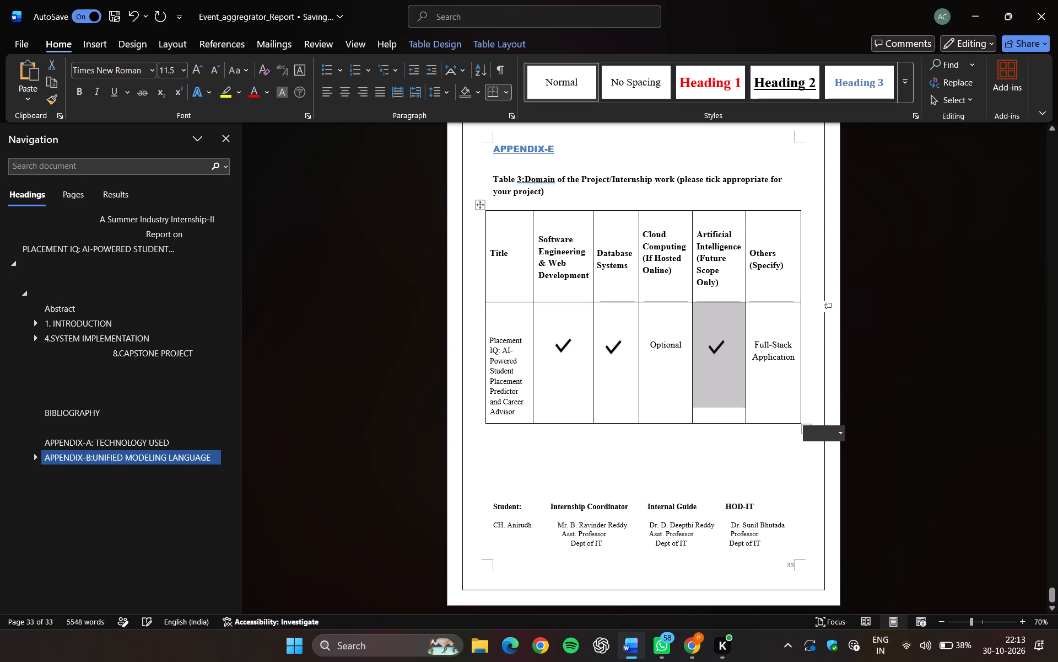
drag(718, 355, 716, 379)
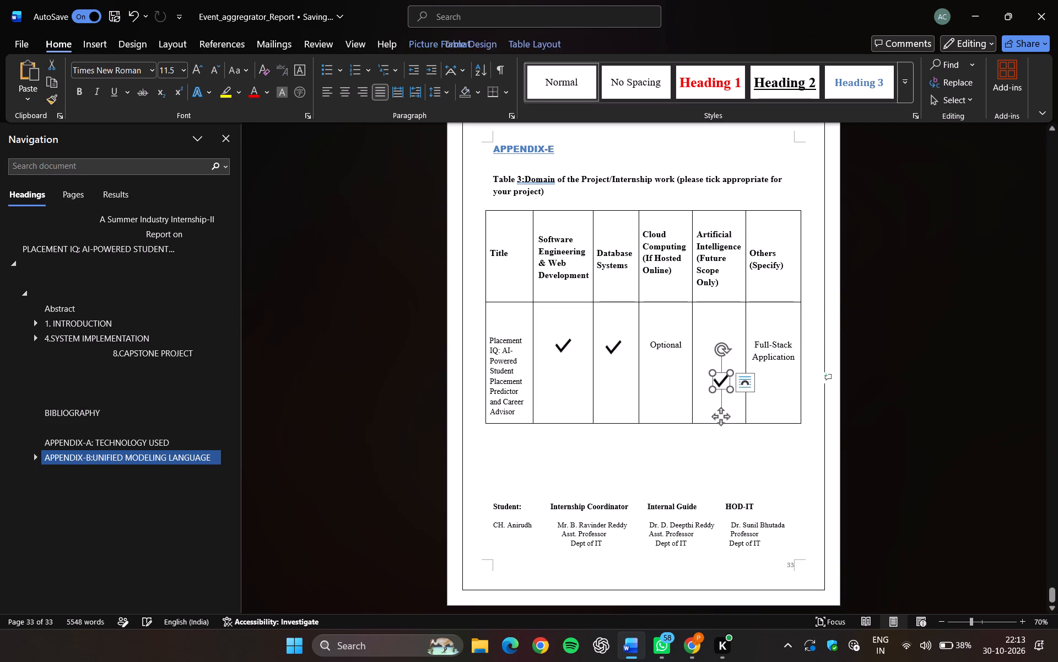
drag(716, 379, 709, 355)
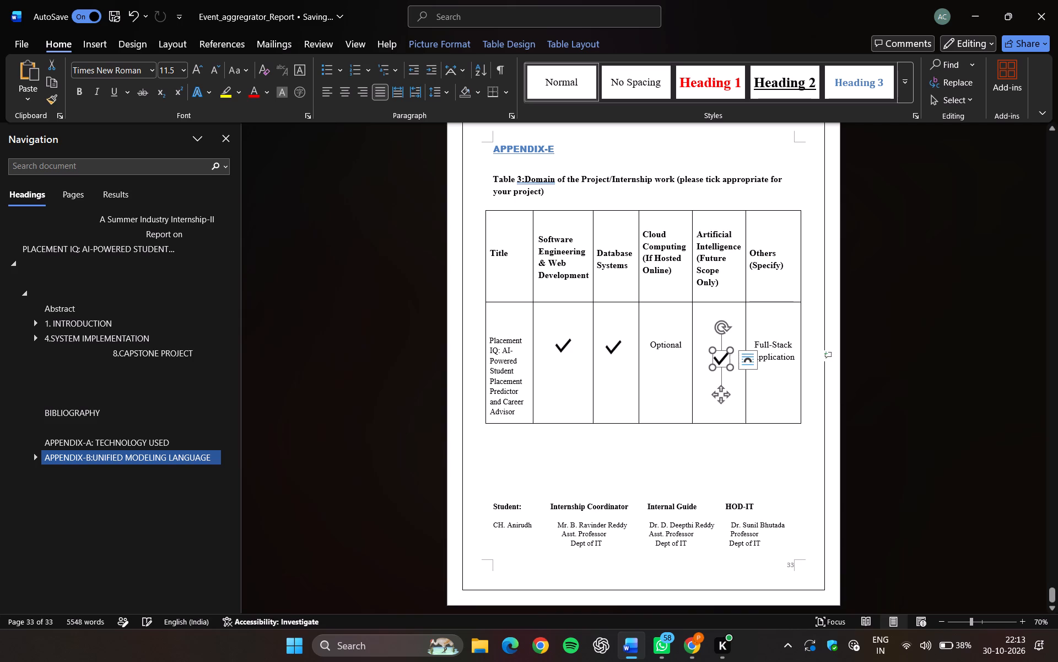
drag(709, 355, 706, 342)
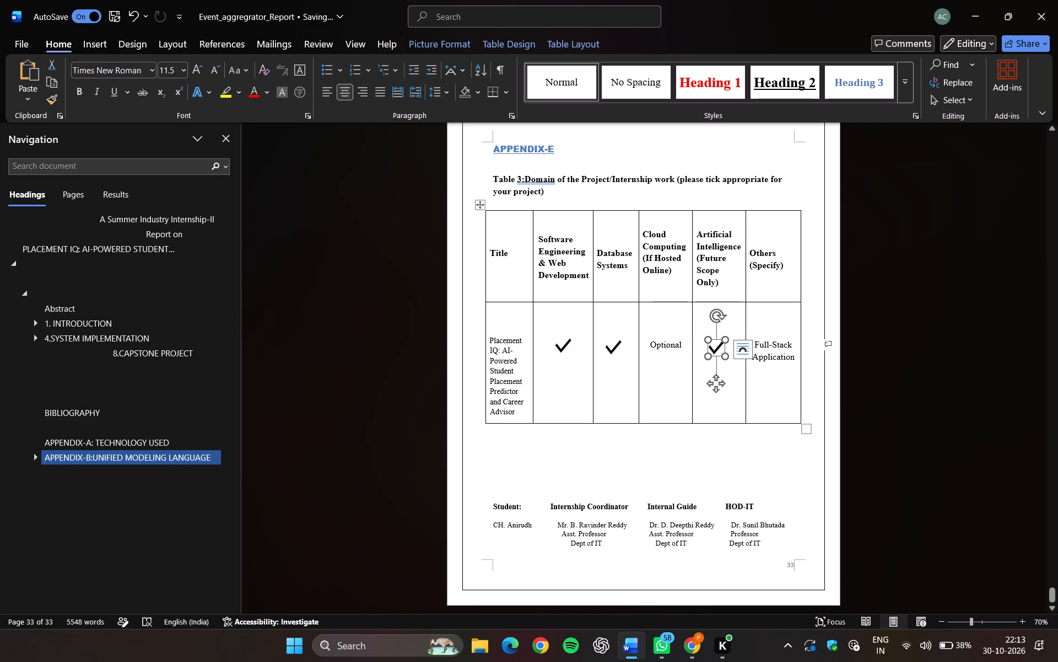
click(718, 485)
Insert a blank line above the Student and Internship Coordinator signature block on the Appendix-D page.
scroll(718, 485, up, 2)
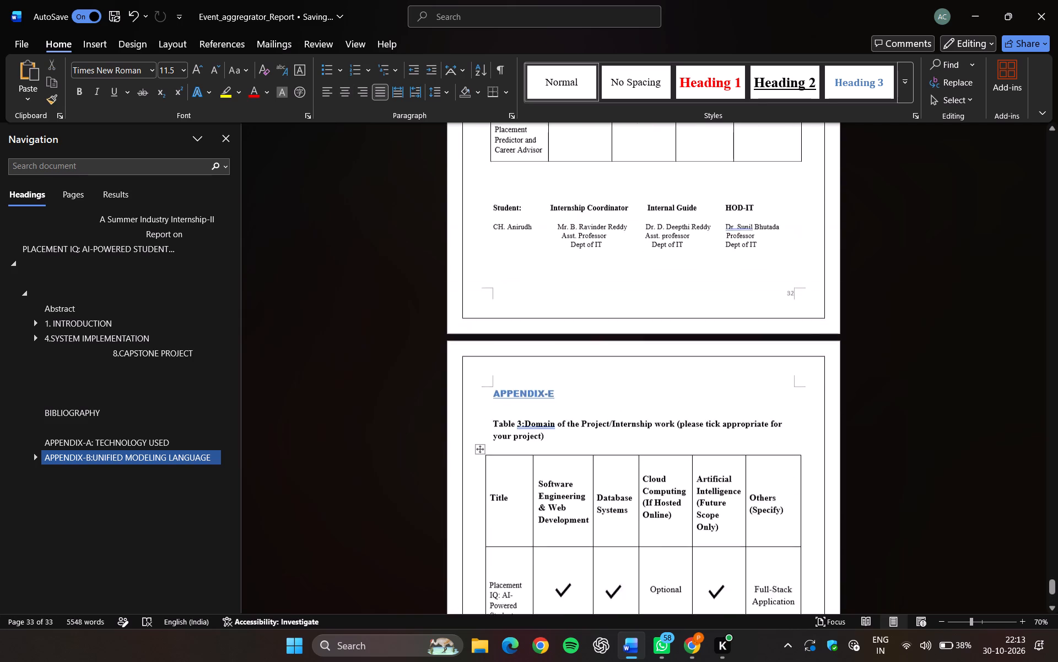
scroll(718, 485, up, 1)
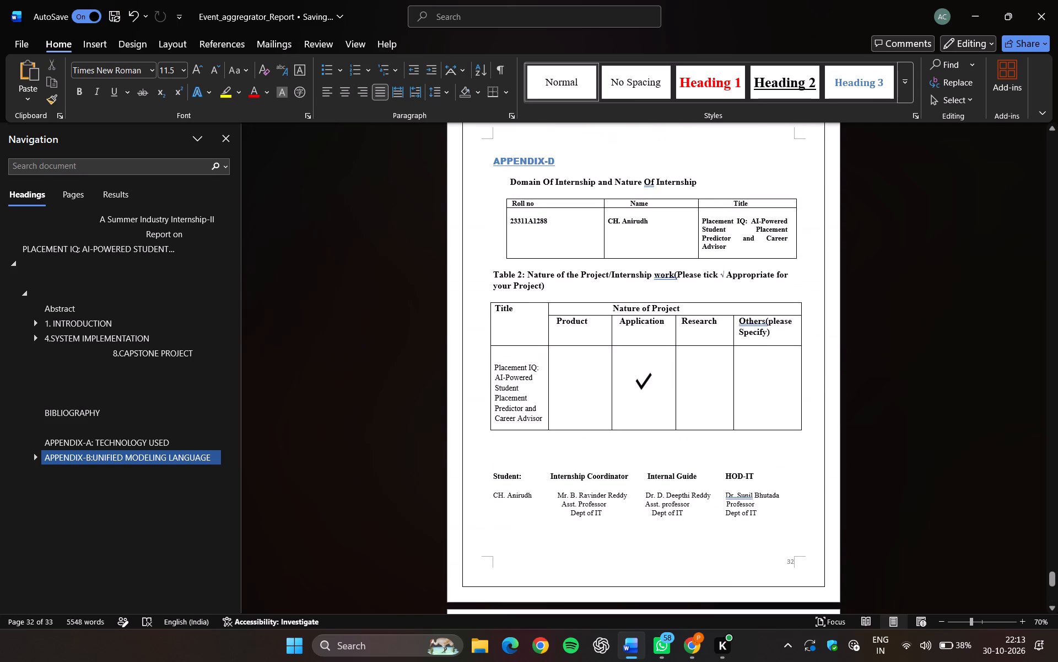
scroll(718, 485, down, 4)
scroll(718, 485, up, 1)
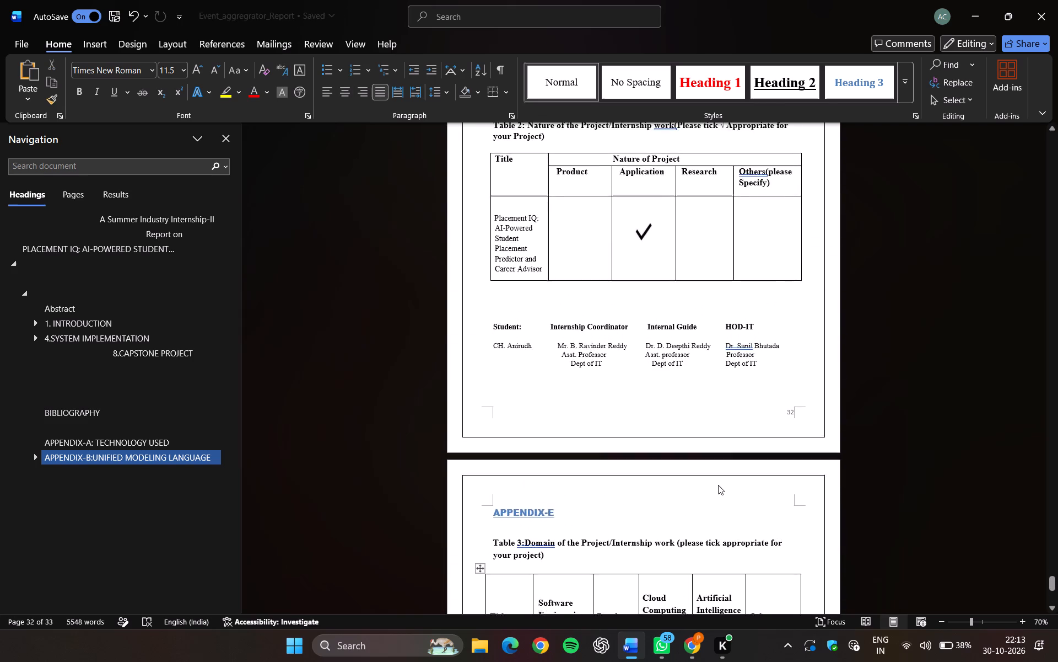
scroll(718, 485, up, 1)
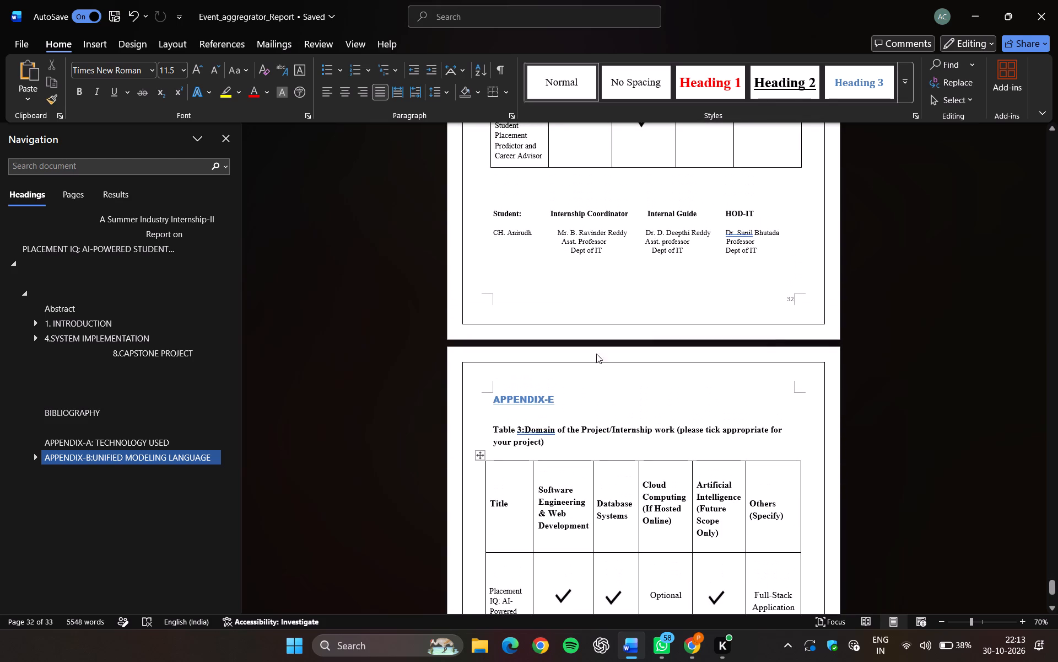
click(485, 196)
key(Return)
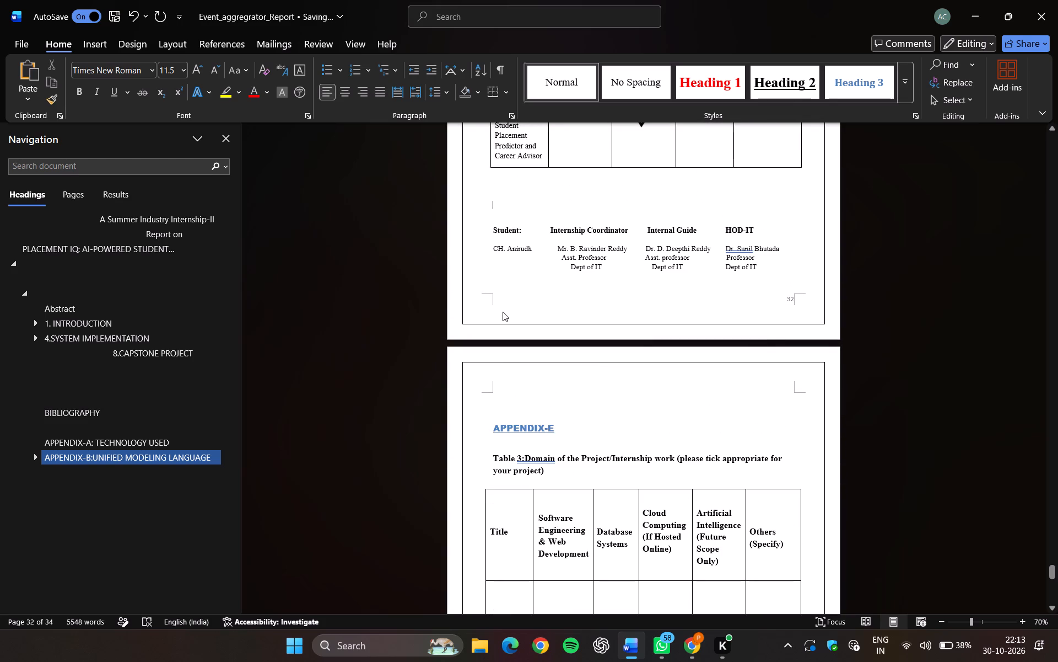
Remove the empty line above the APPENDIX-E heading.
click(492, 412)
key(BackSpace)
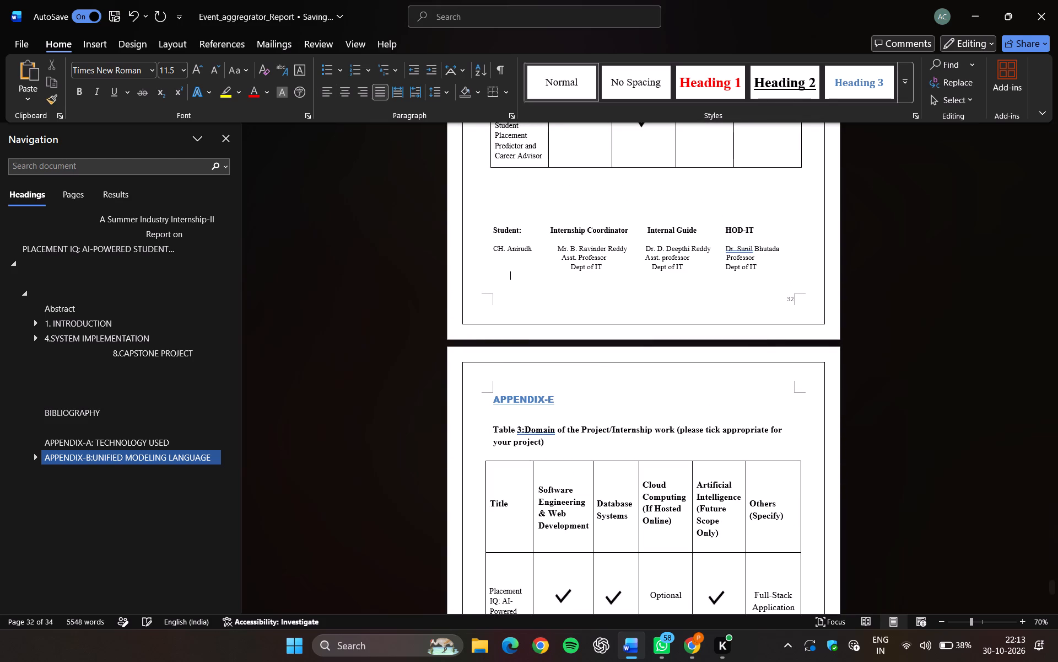
Remove the empty line above the APPENDIX-D heading.
scroll(492, 412, down, 1)
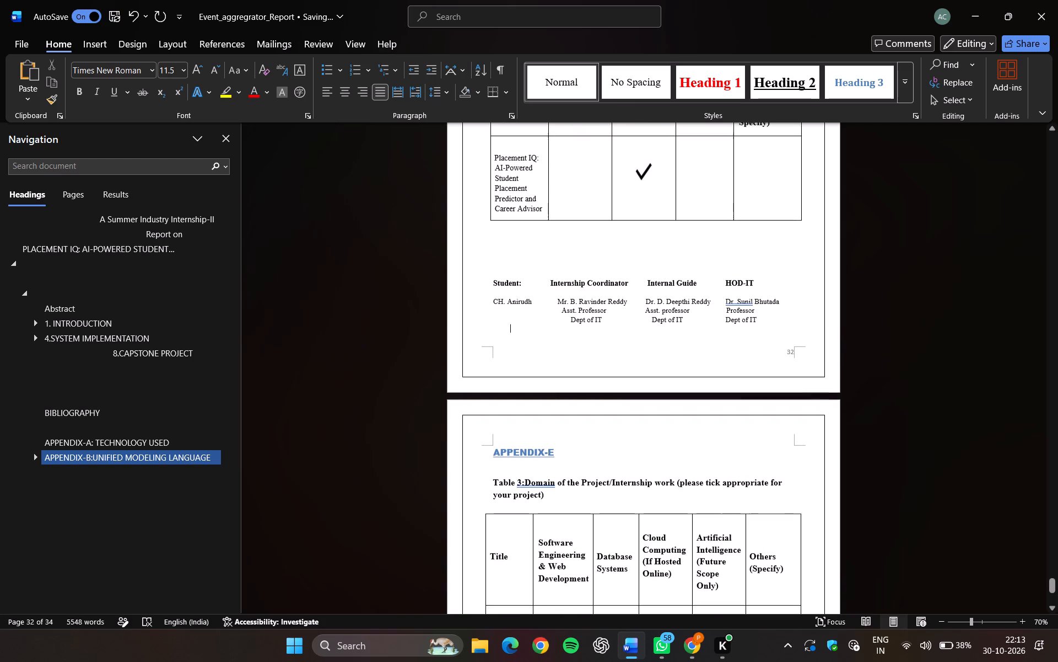
scroll(492, 412, down, 1)
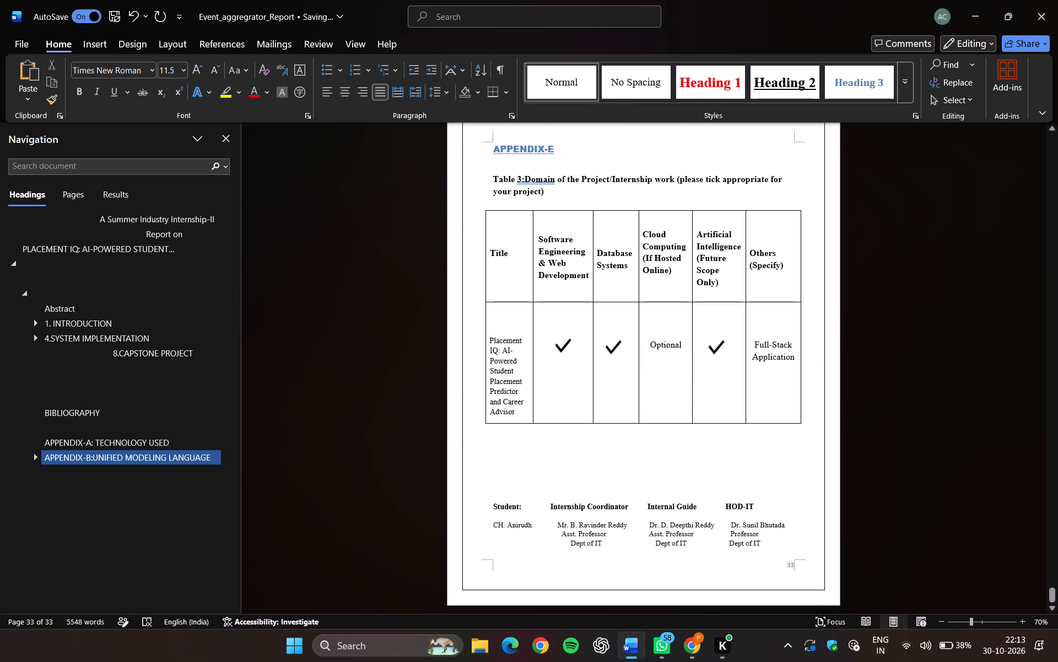
scroll(497, 527, down, 4)
scroll(587, 648, down, 1)
scroll(610, 544, down, 2)
scroll(610, 544, up, 4)
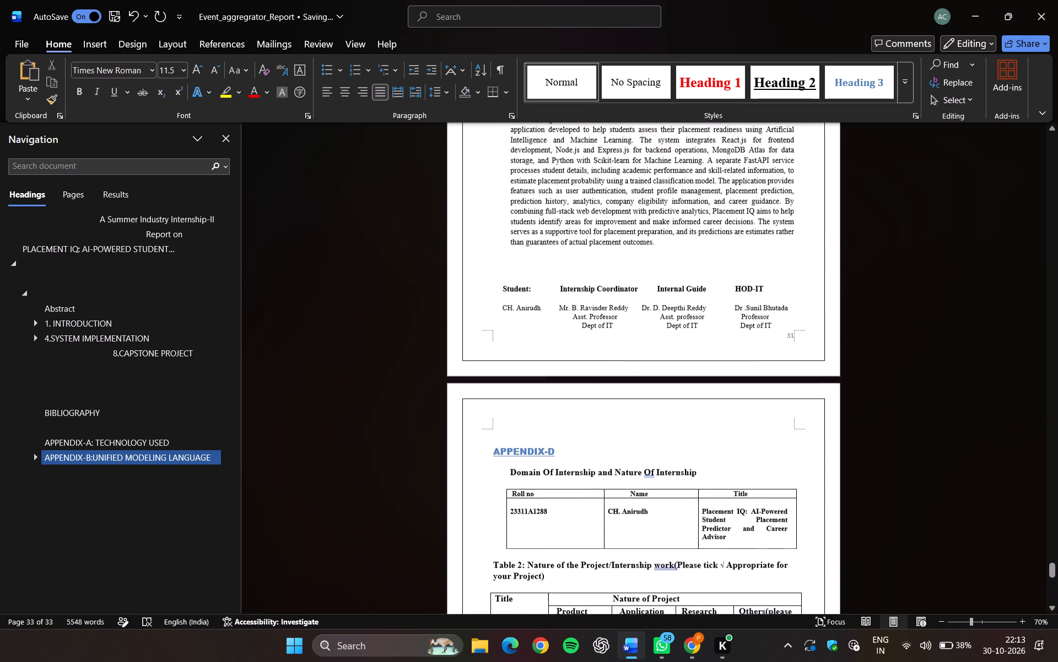
scroll(610, 544, up, 1)
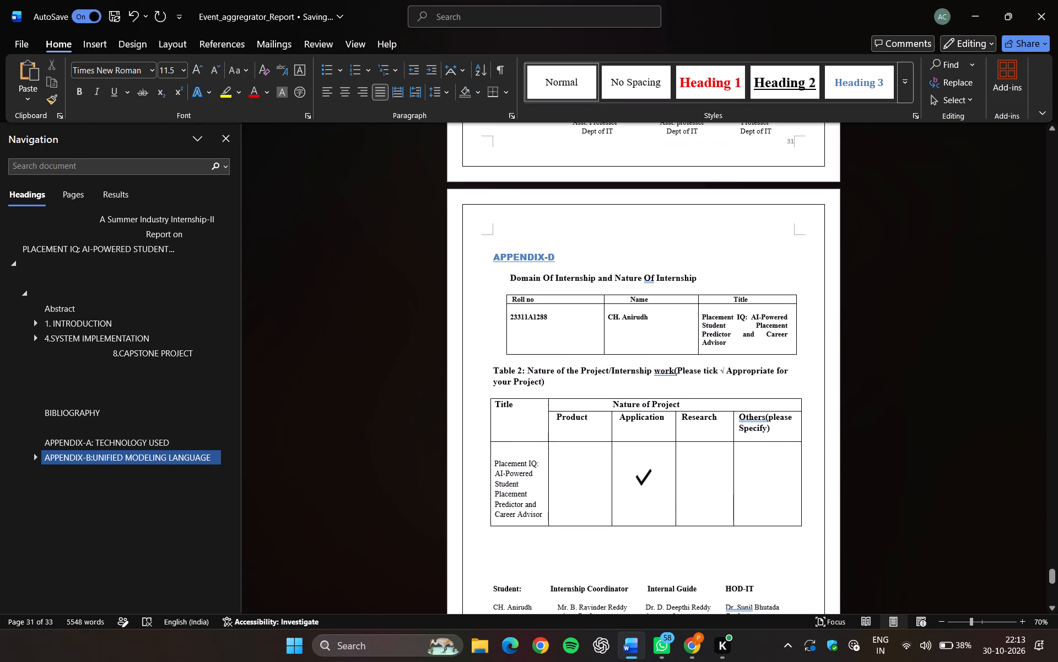
click(493, 248)
click(493, 248)
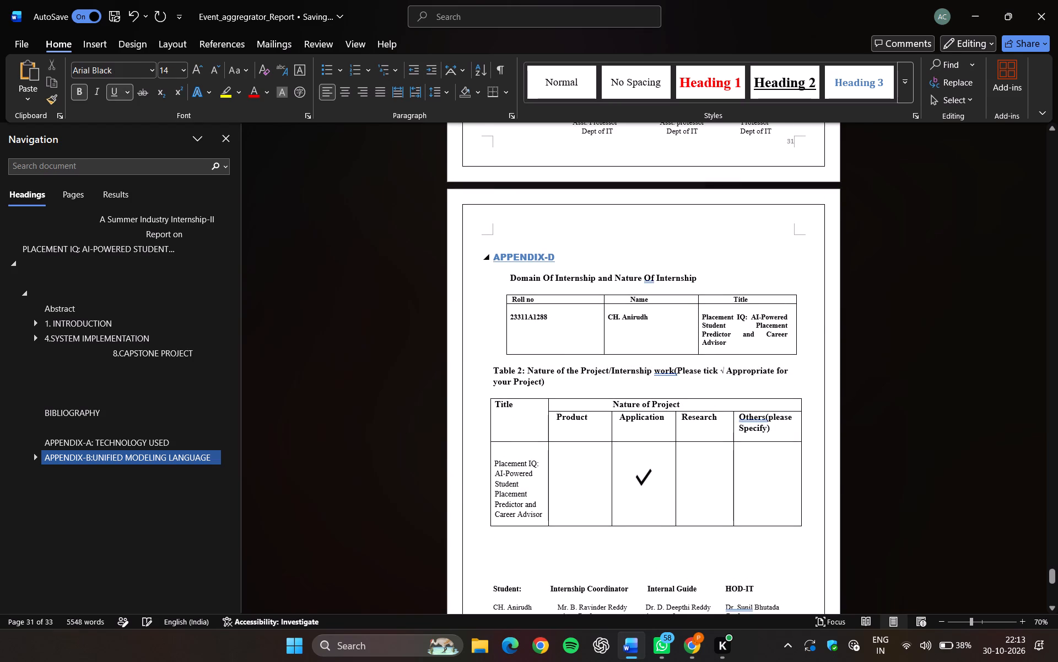
key(Up)
key(BackSpace)
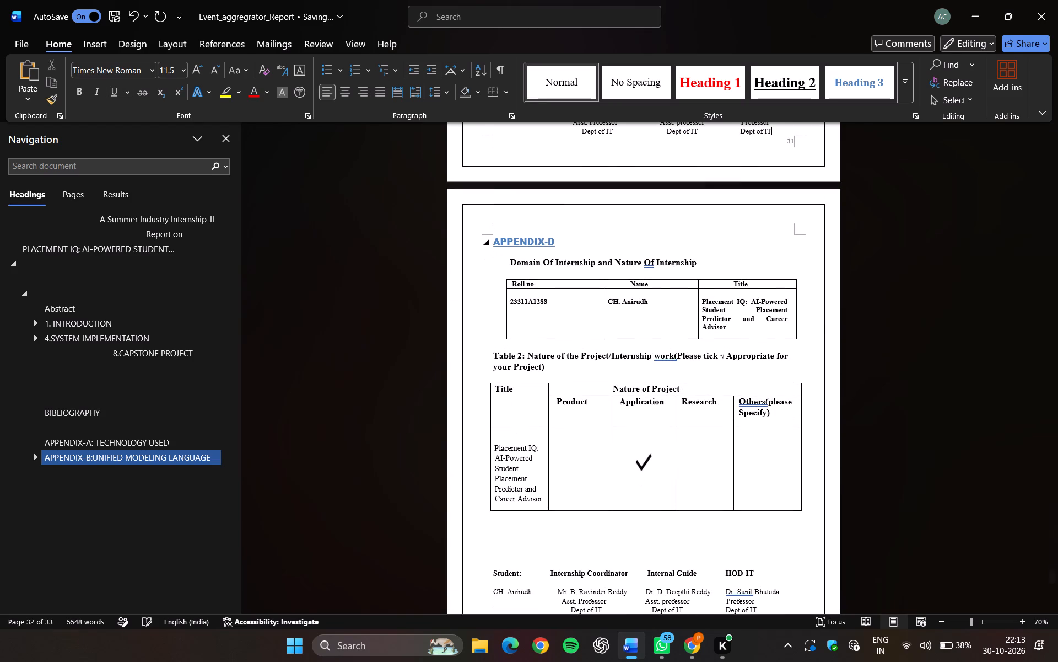
Set the line spacing of the text under 6.INTERNSHIP FEEDBACK, including section 6.1 CHALLENGES FACED, to 1.15.
scroll(494, 244, up, 5)
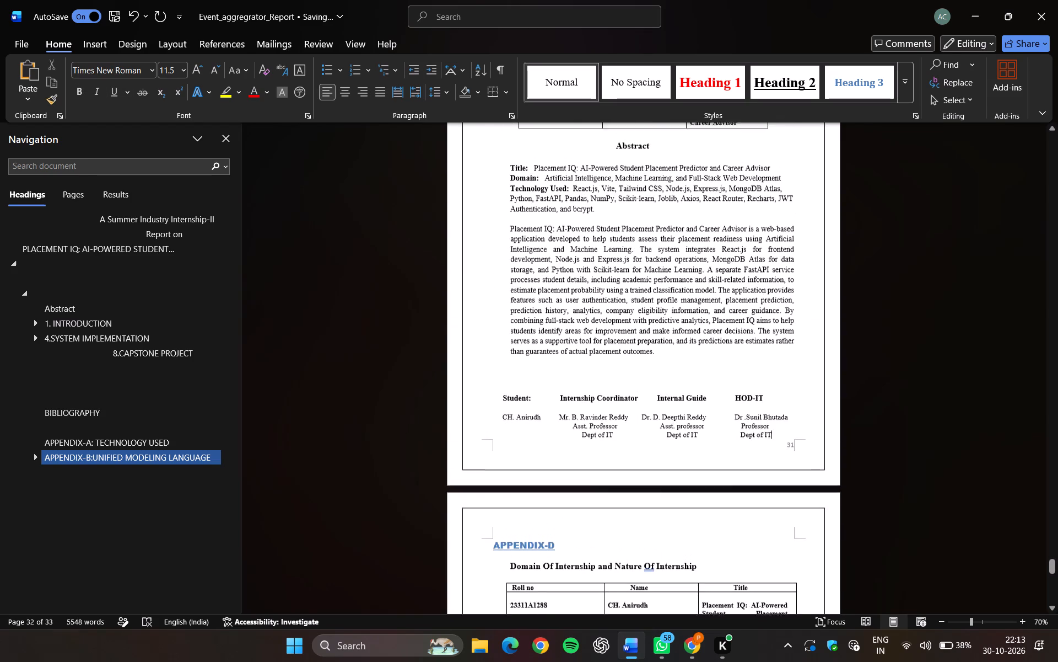
scroll(494, 244, up, 8)
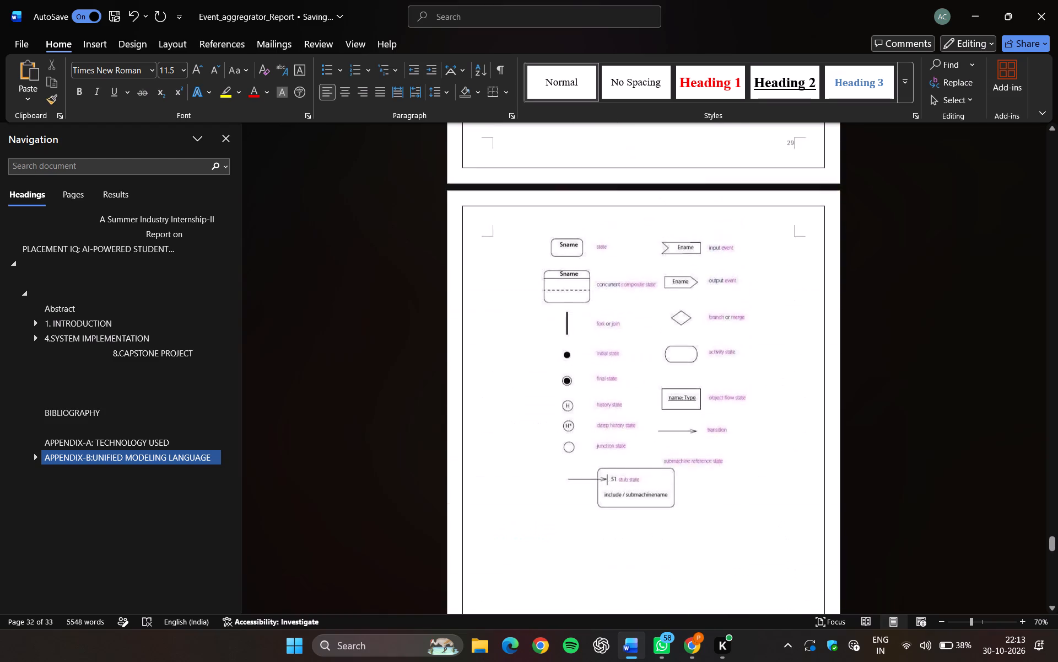
scroll(494, 244, up, 11)
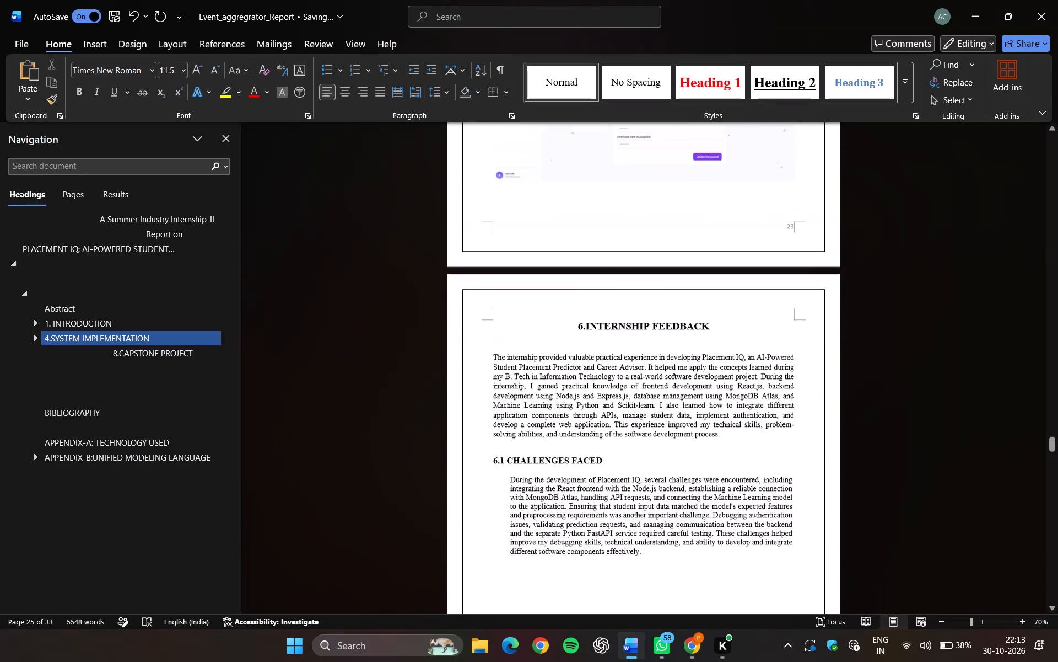
scroll(494, 244, up, 2)
scroll(494, 244, down, 4)
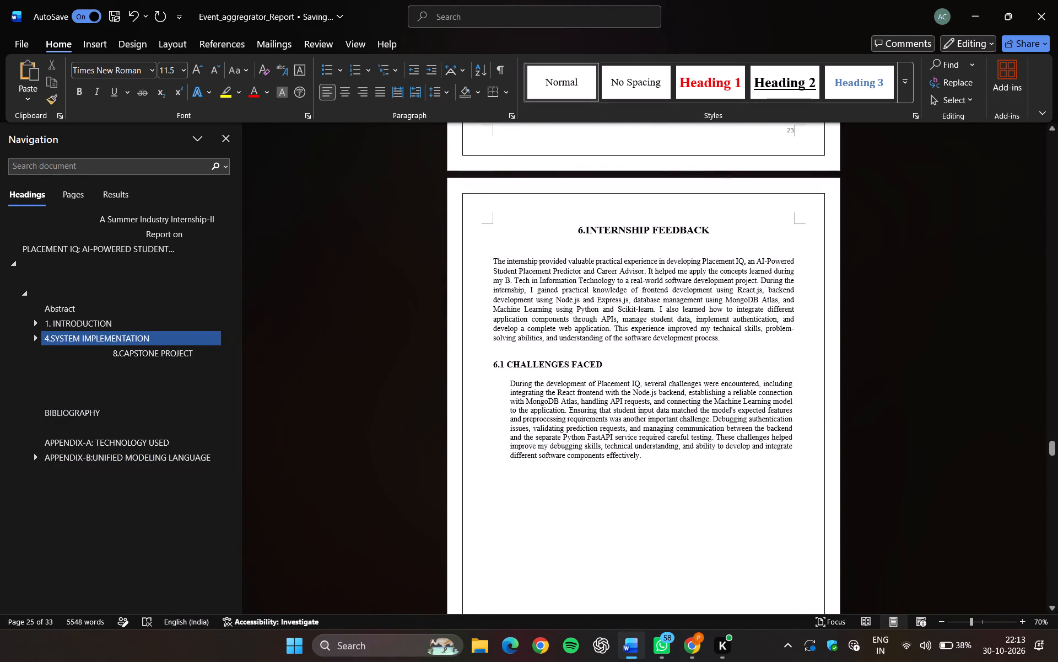
drag(490, 255, 645, 467)
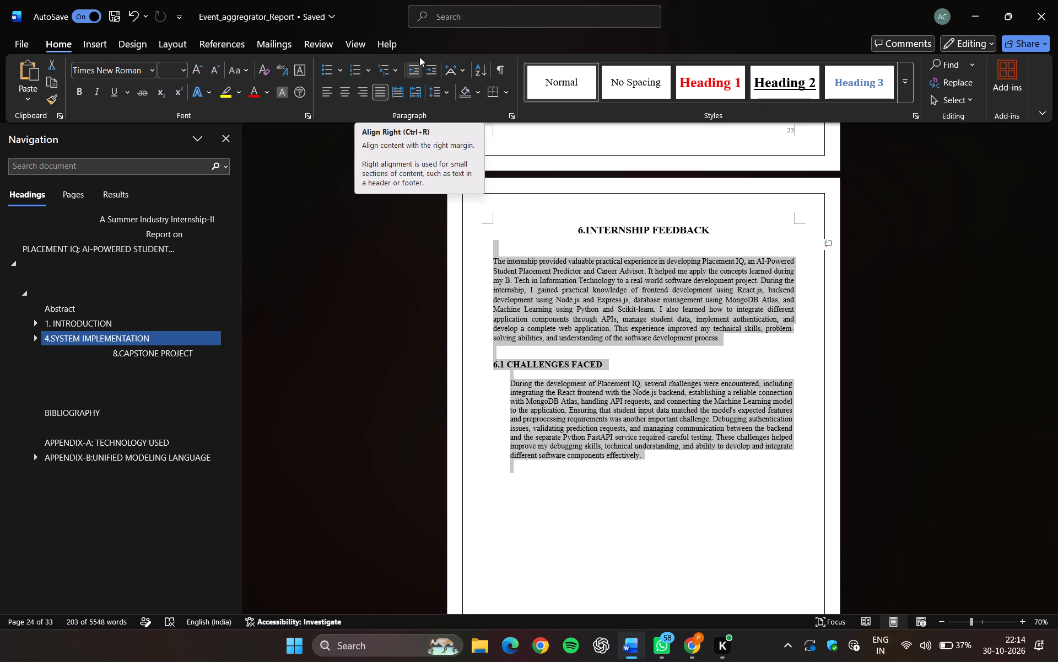
click(430, 99)
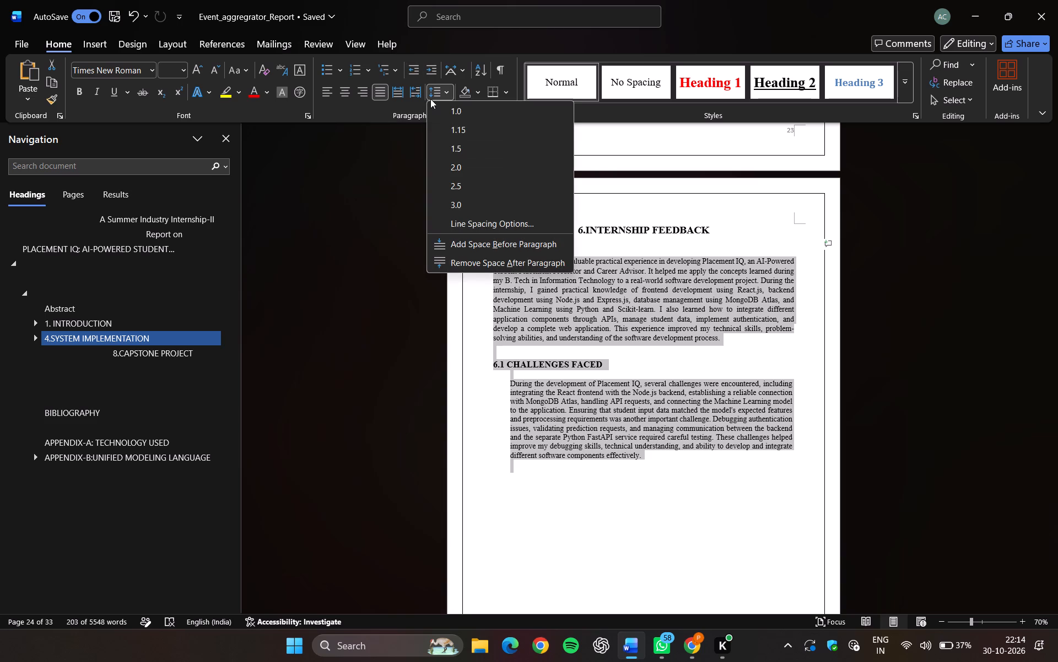
click(451, 136)
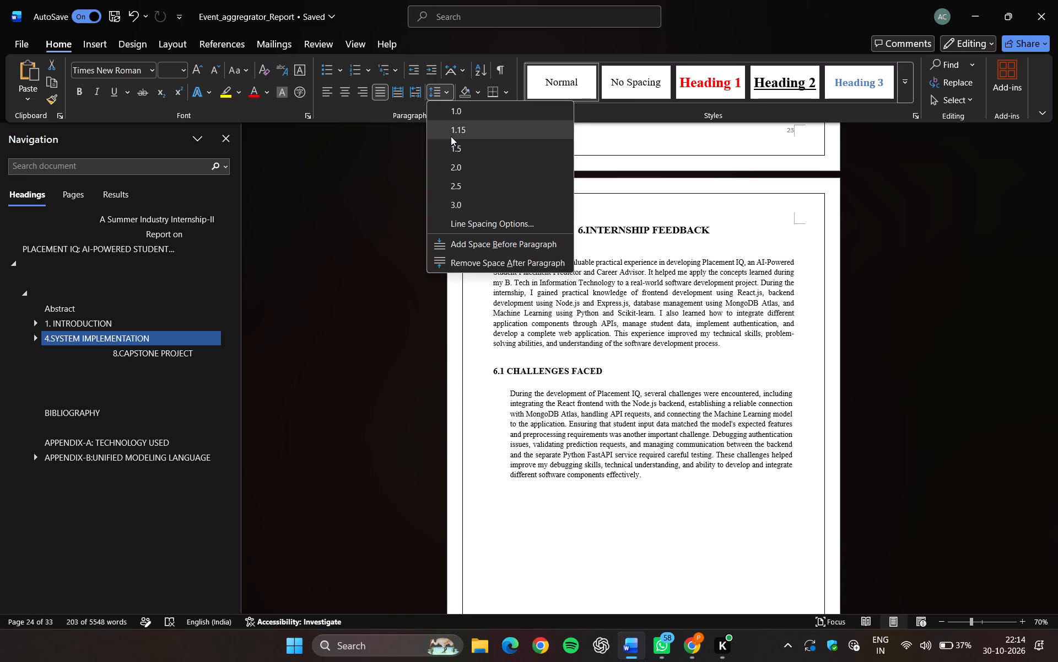
click(377, 322)
Look back through the system implementation pages before the Internship Feedback chapter.
scroll(377, 322, up, 11)
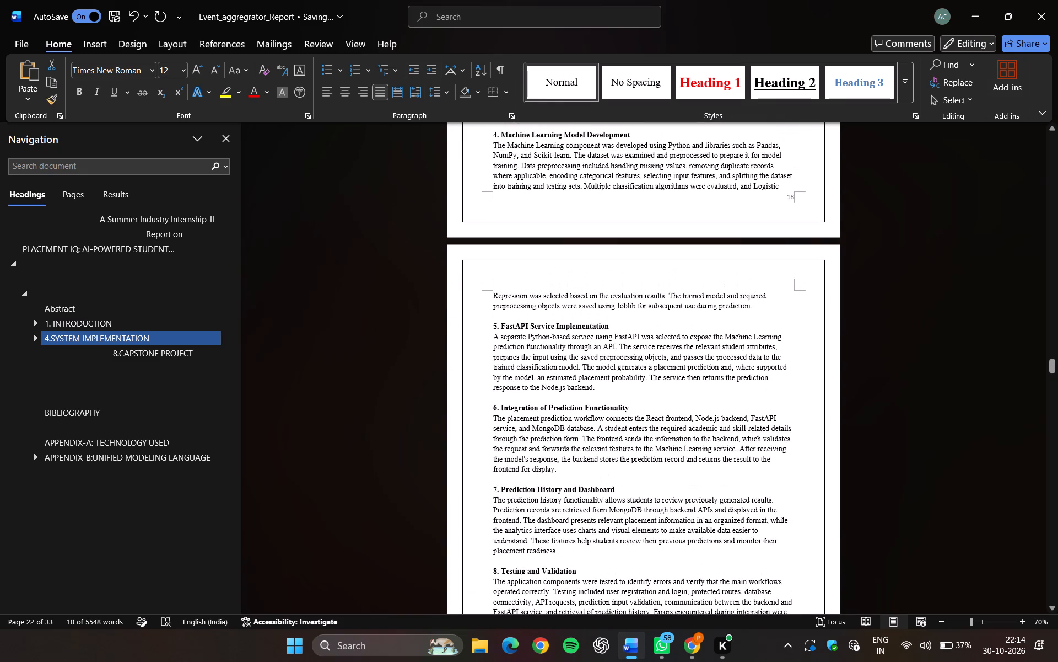
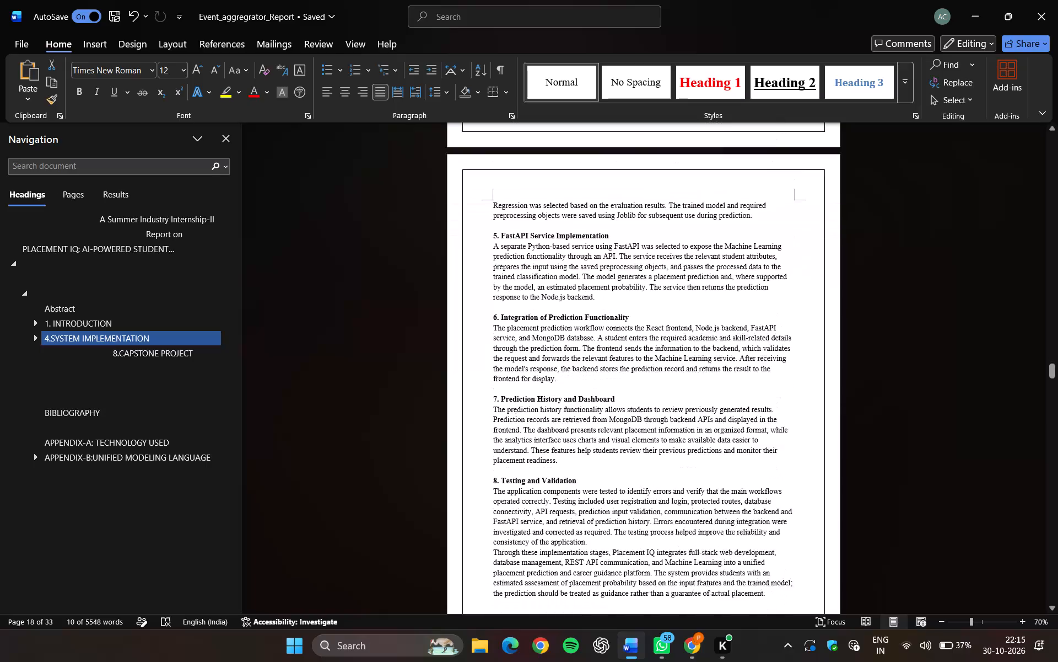
Look back through the report from the system implementation chapter, past the UML diagrams and requirements, to the INDEX page.
scroll(377, 322, up, 3)
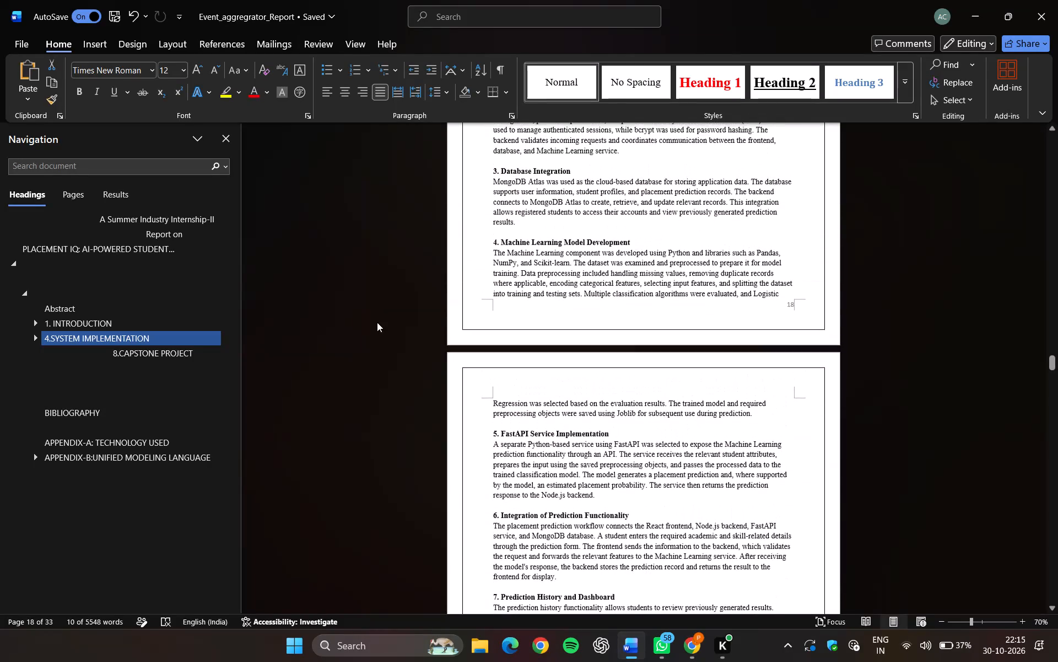
scroll(377, 322, up, 6)
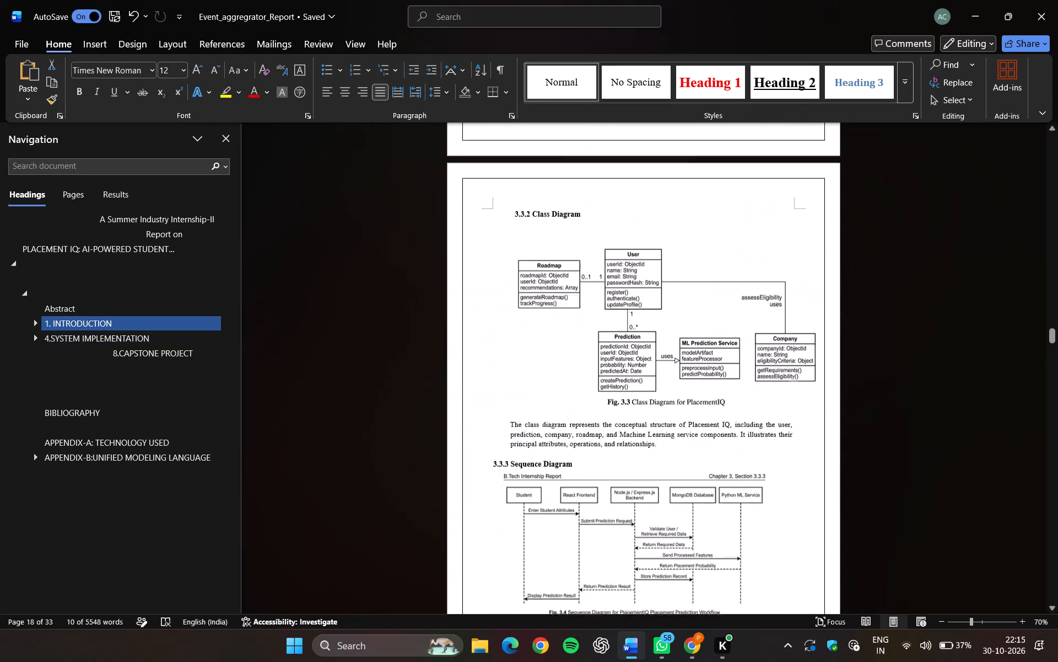
scroll(377, 322, down, 1)
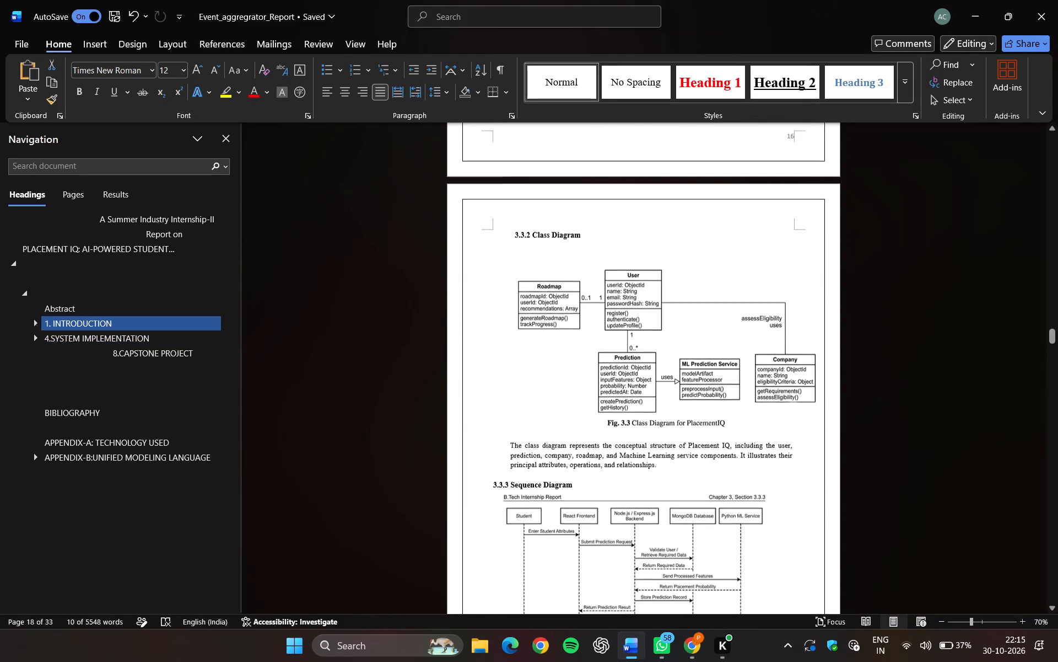
scroll(377, 322, down, 2)
scroll(377, 322, up, 5)
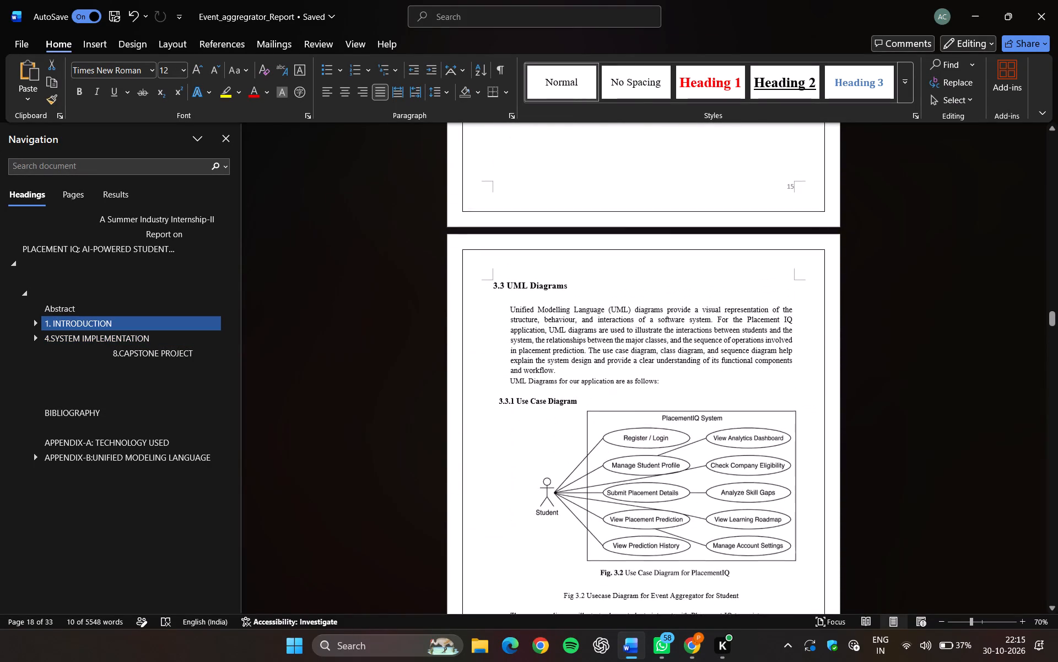
scroll(377, 322, up, 16)
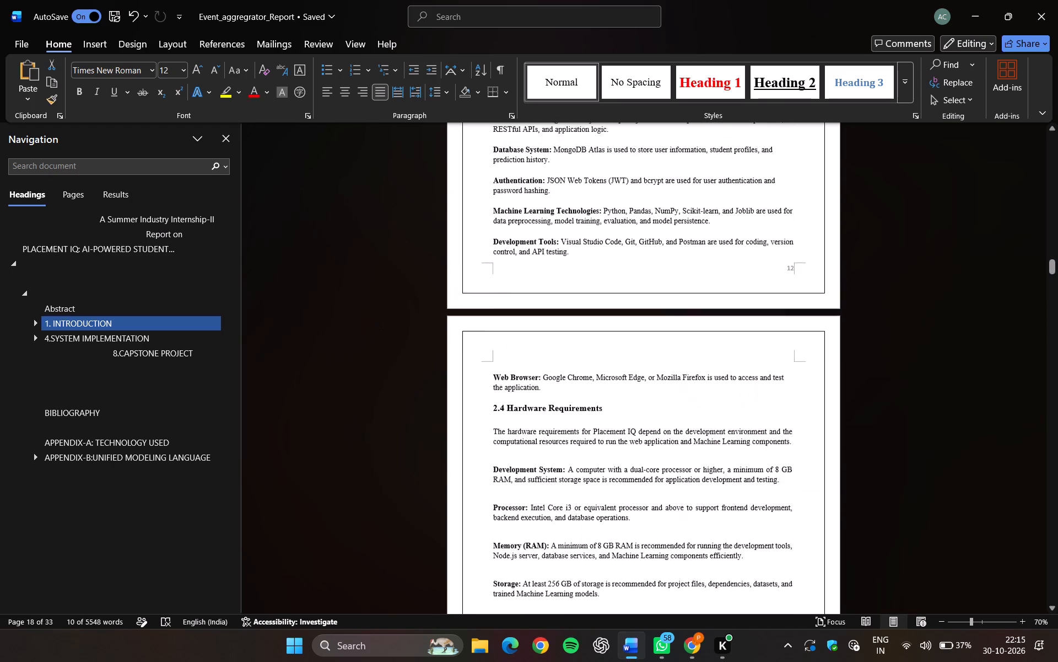
scroll(377, 322, up, 5)
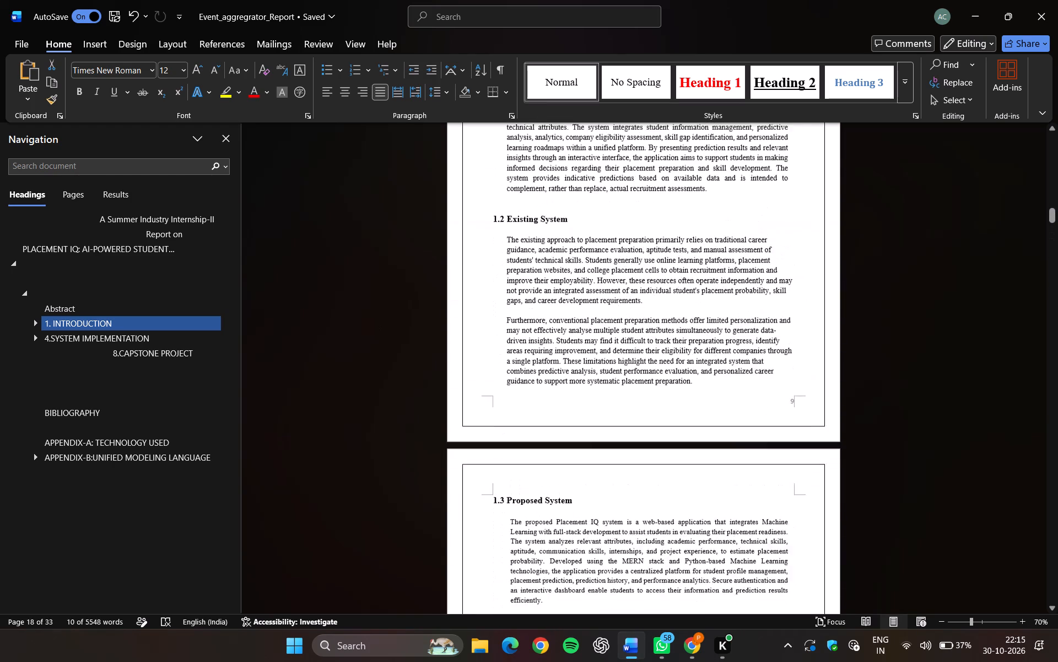
scroll(377, 322, up, 5)
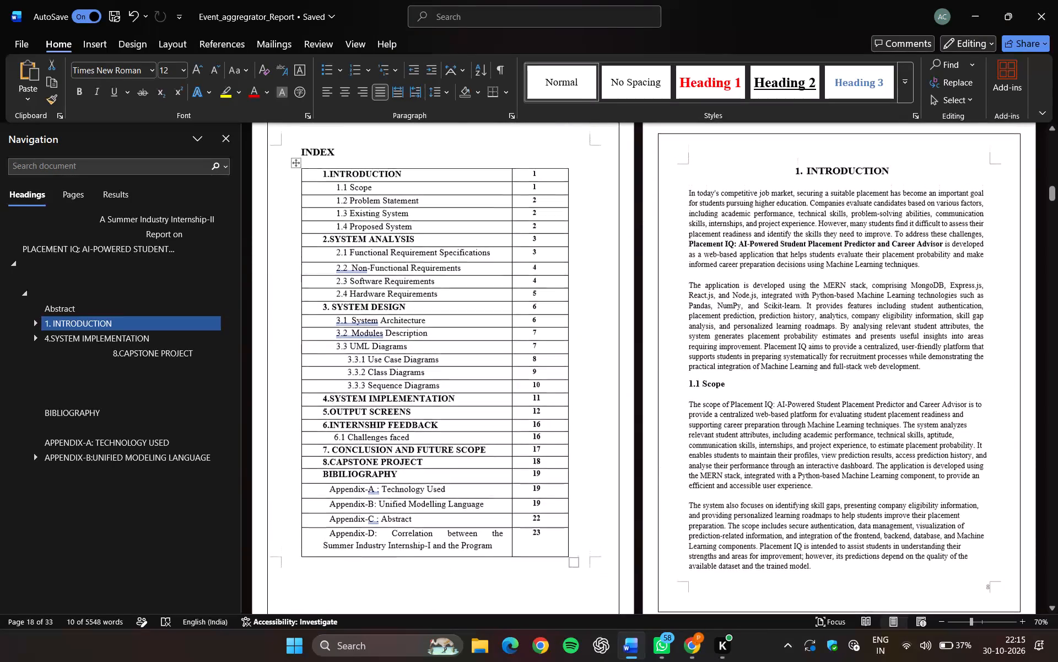
Review the INDEX table entries alongside the 1. INTRODUCTION and 1.2 Problem Statement pages.
scroll(377, 322, up, 1)
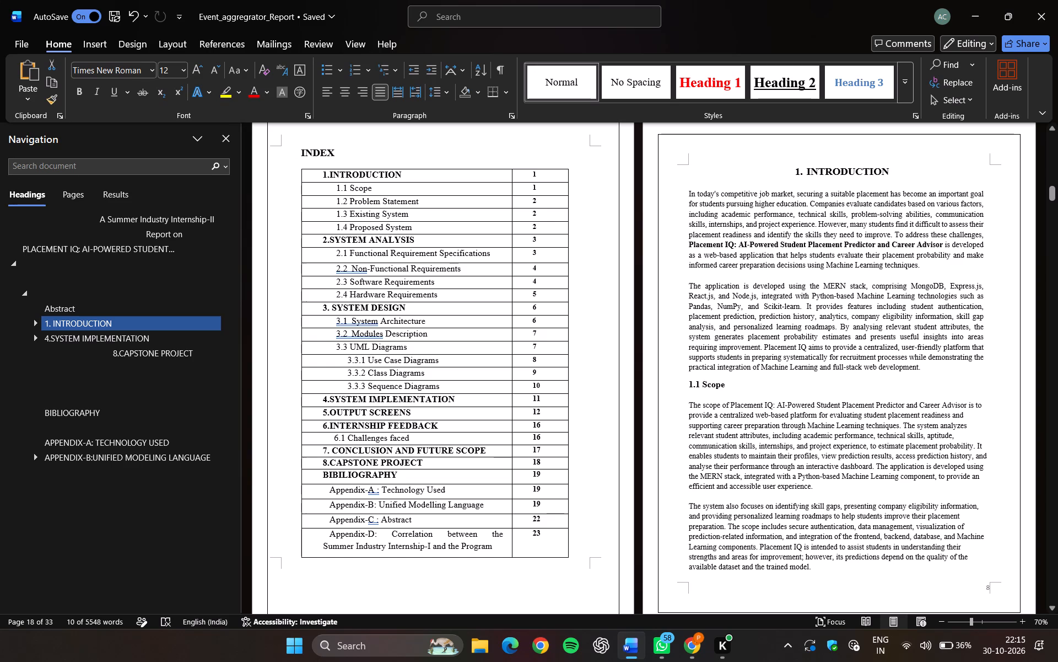
scroll(482, 563, down, 4)
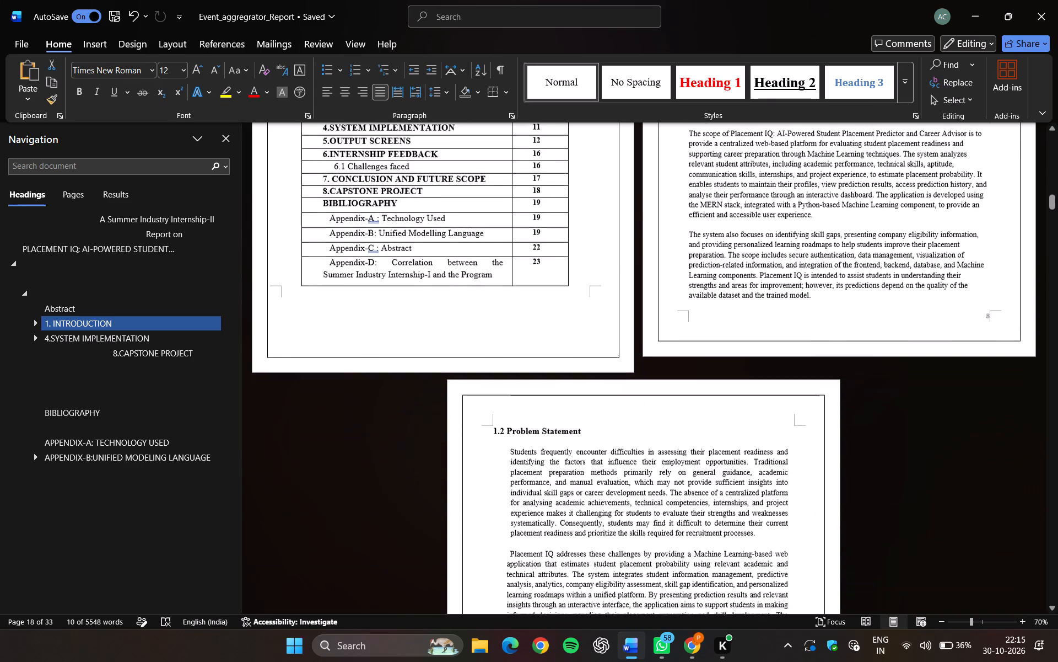
scroll(482, 563, down, 3)
scroll(482, 563, up, 5)
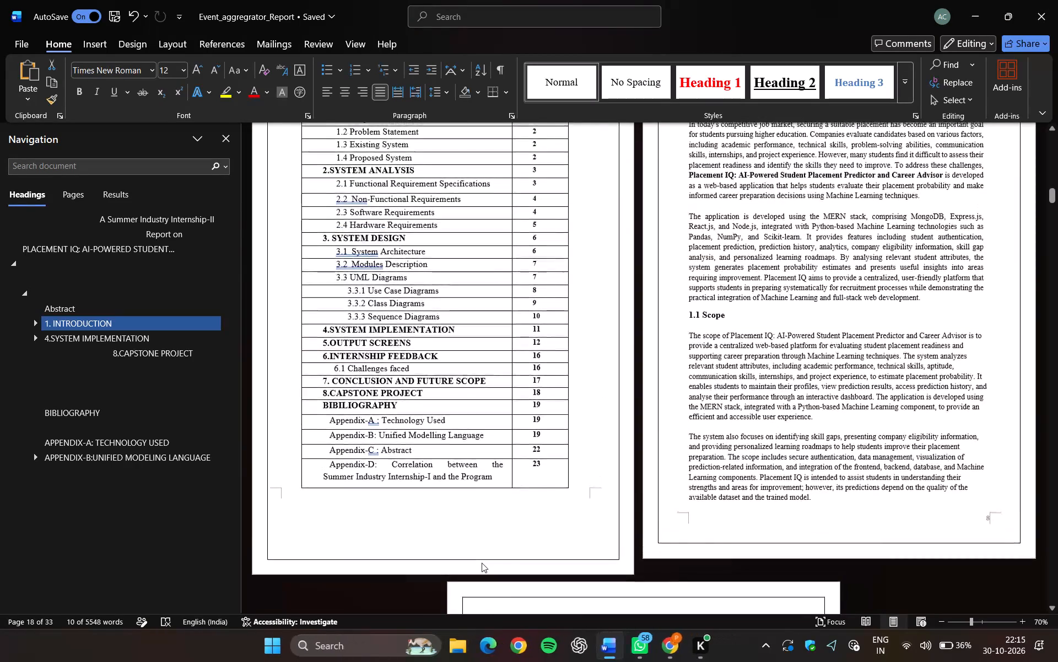
scroll(482, 563, down, 3)
scroll(482, 563, up, 1)
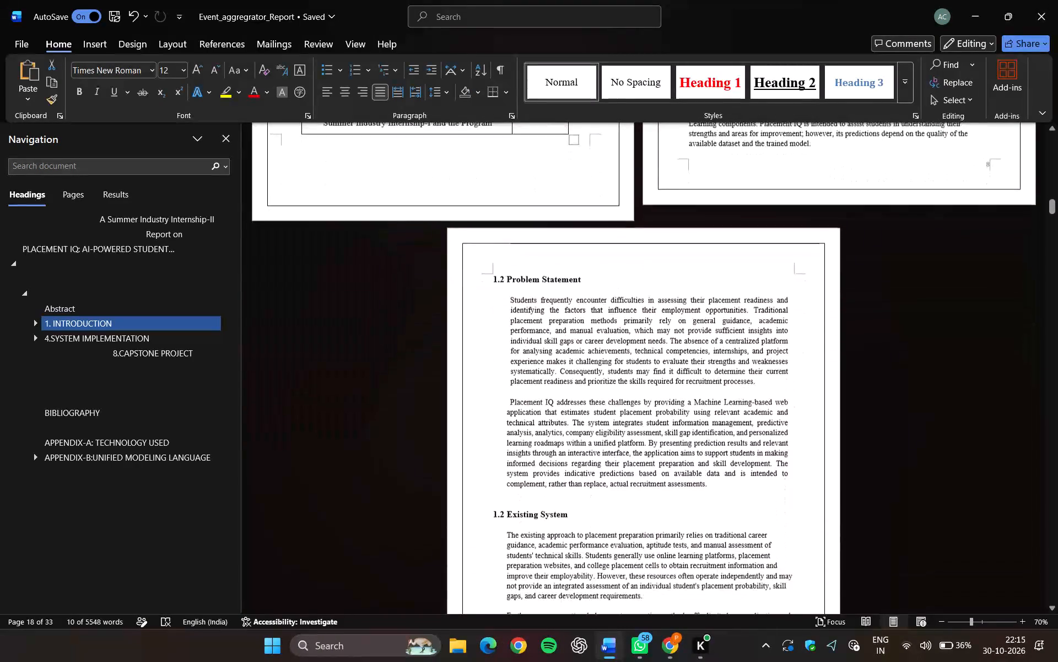
scroll(482, 563, up, 2)
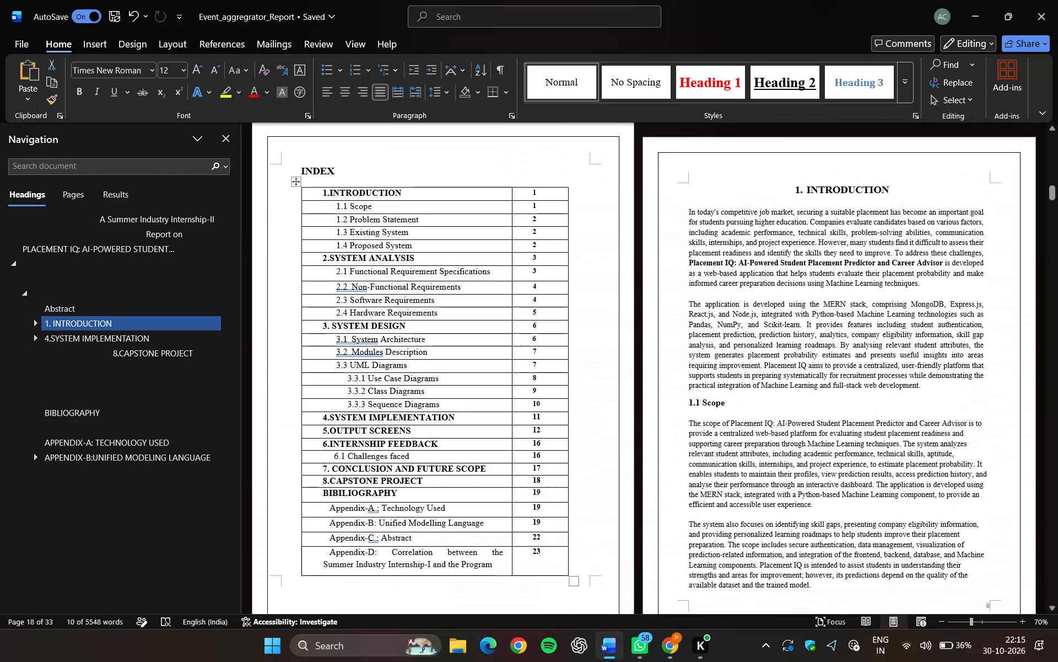
Review the front matter, from the acknowledgement and abstract back through the declaration and certificates to the cover page.
scroll(635, 511, up, 3)
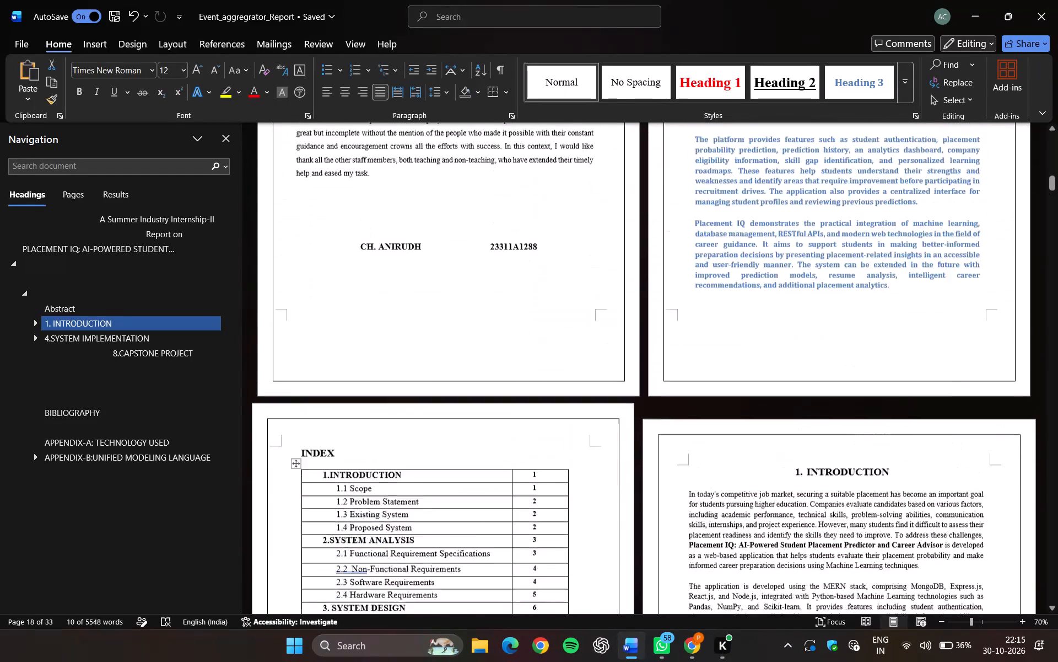
scroll(635, 511, up, 5)
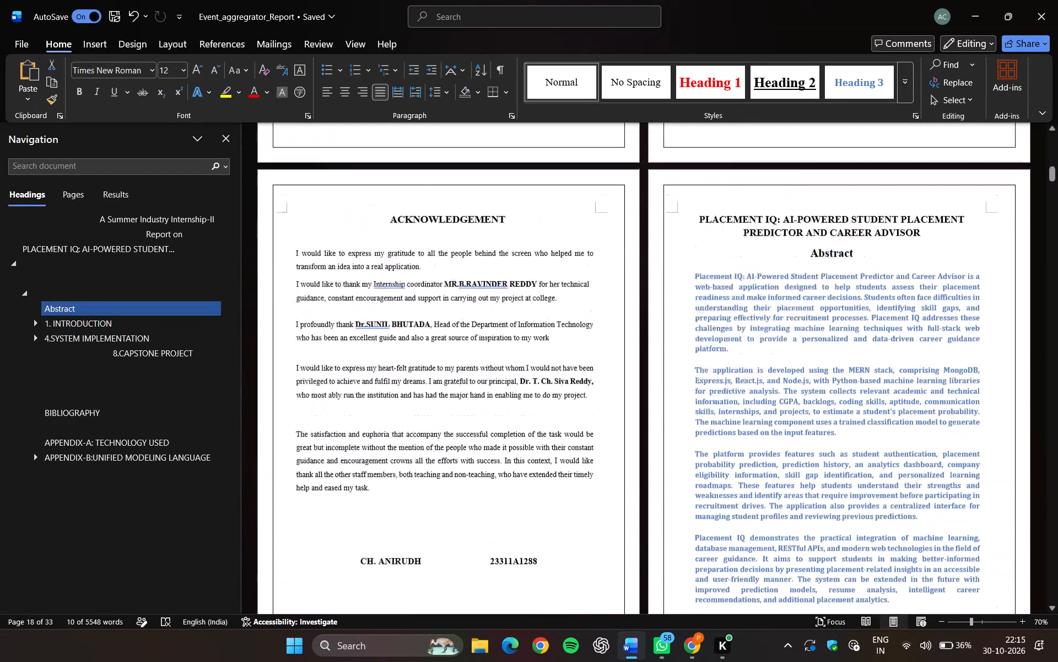
scroll(635, 511, up, 4)
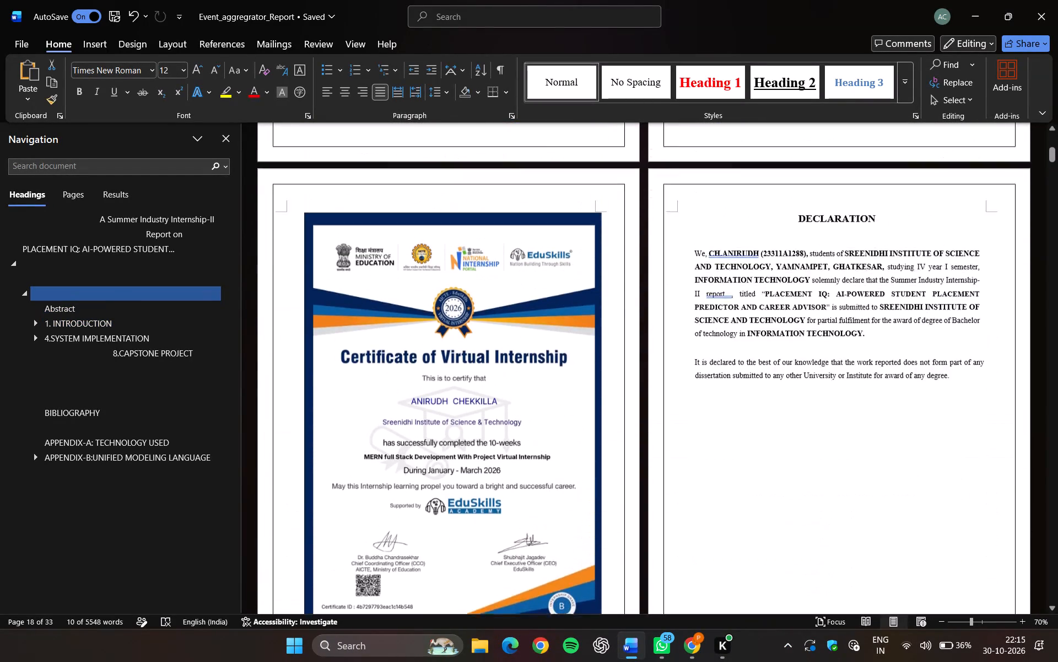
scroll(635, 511, up, 4)
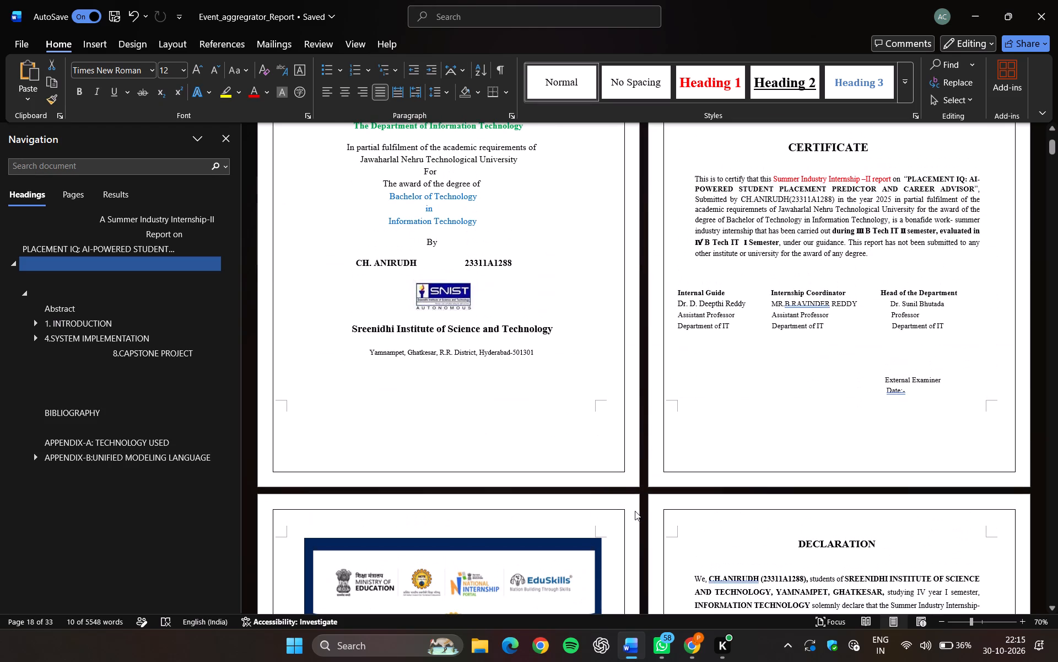
scroll(635, 511, up, 1)
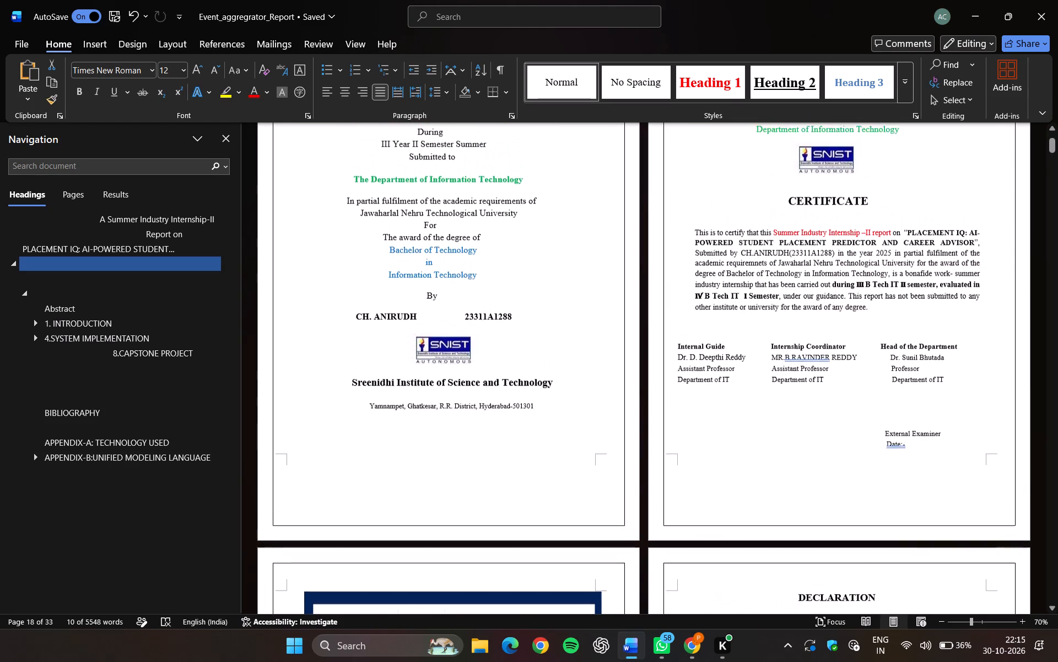
scroll(635, 511, up, 2)
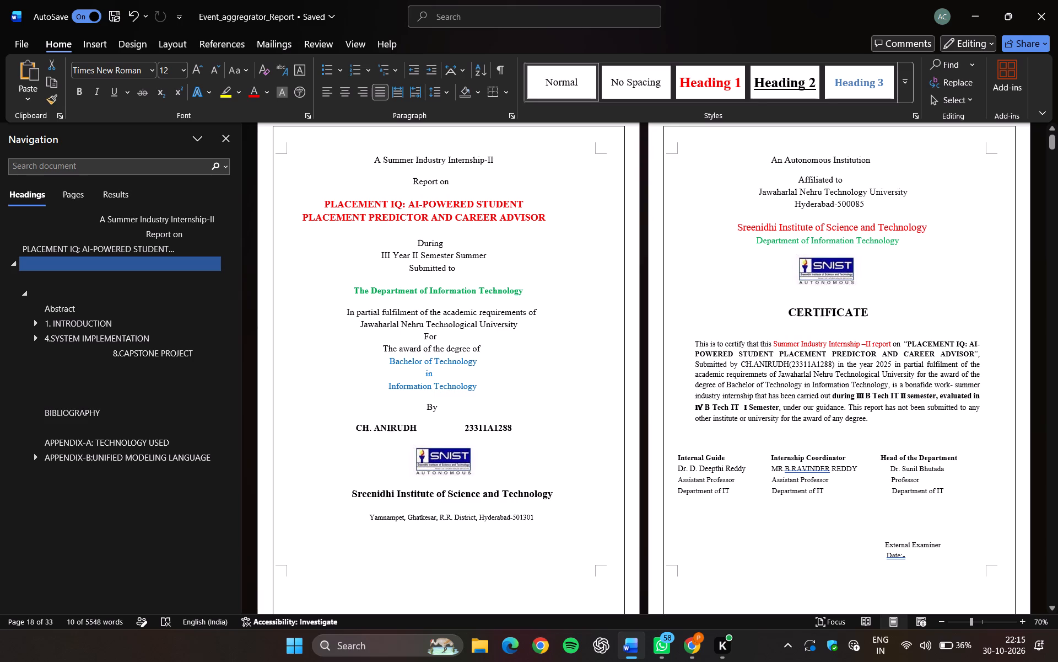
Add a blank line indented with spaces below the student name and roll number on the cover page.
click(522, 427)
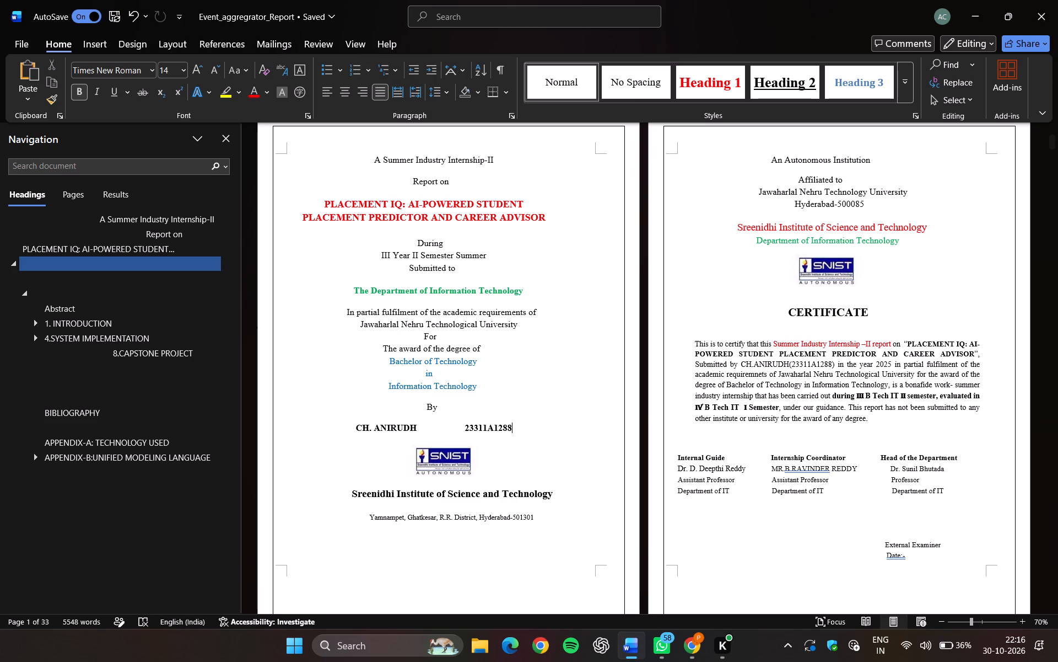
key(Return)
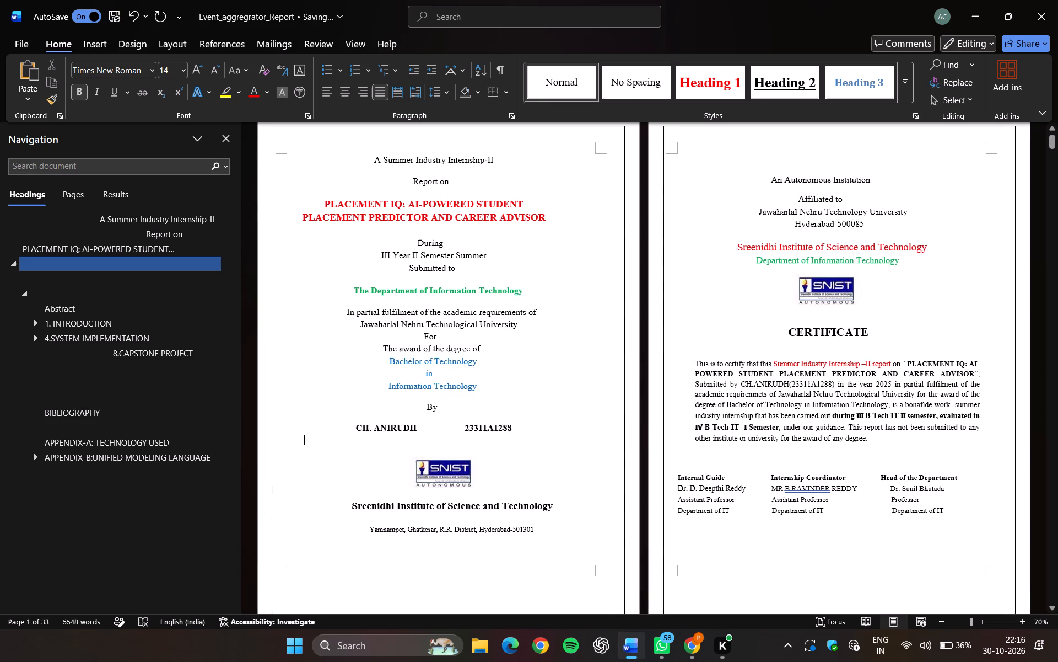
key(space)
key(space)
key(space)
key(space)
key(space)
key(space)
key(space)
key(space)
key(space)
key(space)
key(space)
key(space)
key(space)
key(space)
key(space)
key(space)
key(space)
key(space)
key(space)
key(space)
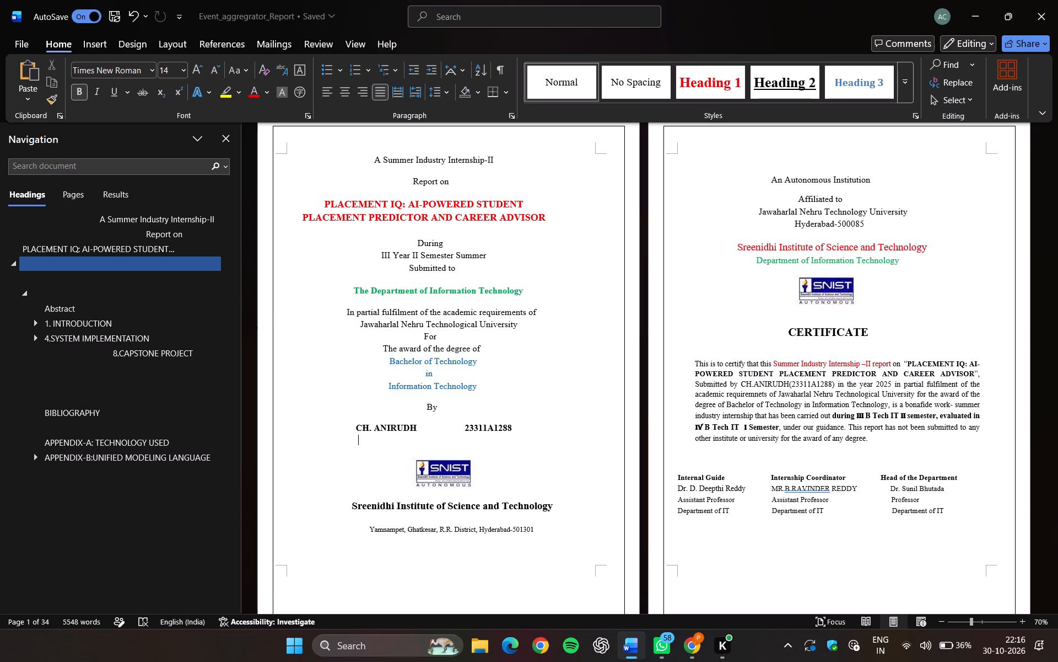
key(BackSpace)
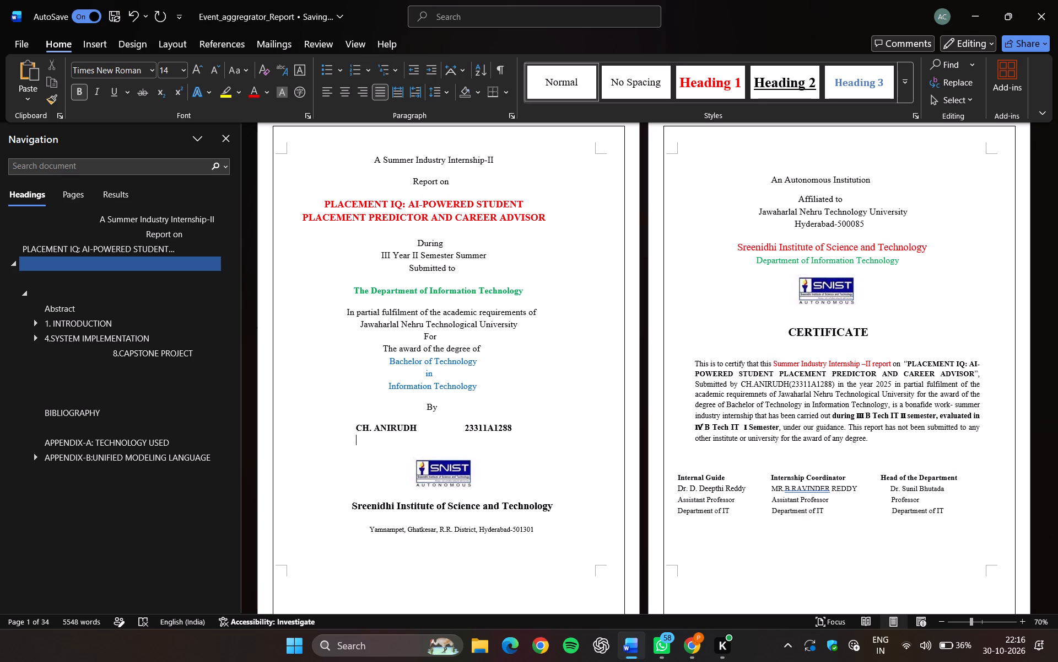
Narrow the gap between the student name and the roll number on the cover page by removing eight spaces.
click(466, 426)
key(BackSpace)
key(BackSpace)
key(BackSpace)
key(BackSpace)
key(BackSpace)
key(BackSpace)
key(BackSpace)
key(BackSpace)
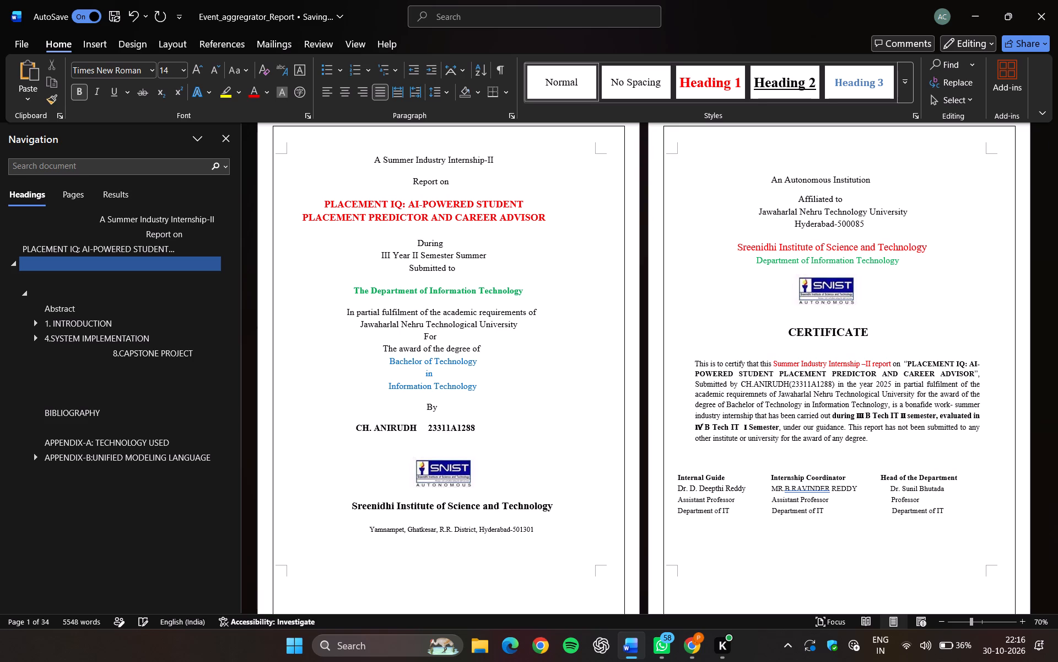
Indent the student name and roll number line with six more spaces to centre it under "By".
key(Left)
key(Left)
key(Left)
key(Left)
key(Left)
key(Left)
key(Left)
key(Left)
key(Left)
key(Left)
key(Left)
key(Left)
key(Left)
key(Left)
key(Left)
key(Left)
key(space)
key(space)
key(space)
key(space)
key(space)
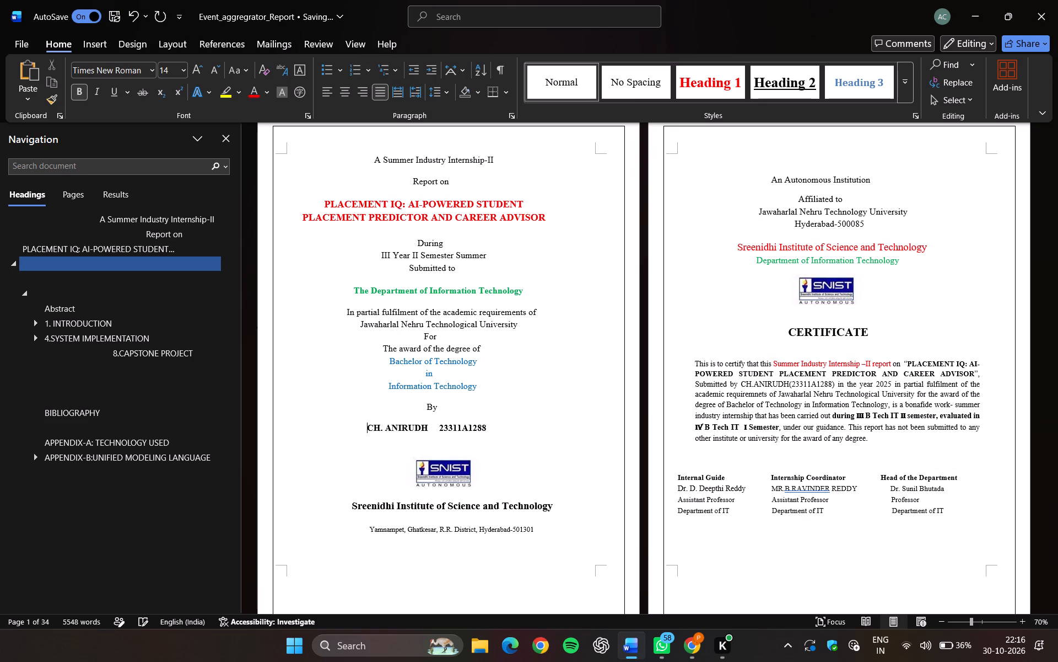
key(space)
Add the indented line "Under the Esteemed Guidance of" directly below the student name and roll number on the cover page.
click(511, 424)
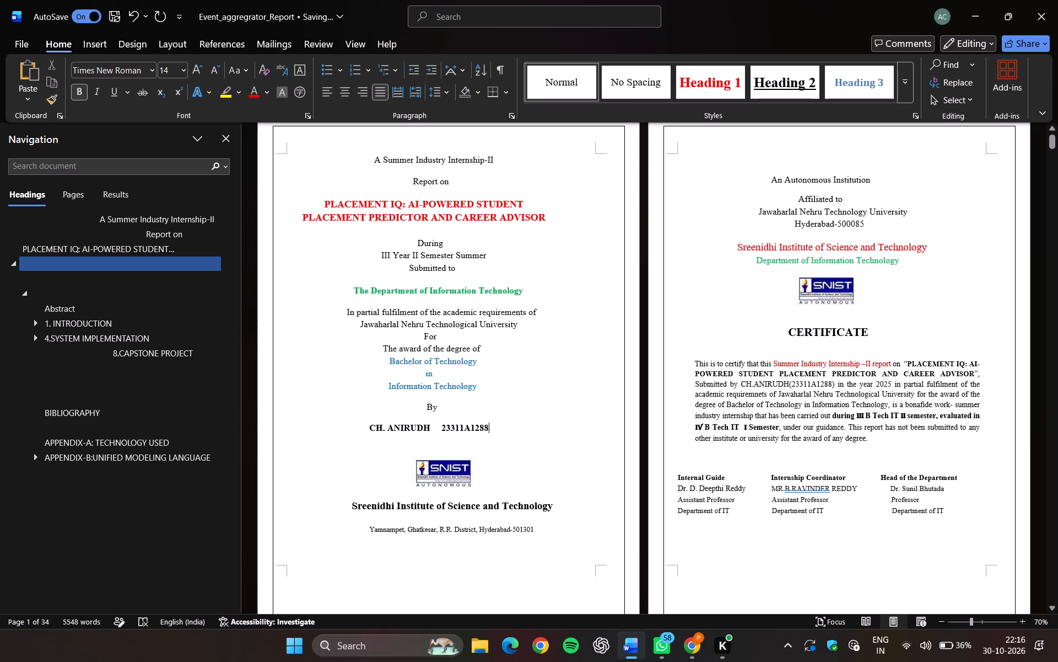
key(Return)
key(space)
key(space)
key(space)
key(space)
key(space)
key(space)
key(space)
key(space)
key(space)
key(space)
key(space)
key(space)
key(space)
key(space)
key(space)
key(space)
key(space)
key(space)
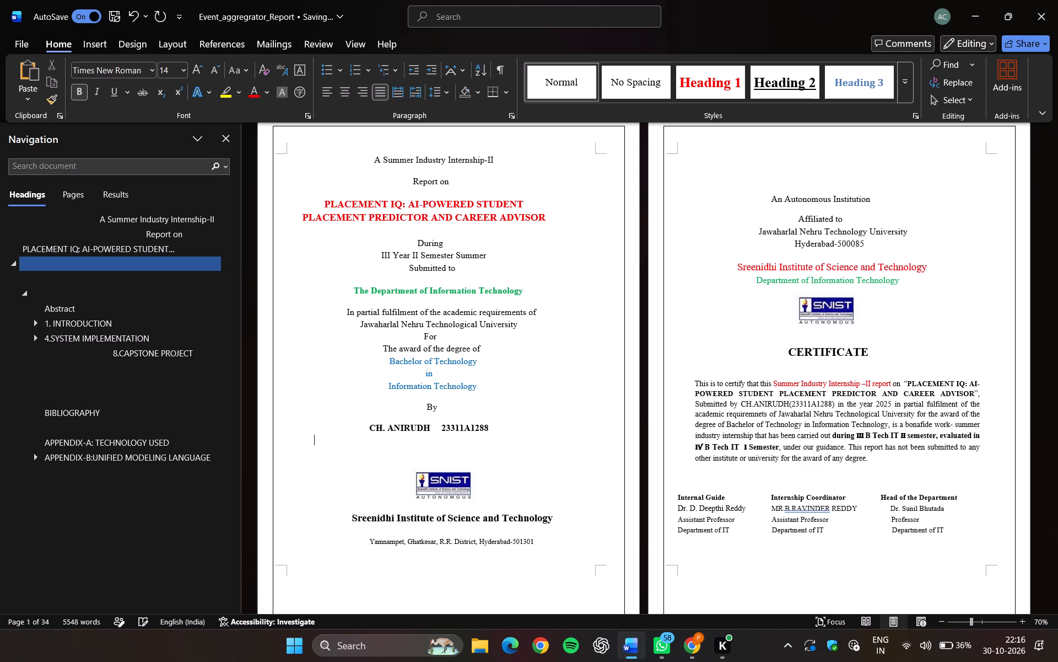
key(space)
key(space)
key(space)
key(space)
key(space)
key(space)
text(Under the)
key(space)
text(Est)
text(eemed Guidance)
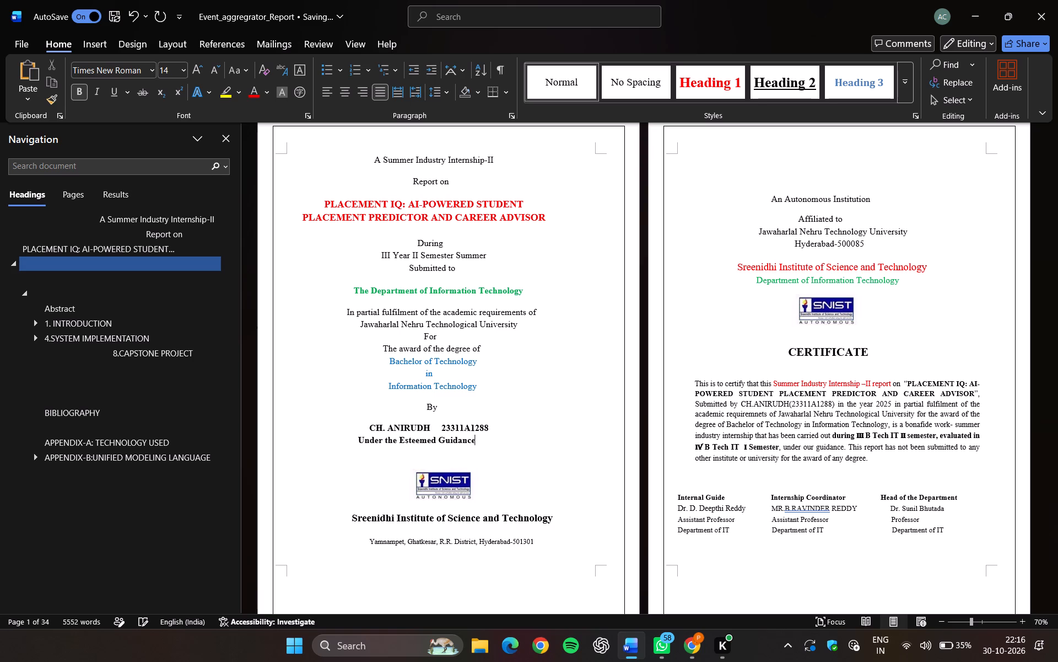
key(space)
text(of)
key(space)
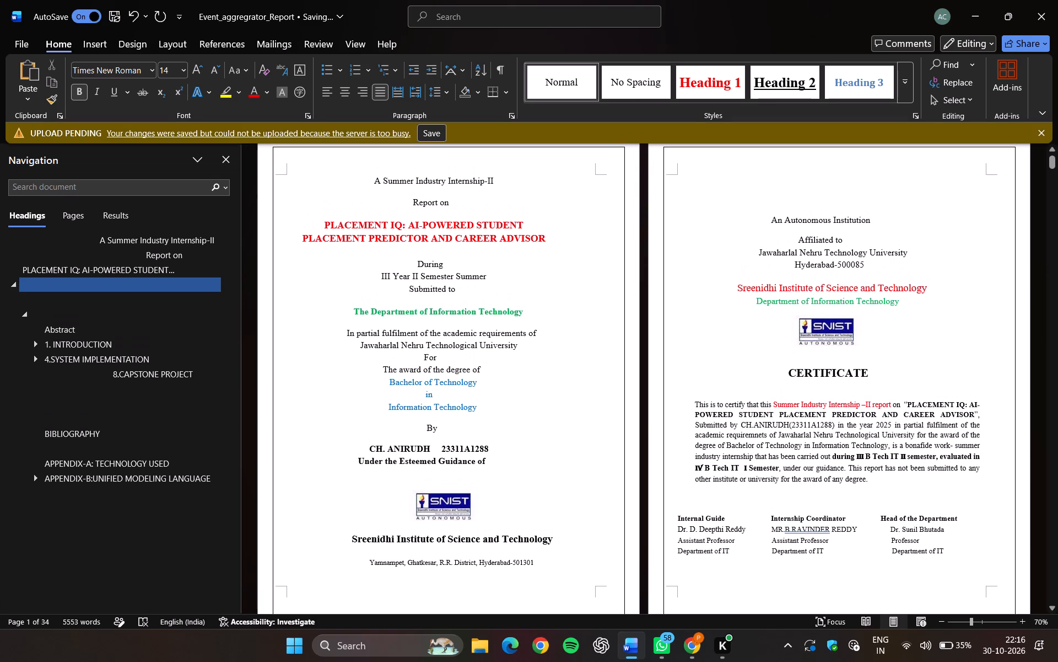
Indent the "Under the Esteemed Guidance of" line by three more spaces to centre it beneath the student name line.
click(351, 456)
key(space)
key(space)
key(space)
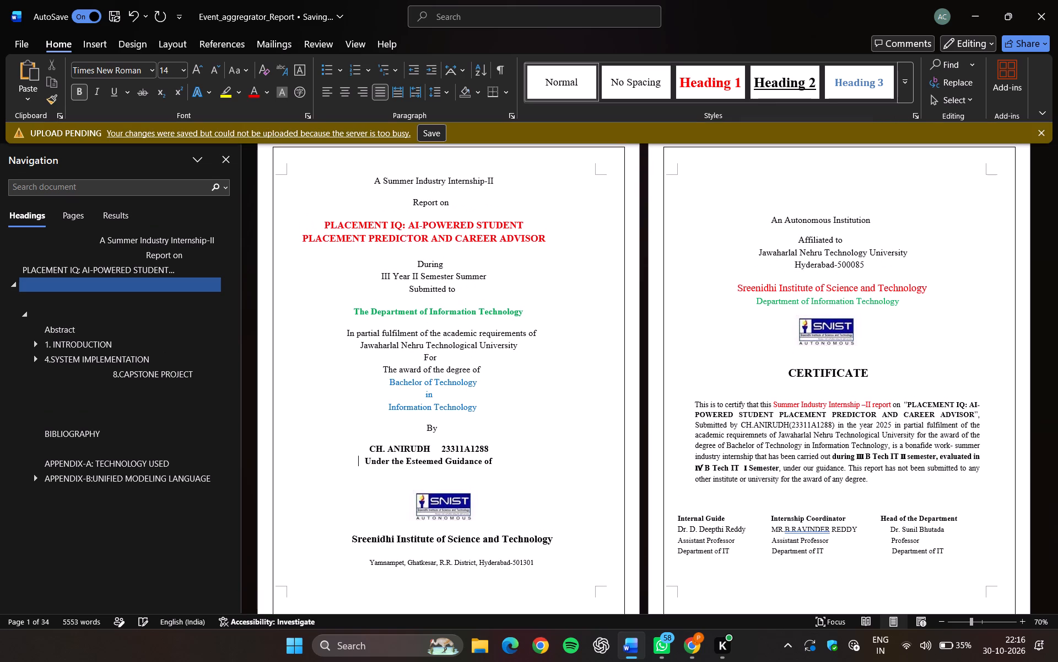
Indent the "Under the Esteemed Guidance of" line on the cover page by one more space.
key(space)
key(BackSpace)
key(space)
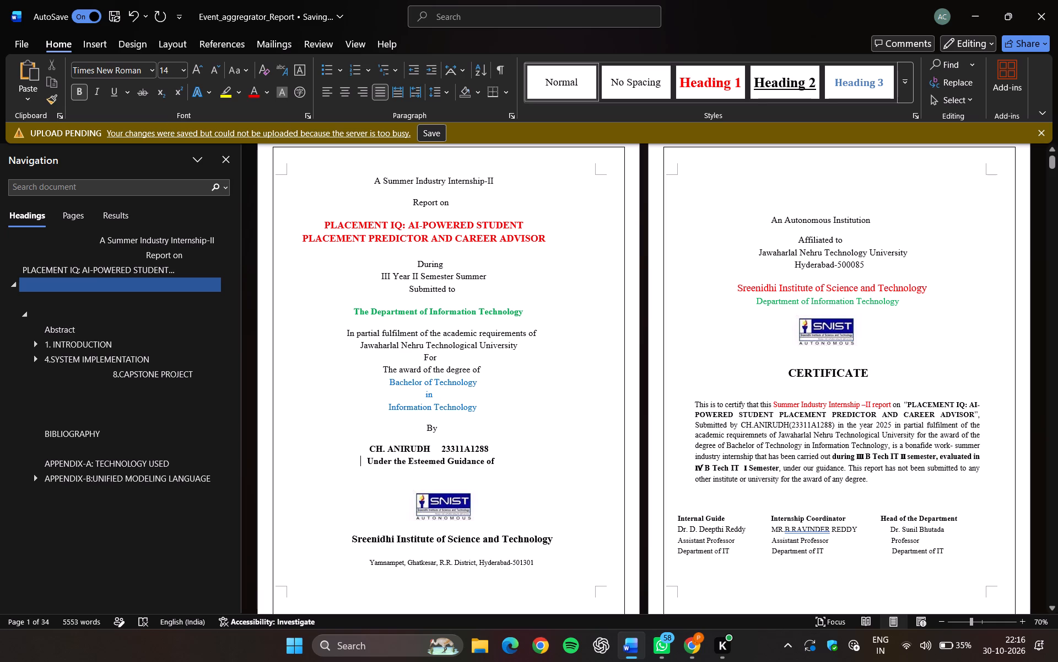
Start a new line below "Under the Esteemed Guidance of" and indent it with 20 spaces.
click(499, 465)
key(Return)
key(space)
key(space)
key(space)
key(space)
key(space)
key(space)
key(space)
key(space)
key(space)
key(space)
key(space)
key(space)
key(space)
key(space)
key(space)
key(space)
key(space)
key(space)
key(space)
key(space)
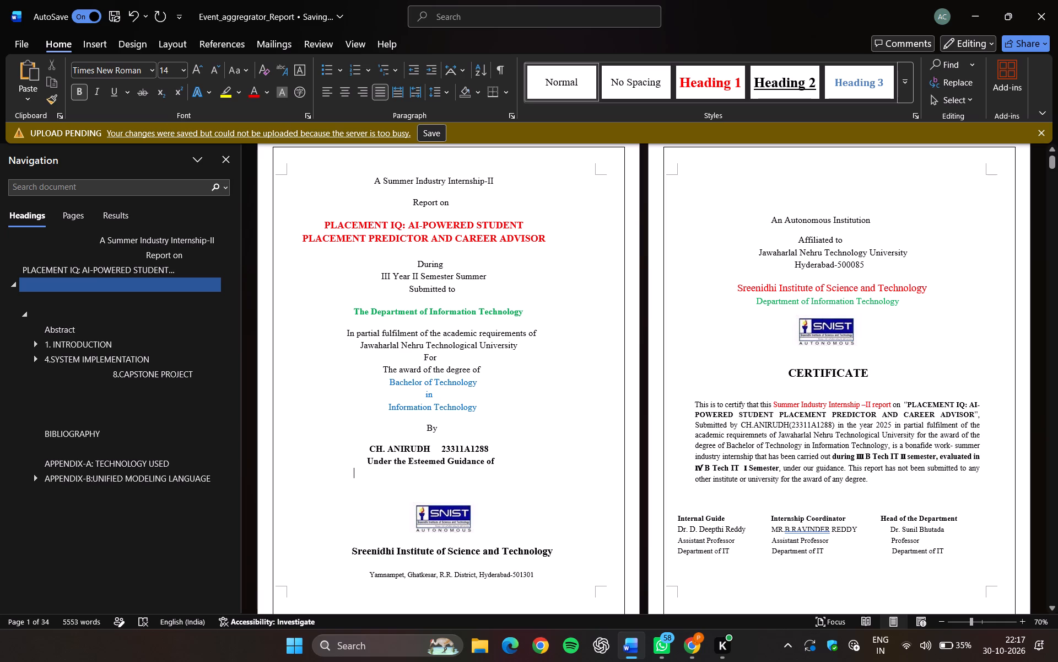
Insert a blank line between the student name and roll number line and "Under the Esteemed Guidance of".
click(504, 447)
key(Return)
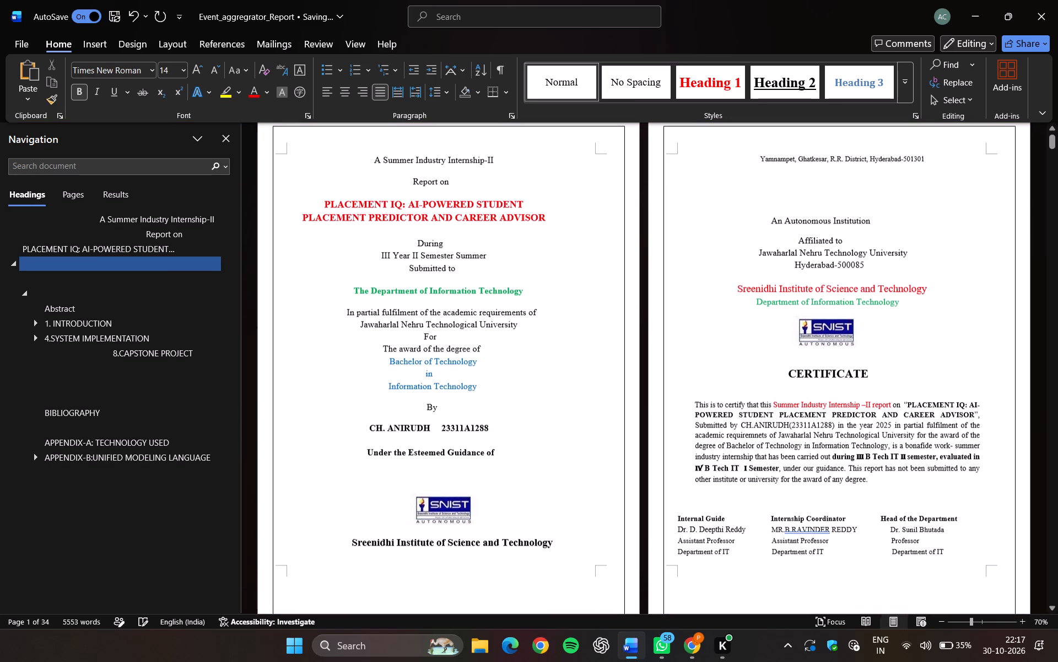
Add the internship coordinator's name with the title "Dr." on a new line, indented 24 spaces, directly below "Under the Esteemed Guidance of".
scroll(553, 423, down, 1)
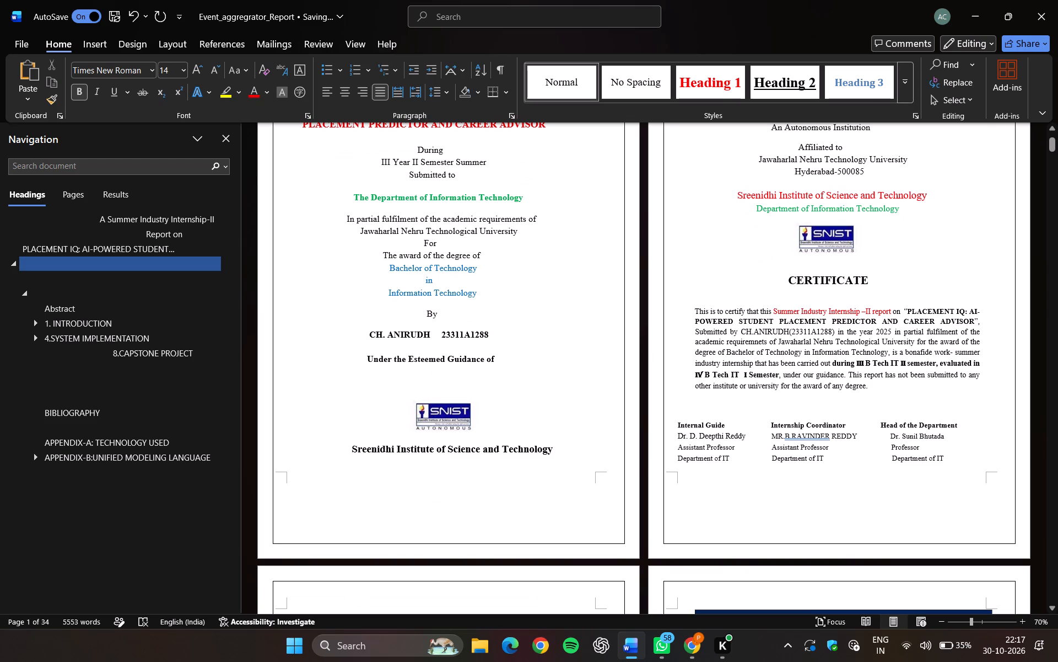
click(501, 365)
key(Return)
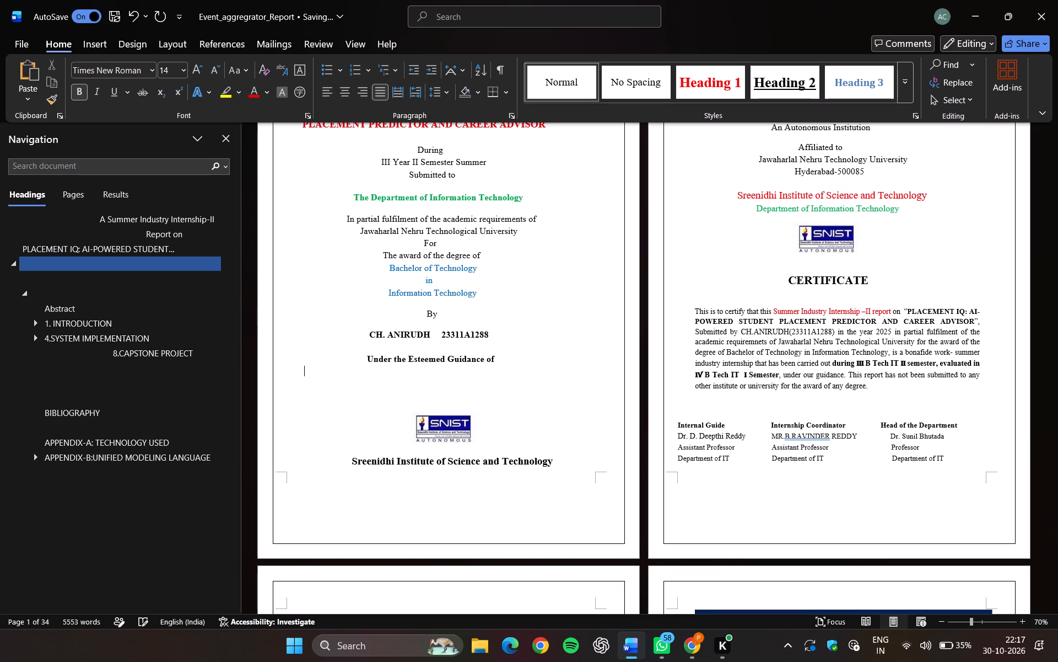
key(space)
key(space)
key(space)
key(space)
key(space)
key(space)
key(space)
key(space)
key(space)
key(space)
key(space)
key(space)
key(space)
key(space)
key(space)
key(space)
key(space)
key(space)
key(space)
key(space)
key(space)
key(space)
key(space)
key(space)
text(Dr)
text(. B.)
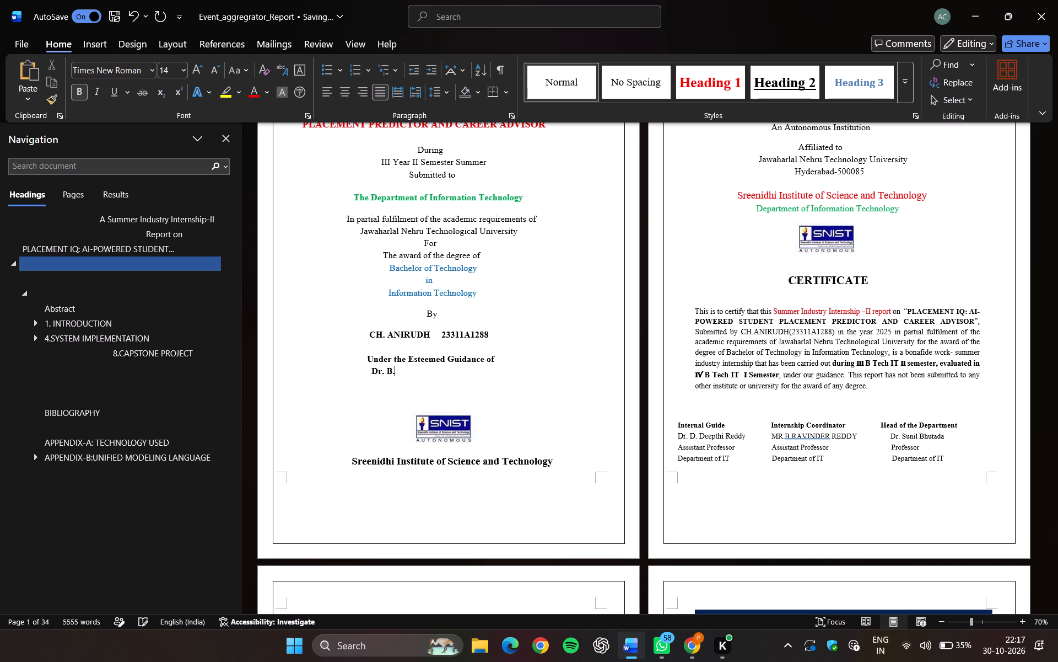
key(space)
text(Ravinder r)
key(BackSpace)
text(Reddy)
Indent the guide's name line by seven more spaces to centre it beneath "Under the Esteemed Guidance of".
click(362, 369)
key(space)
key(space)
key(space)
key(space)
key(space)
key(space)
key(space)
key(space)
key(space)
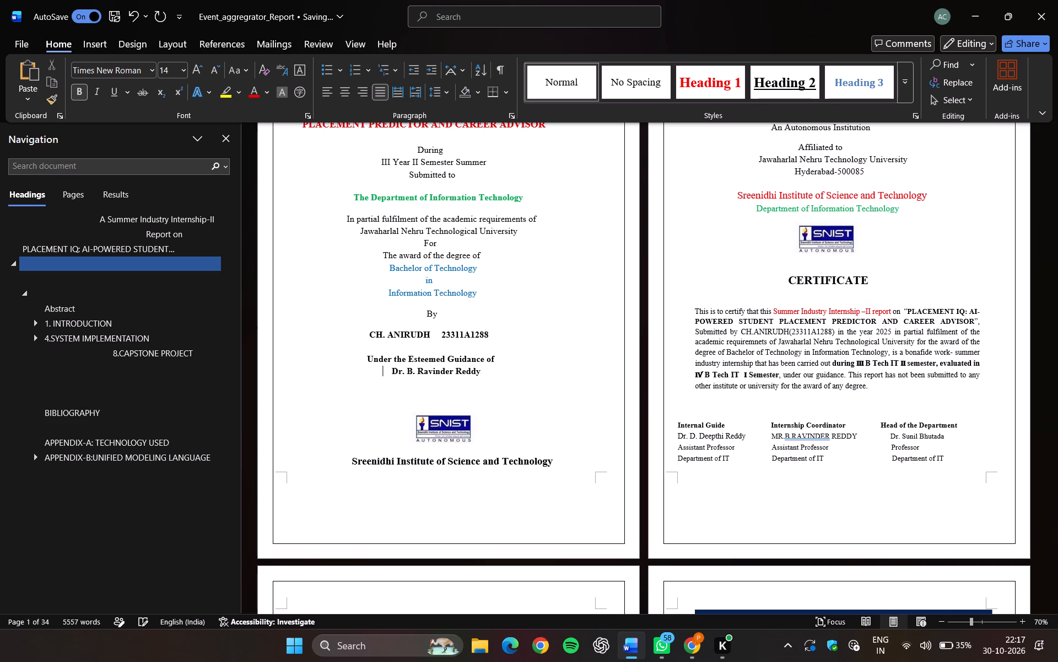
key(BackSpace)
key(BackSpace)
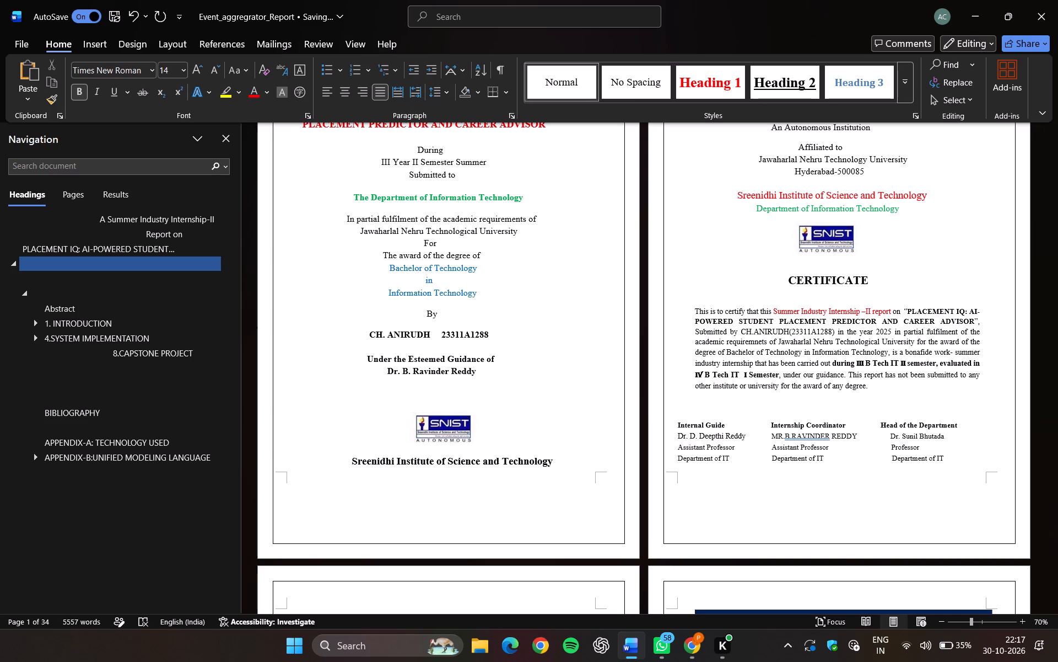
Remove the surplus blank lines and stray spaces between the guide's name and the SNIST logo on the cover page.
click(390, 416)
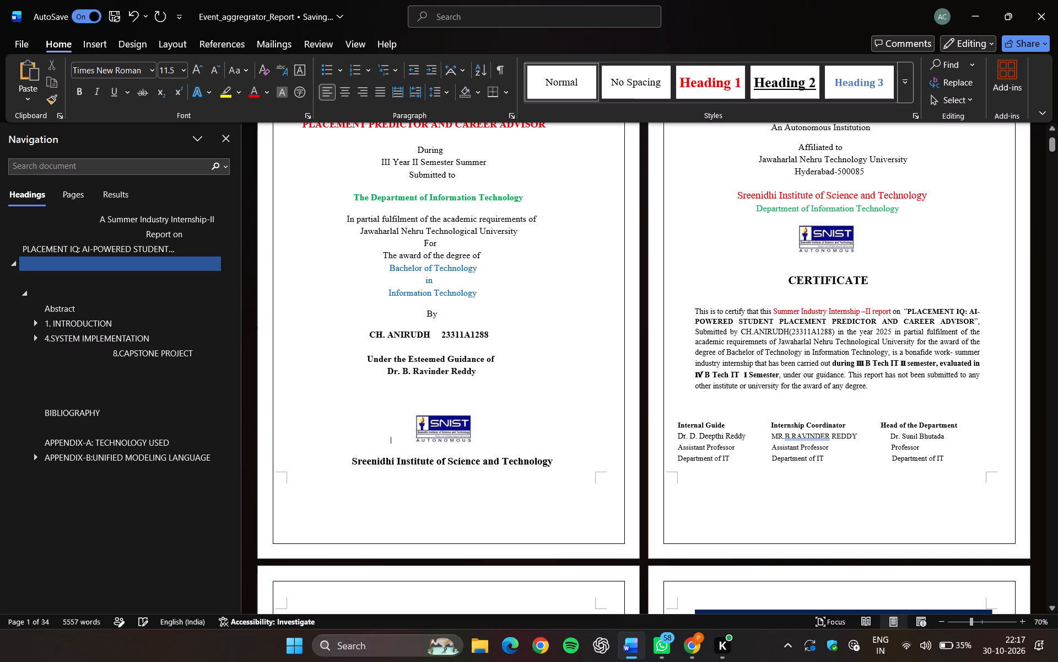
key(Up)
key(Up)
key(Down)
key(BackSpace)
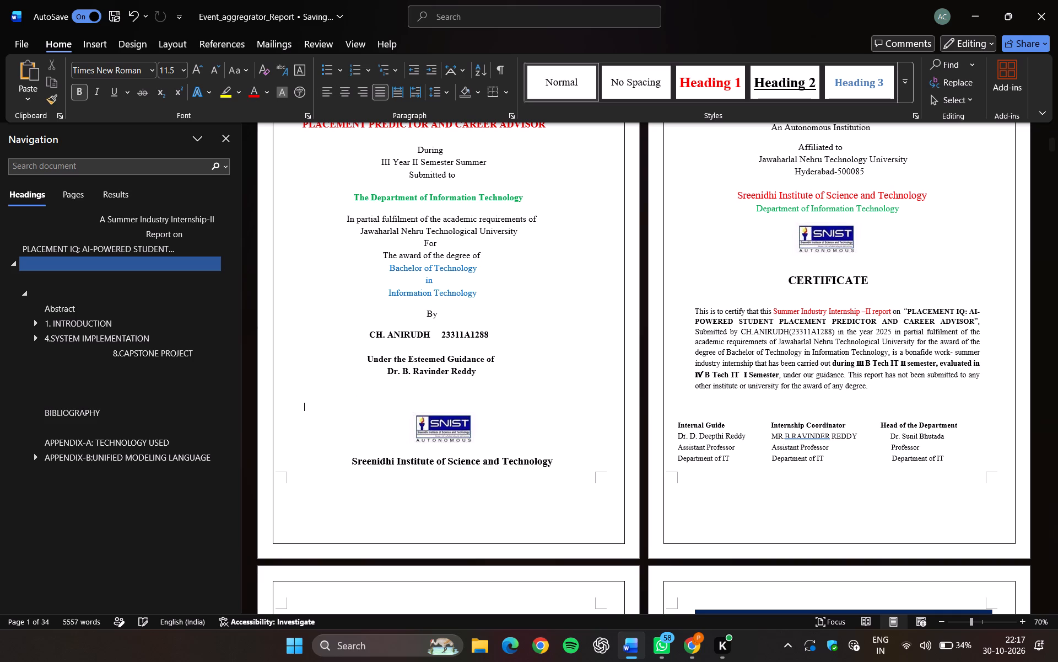
key(BackSpace)
key(BackSpace)
key(BackSpace)
key(BackSpace)
key(BackSpace)
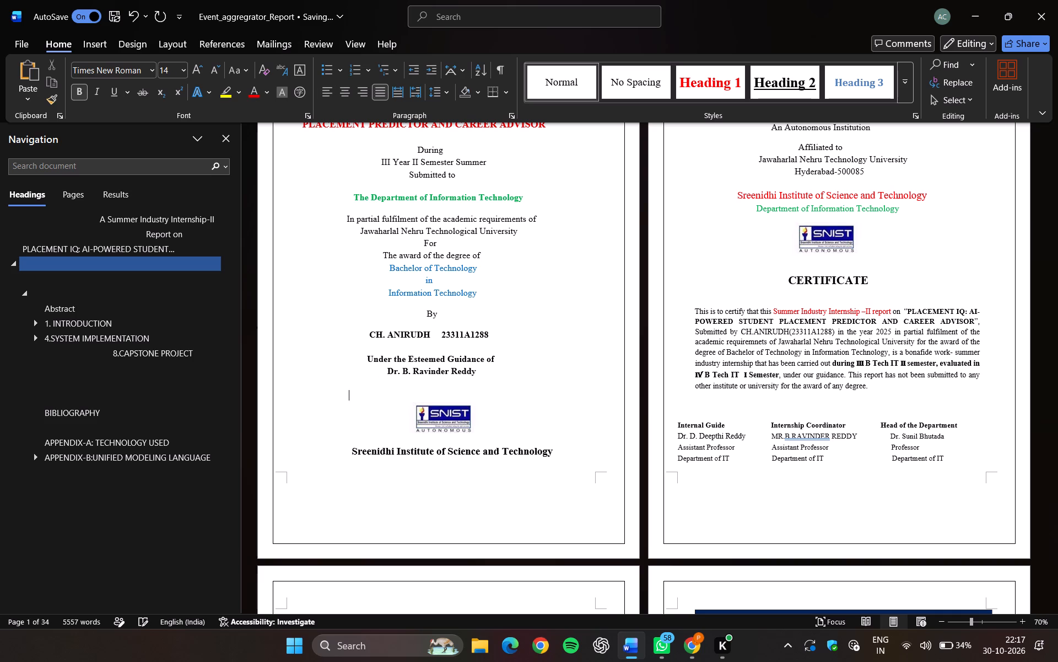
key(BackSpace)
key(BackSpace)
key(BackSpace)
key(BackSpace)
key(BackSpace)
key(BackSpace)
key(BackSpace)
key(BackSpace)
key(BackSpace)
key(BackSpace)
key(BackSpace)
key(BackSpace)
key(BackSpace)
key(BackSpace)
key(BackSpace)
key(BackSpace)
key(BackSpace)
key(BackSpace)
key(BackSpace)
key(BackSpace)
key(BackSpace)
key(BackSpace)
key(BackSpace)
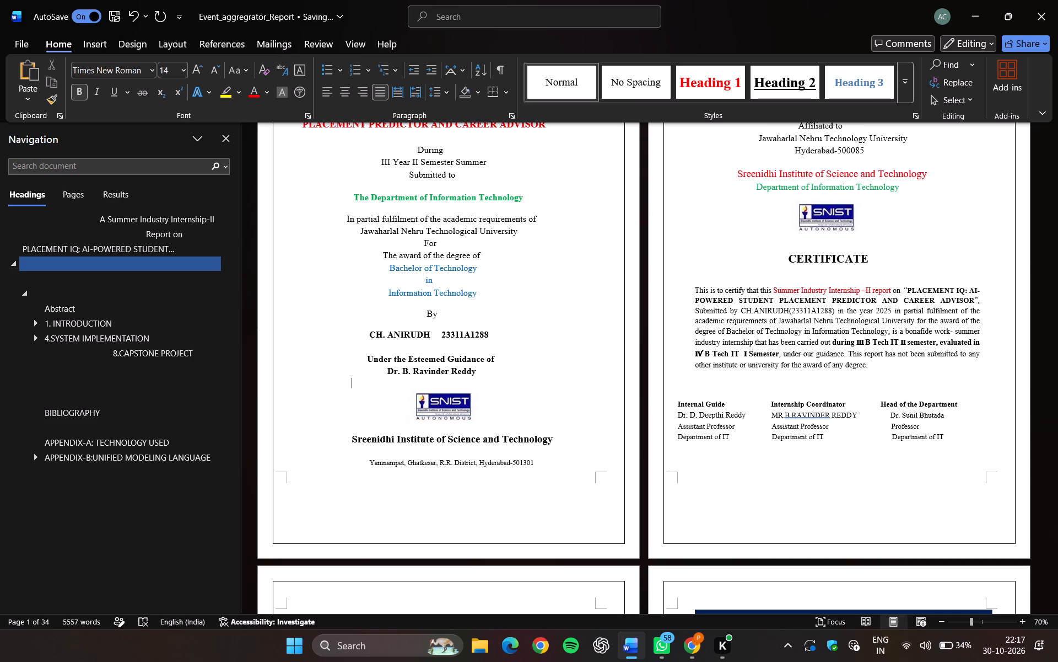
Remove seven spaces before the cover page's SNIST logo to centre it beneath the guide's name.
click(391, 389)
click(387, 403)
key(BackSpace)
key(BackSpace)
key(BackSpace)
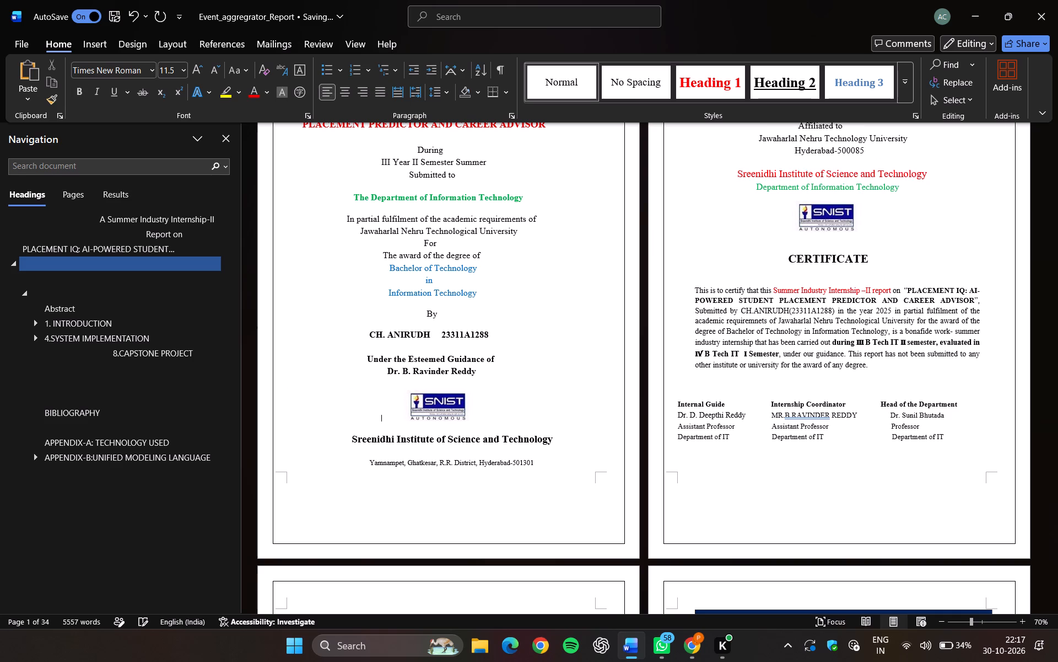
key(BackSpace)
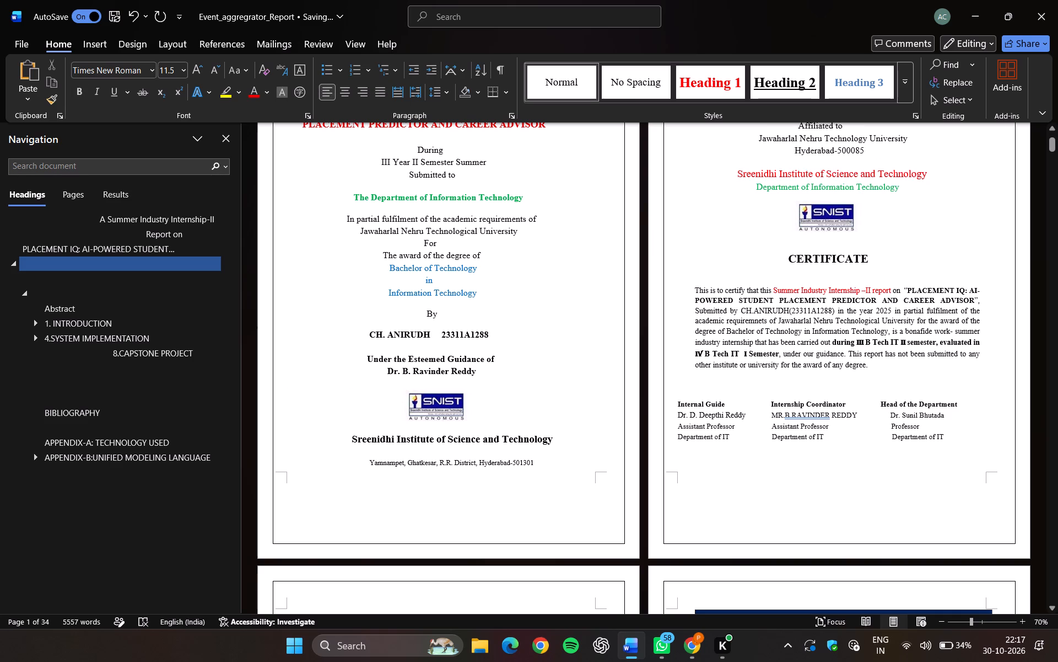
click(343, 444)
click(391, 409)
key(BackSpace)
key(BackSpace)
key(BackSpace)
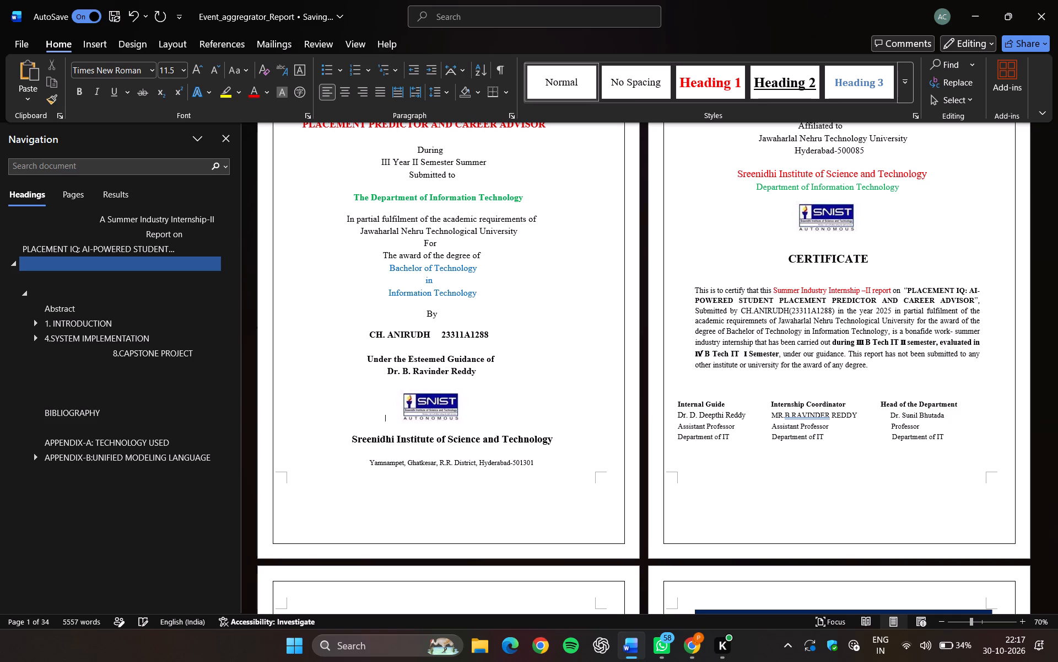
Remove six spaces before "Sreenidhi Institute of Science and Technology" on the cover page to centre it beneath the logo.
click(347, 440)
key(BackSpace)
key(BackSpace)
key(BackSpace)
key(BackSpace)
key(BackSpace)
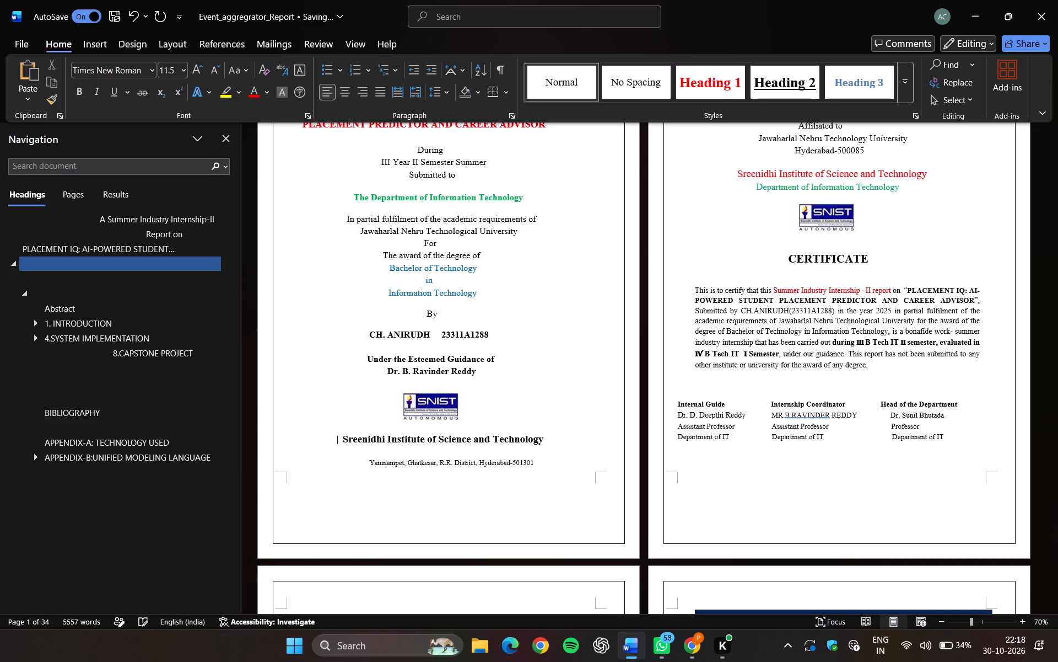
key(BackSpace)
Remove five spaces before the college address line on the cover page to centre it beneath the institute name.
click(365, 463)
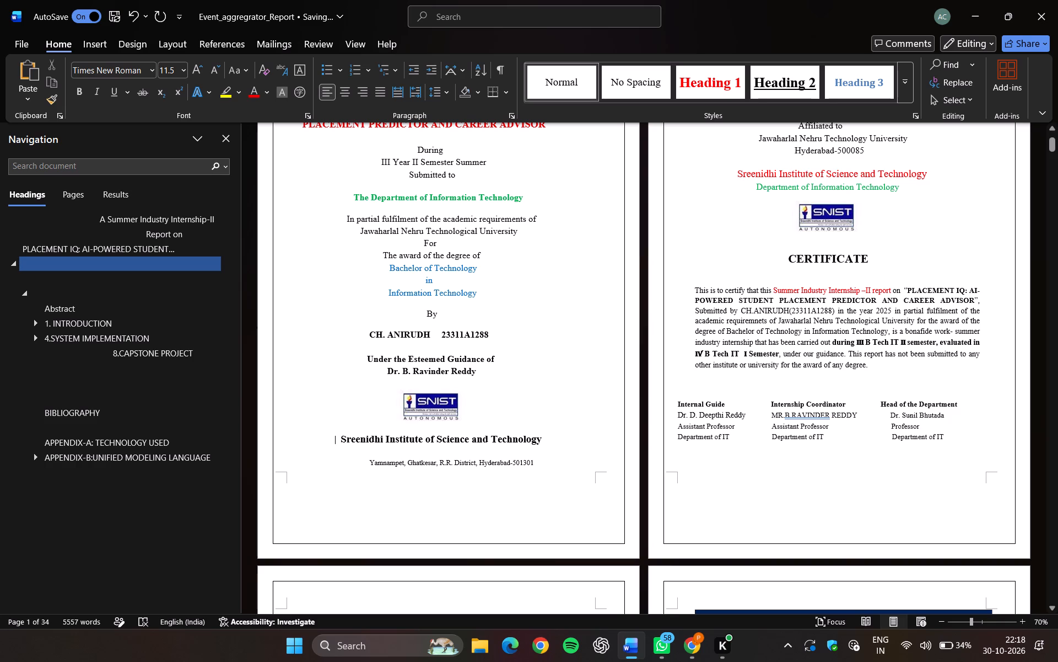
key(BackSpace)
key(BackSpace)
key(BackSpace)
key(BackSpace)
key(BackSpace)
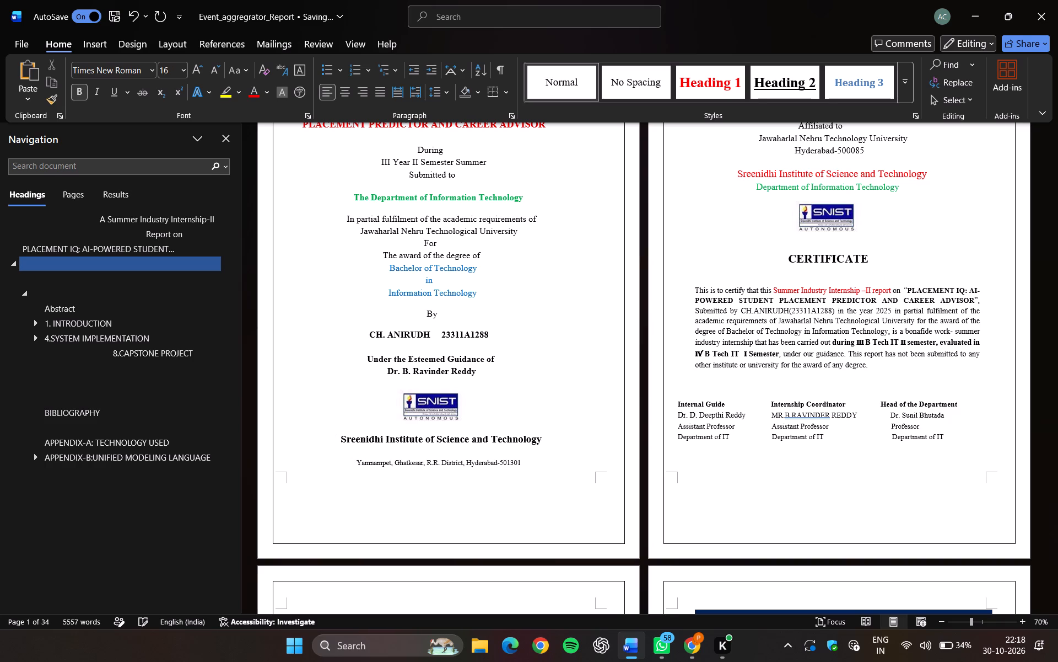
Set the line spacing of "Sreenidhi Institute of Science and Technology" and the blank line below it on the cover page to 1.0.
click(347, 453)
key(Down)
key(Up)
key(Down)
drag(341, 440, 519, 467)
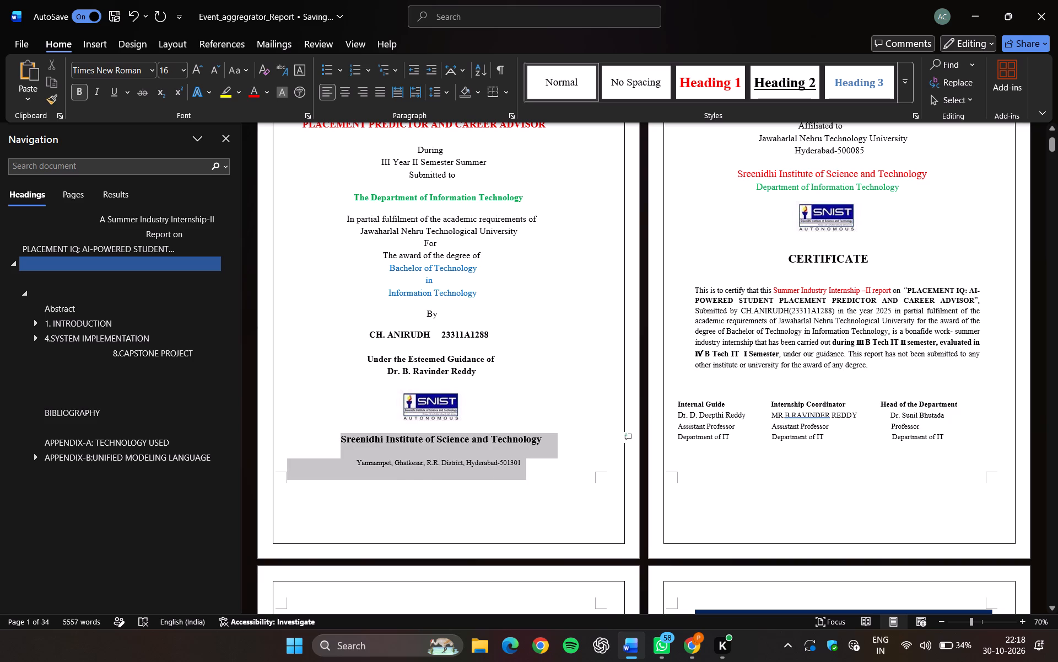
drag(519, 467, 557, 456)
click(434, 84)
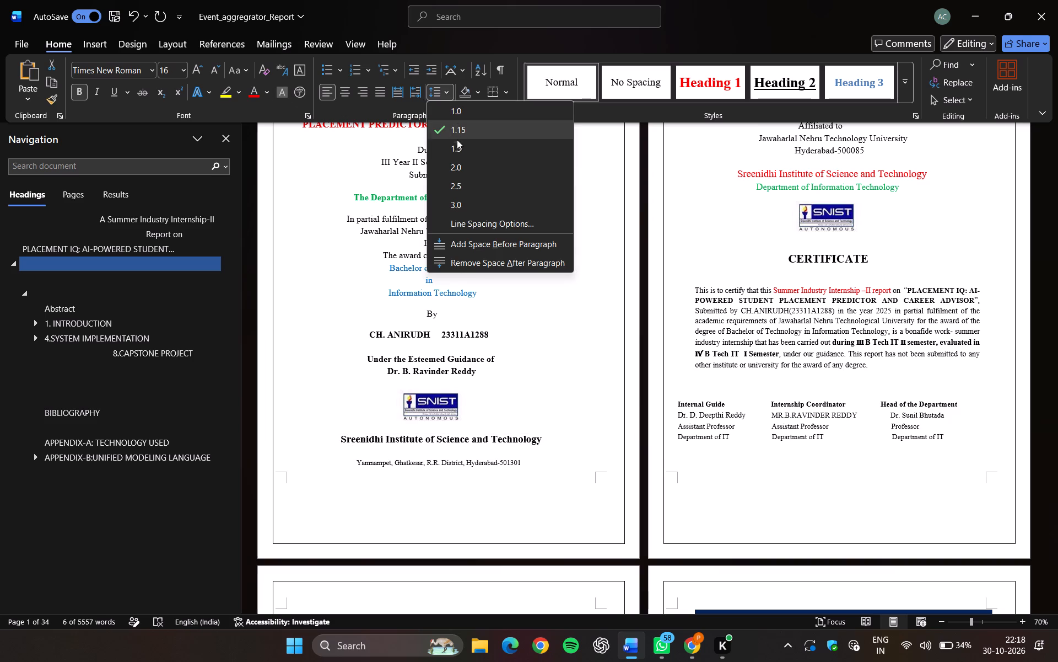
click(463, 108)
click(513, 399)
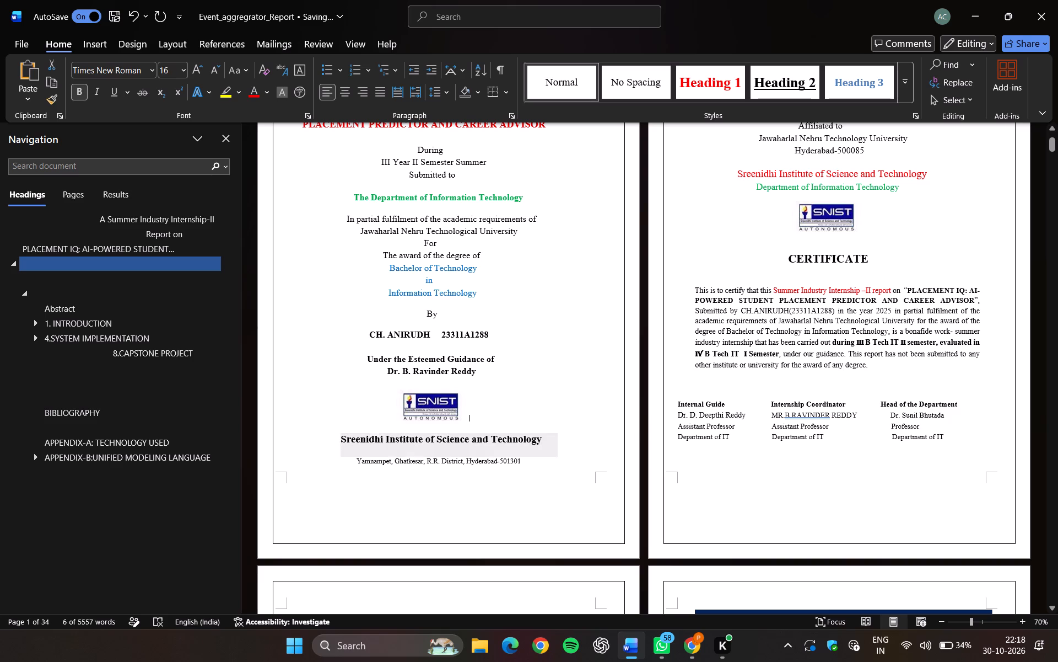
click(517, 452)
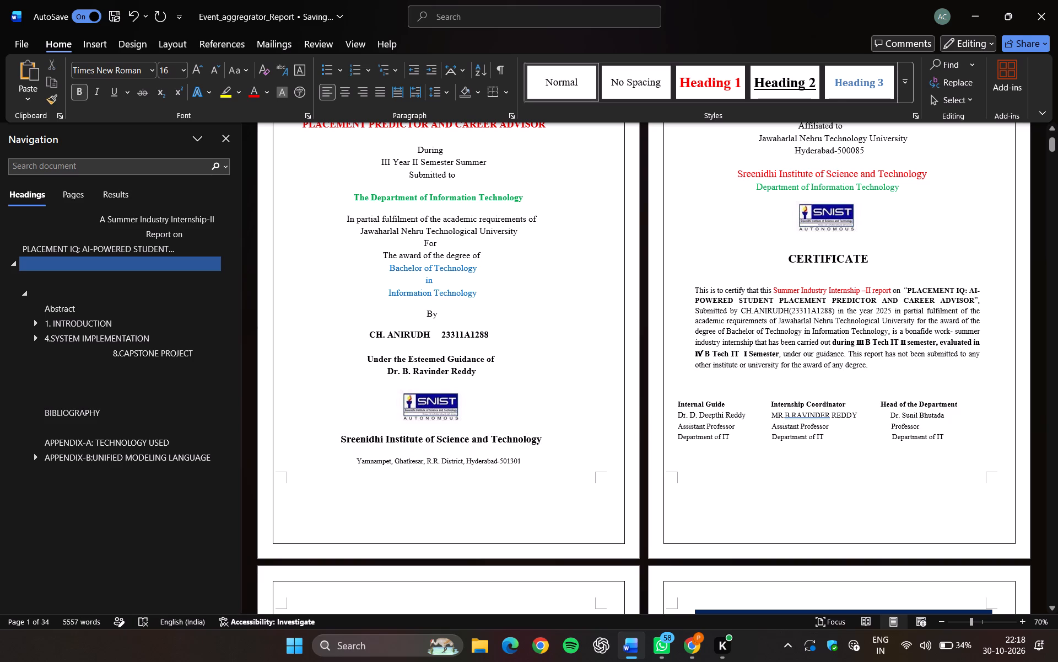
Remove the blank line and leading spaces above "An Autonomous Institution" so it starts the certificate page.
scroll(437, 494, up, 2)
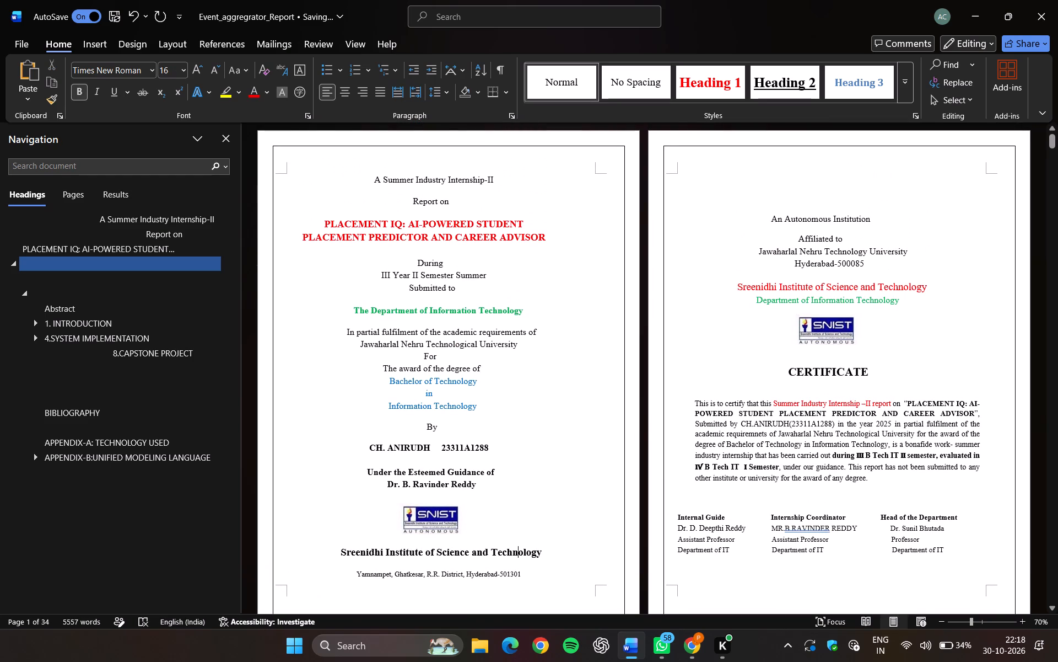
click(710, 203)
key(BackSpace)
key(BackSpace)
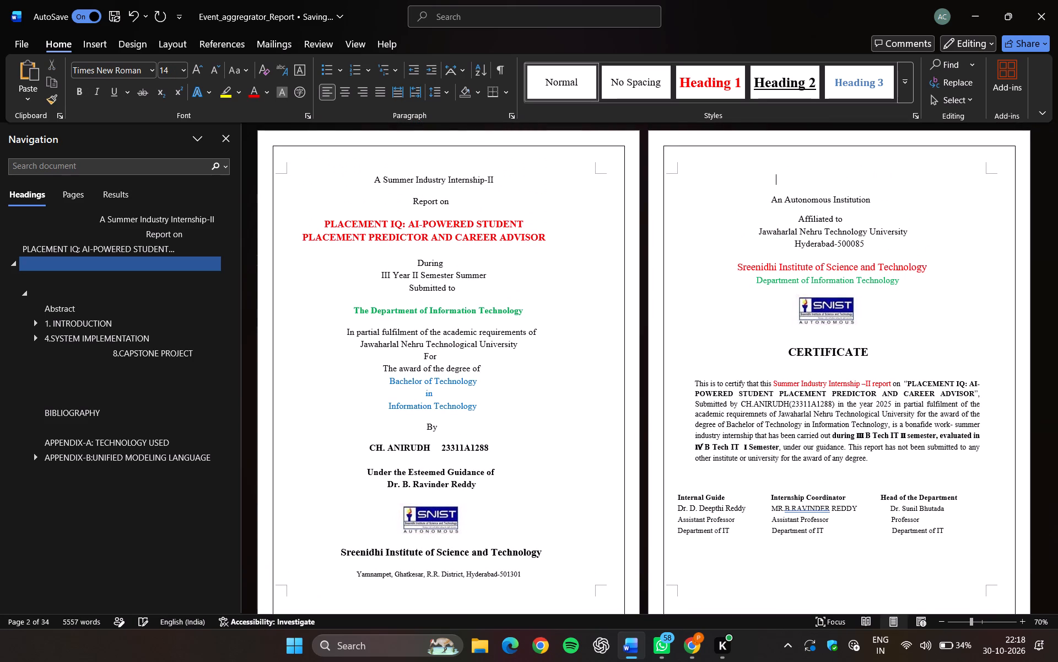
key(BackSpace)
key(BackSpace)
key(BackSpace)
key(BackSpace)
key(BackSpace)
key(BackSpace)
key(BackSpace)
key(BackSpace)
key(BackSpace)
key(BackSpace)
key(BackSpace)
key(BackSpace)
key(BackSpace)
key(BackSpace)
key(BackSpace)
key(BackSpace)
key(BackSpace)
key(BackSpace)
key(BackSpace)
key(BackSpace)
key(BackSpace)
key(BackSpace)
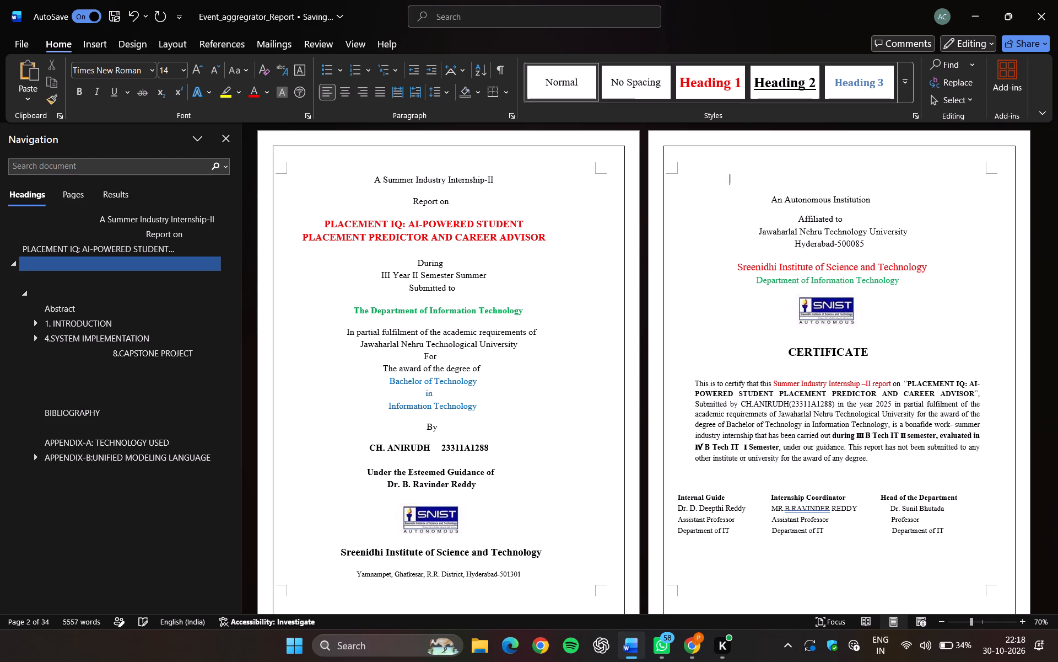
key(BackSpace)
key(BackSpace)
key(BackSpace)
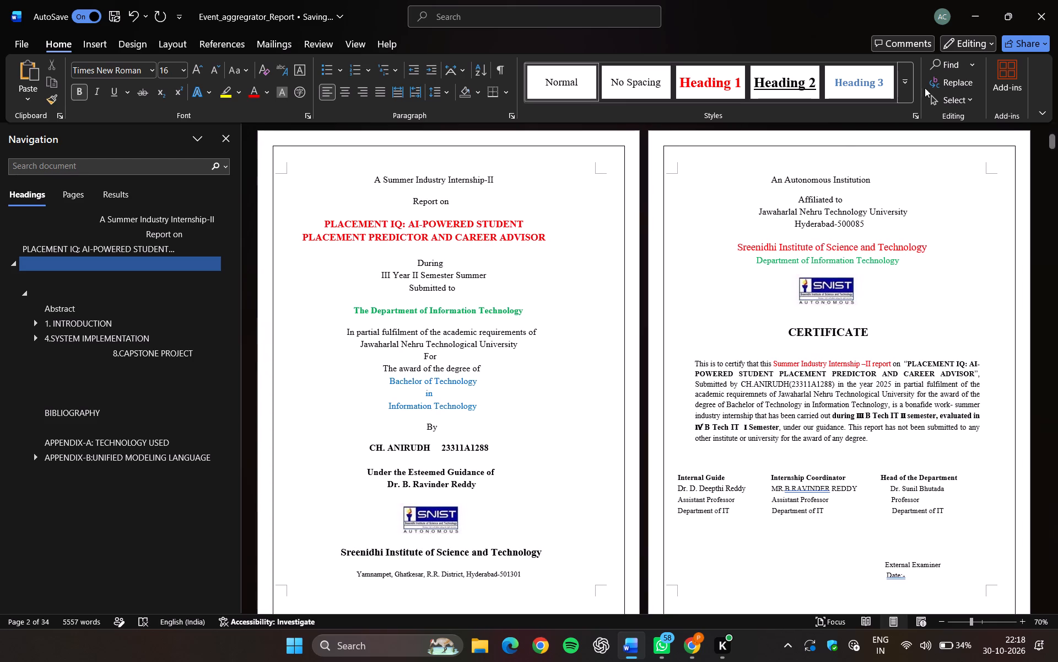
Centre-align the certificate page's header lines from "An Autonomous Institution" through "Hyderabad-500085".
drag(765, 175, 900, 226)
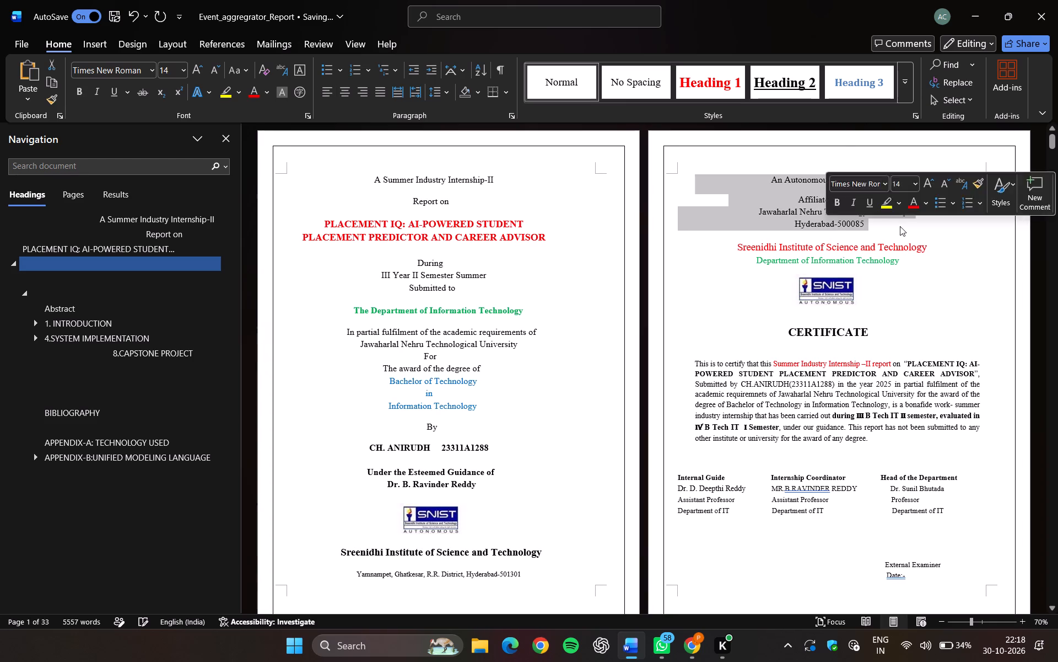
click(348, 90)
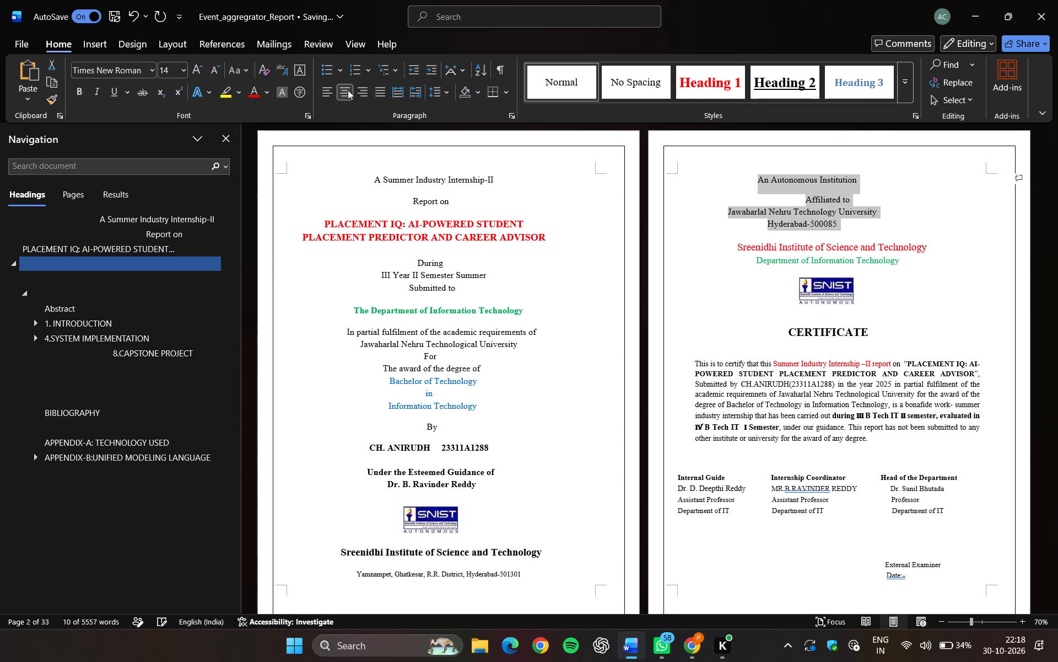
click(697, 236)
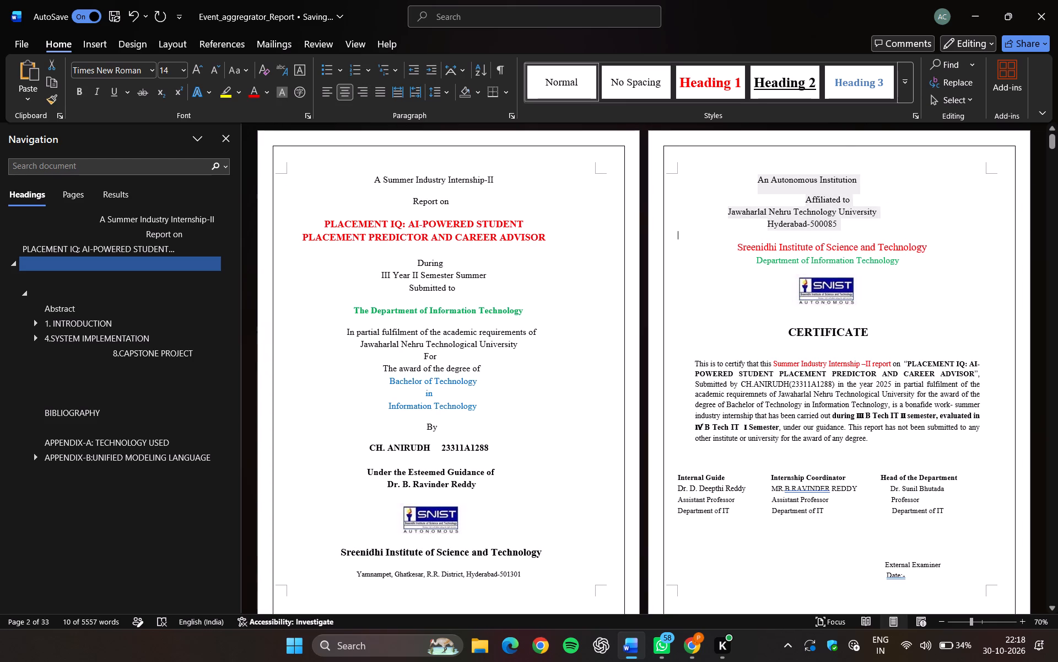
Insert 20 spaces before "Jawaharlal Nehru Technology University" on the certificate page to centre it beneath "Affiliated to".
click(729, 211)
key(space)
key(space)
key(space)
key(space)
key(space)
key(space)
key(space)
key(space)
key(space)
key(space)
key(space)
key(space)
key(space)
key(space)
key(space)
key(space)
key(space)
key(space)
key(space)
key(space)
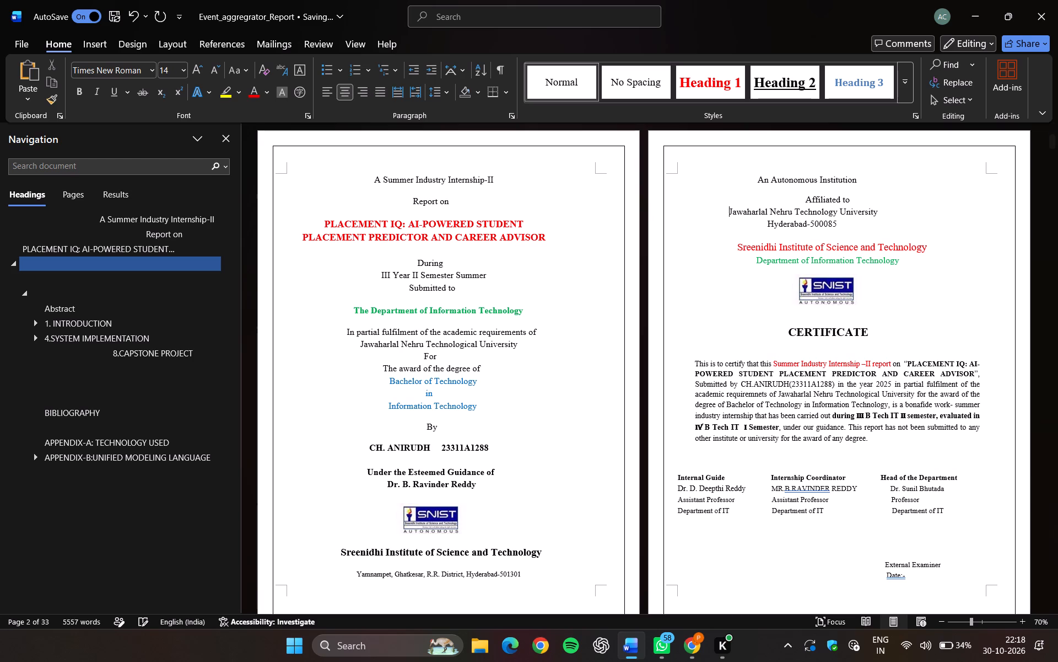
Insert 17 spaces before "Hyderabad-500085" on the certificate page to shift it towards the centre beneath the university name.
click(760, 228)
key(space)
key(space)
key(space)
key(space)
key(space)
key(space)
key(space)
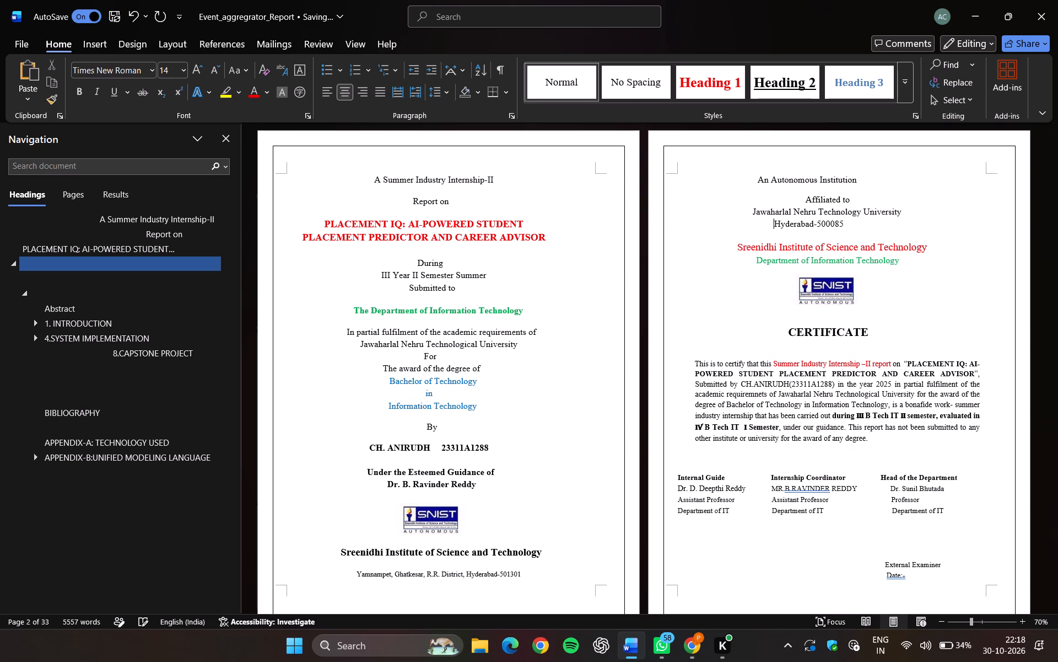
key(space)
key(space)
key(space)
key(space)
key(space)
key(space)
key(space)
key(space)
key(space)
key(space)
Add a net 17 spaces before "An Autonomous Institution" on the certificate page to centre it above "Affiliated to".
click(757, 177)
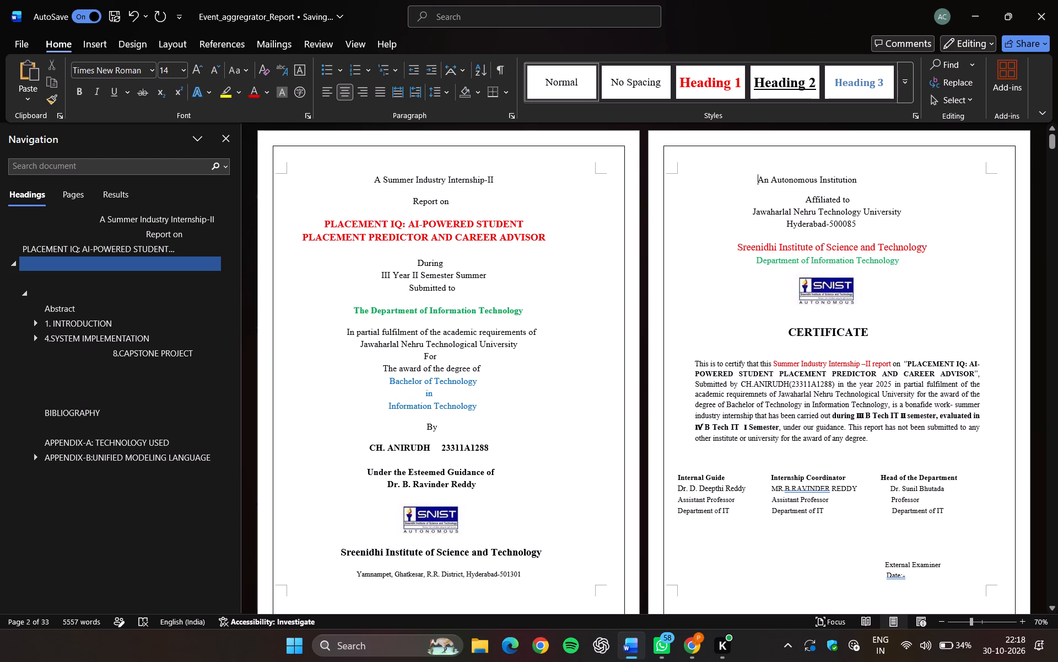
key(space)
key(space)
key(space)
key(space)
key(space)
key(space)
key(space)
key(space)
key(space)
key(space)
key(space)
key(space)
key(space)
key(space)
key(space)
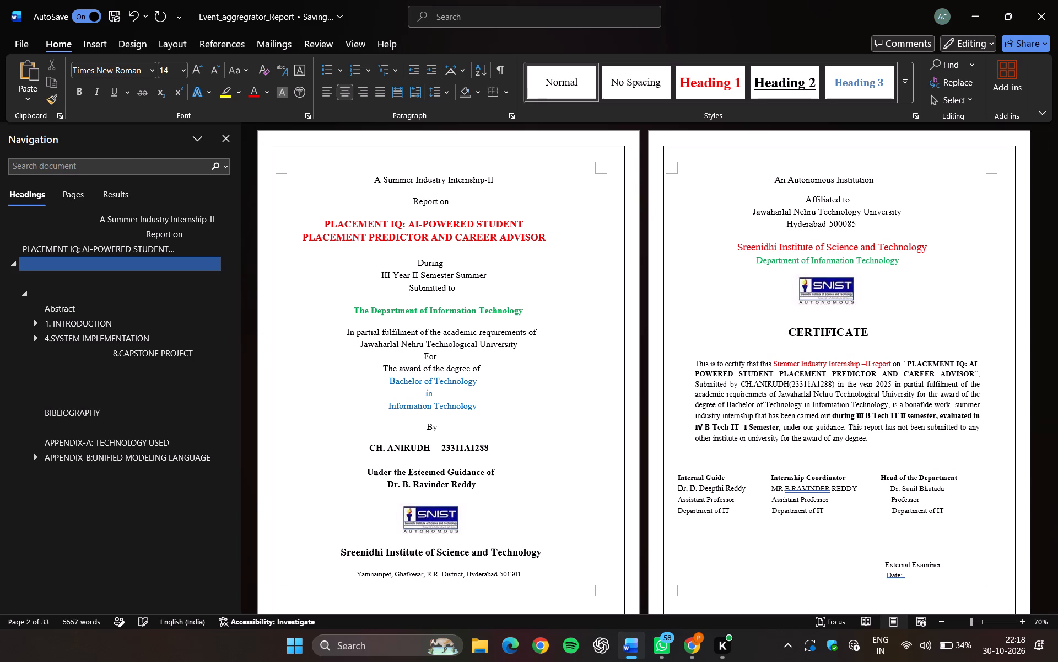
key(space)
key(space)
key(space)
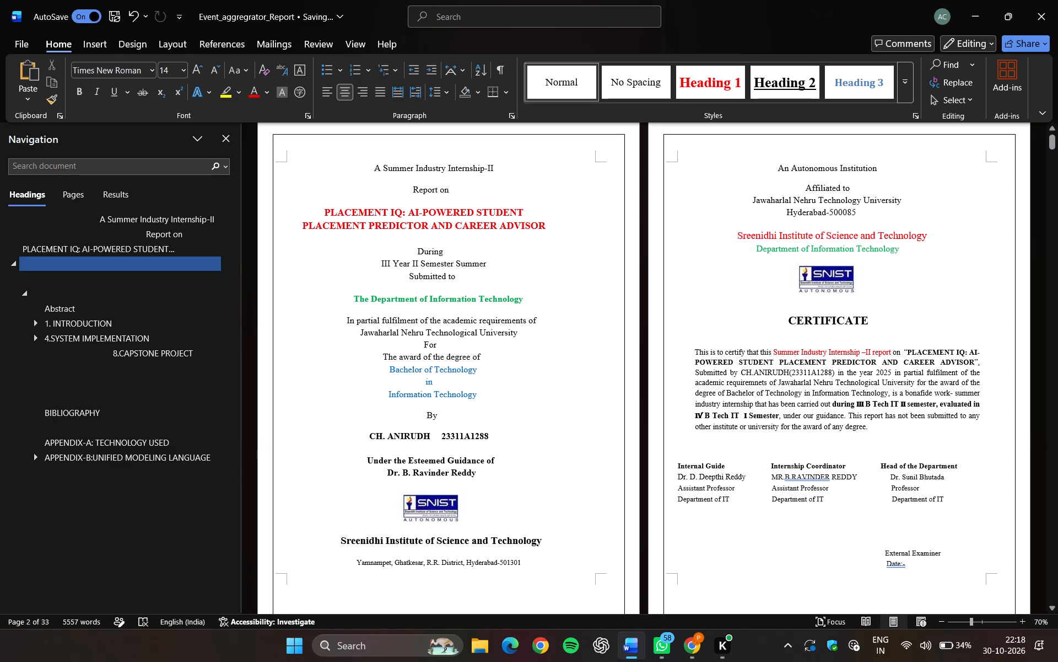
key(BackSpace)
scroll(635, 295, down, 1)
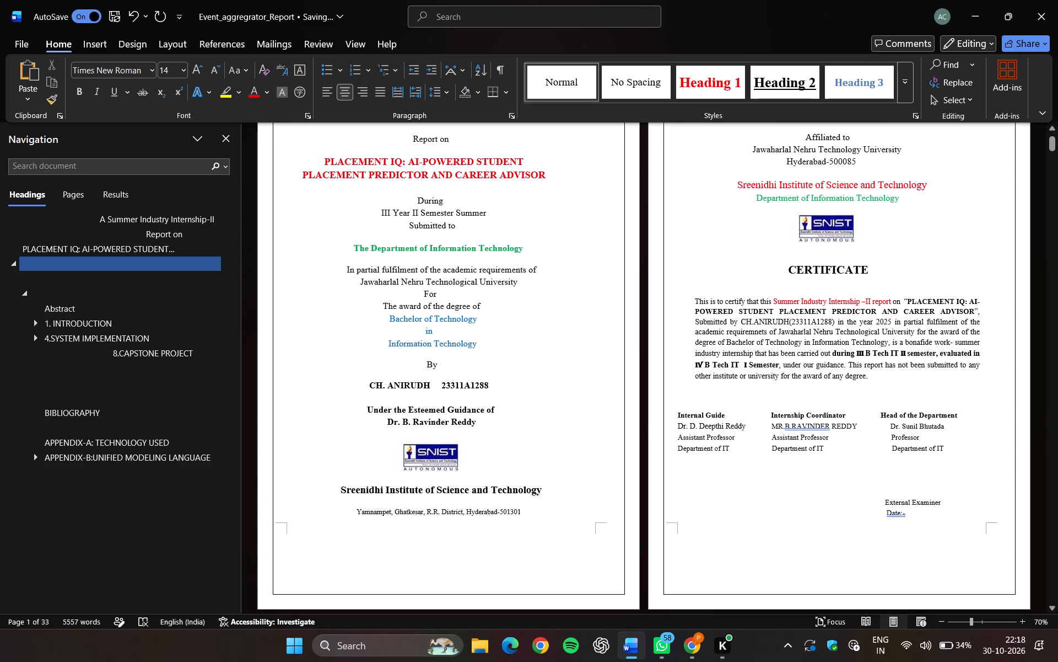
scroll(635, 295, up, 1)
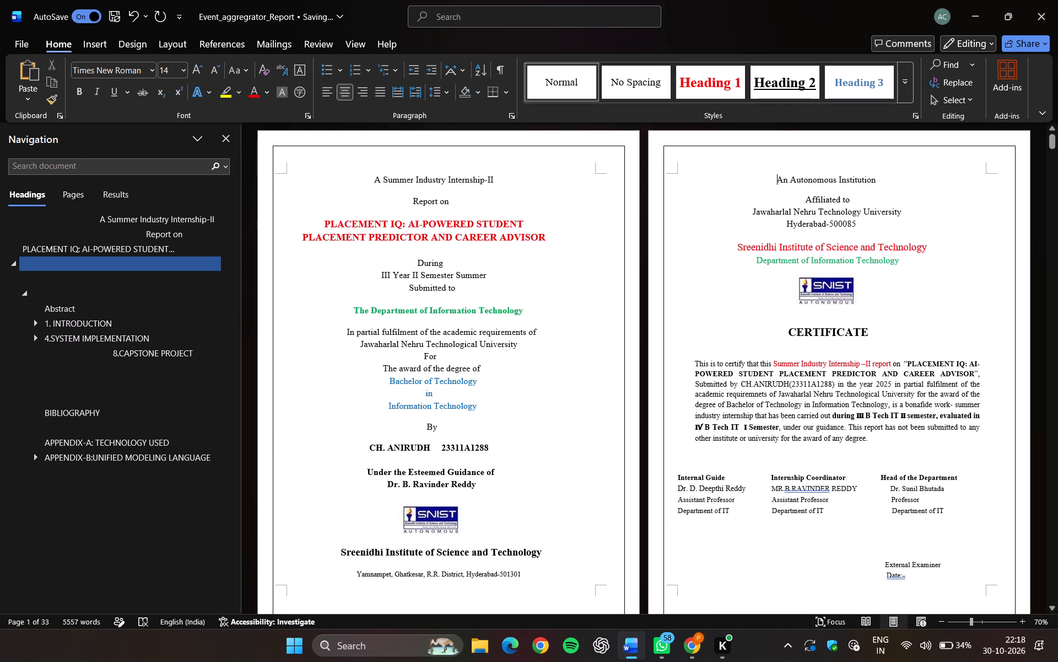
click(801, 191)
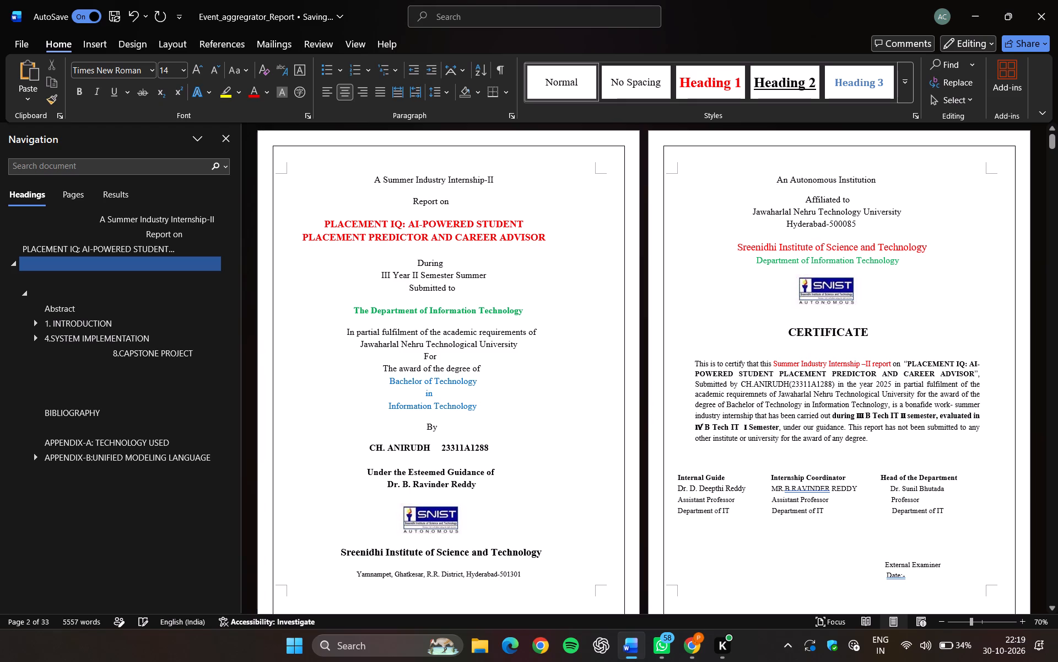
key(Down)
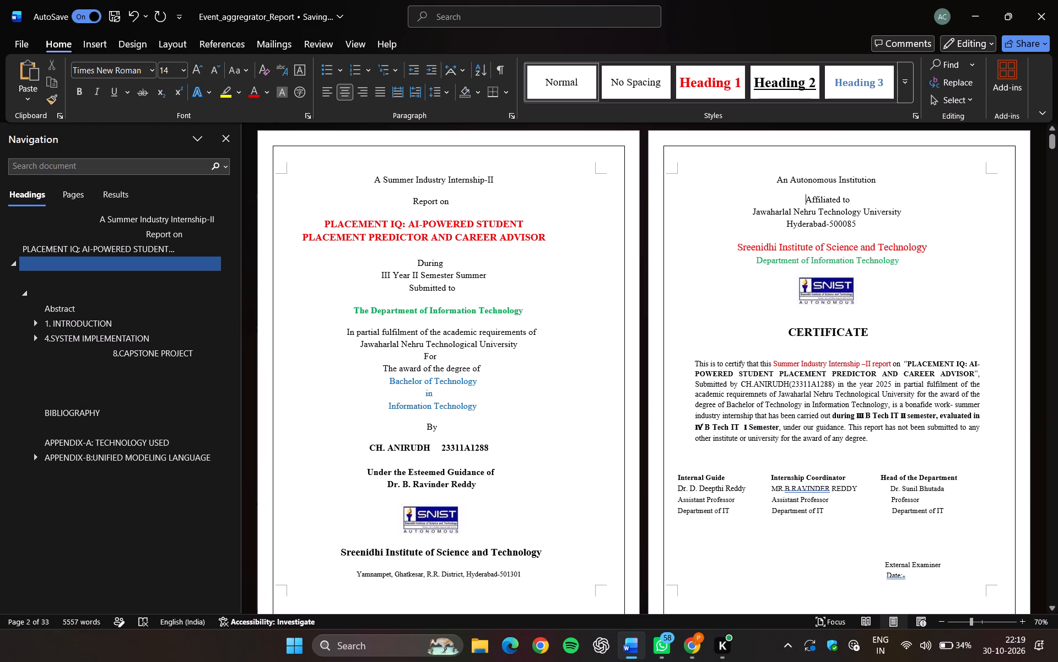
Insert a space after the initial "B." in the Internship Coordinator's name on the certificate page.
scroll(771, 221, down, 1)
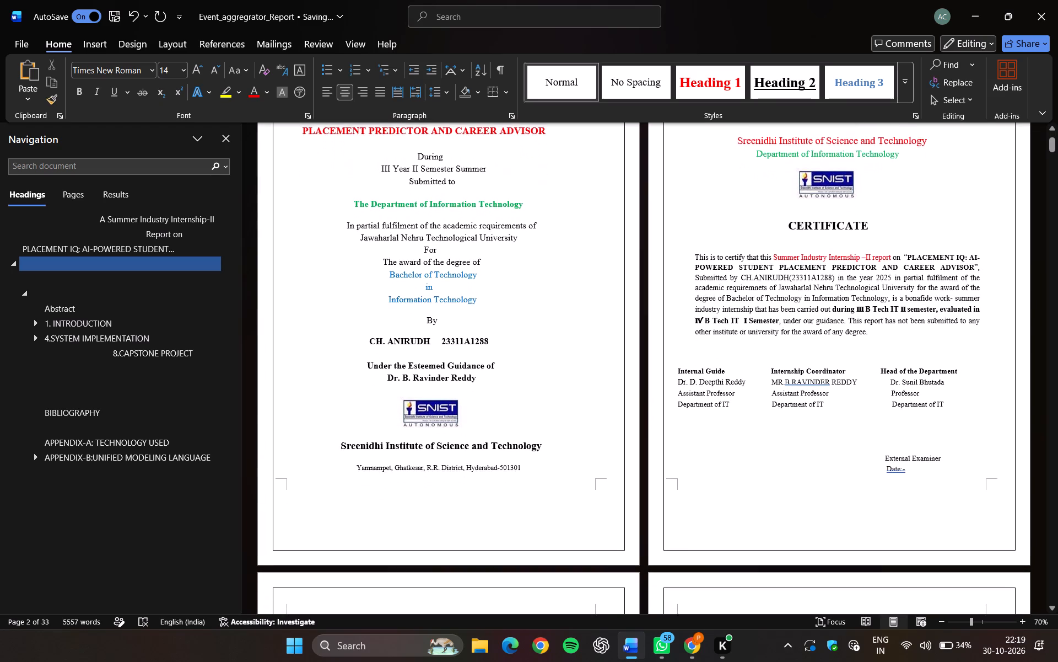
scroll(771, 221, down, 1)
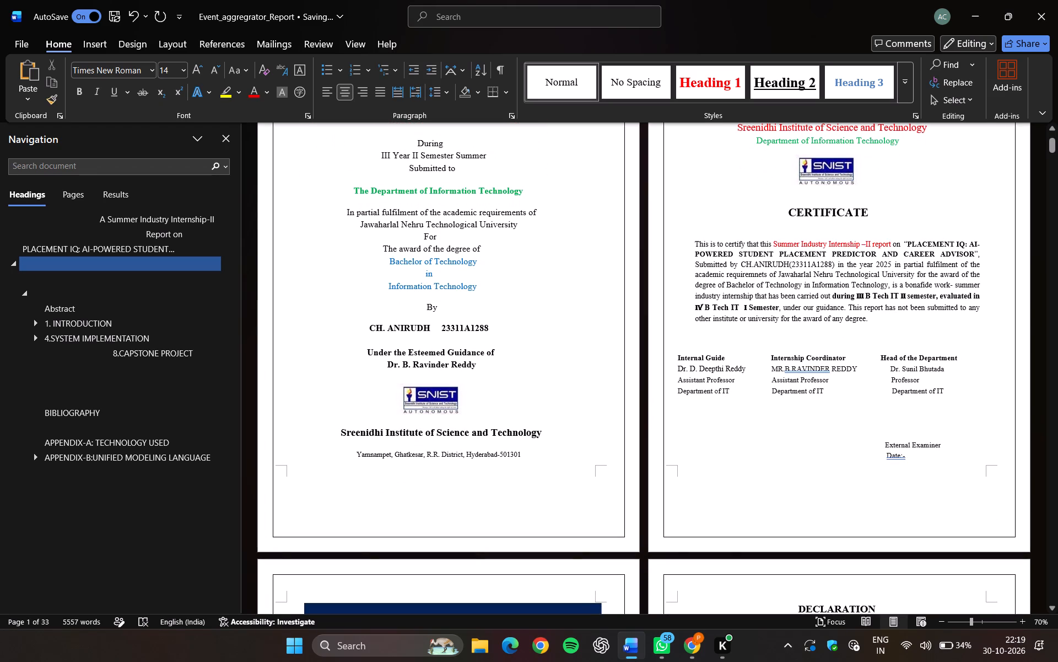
click(792, 369)
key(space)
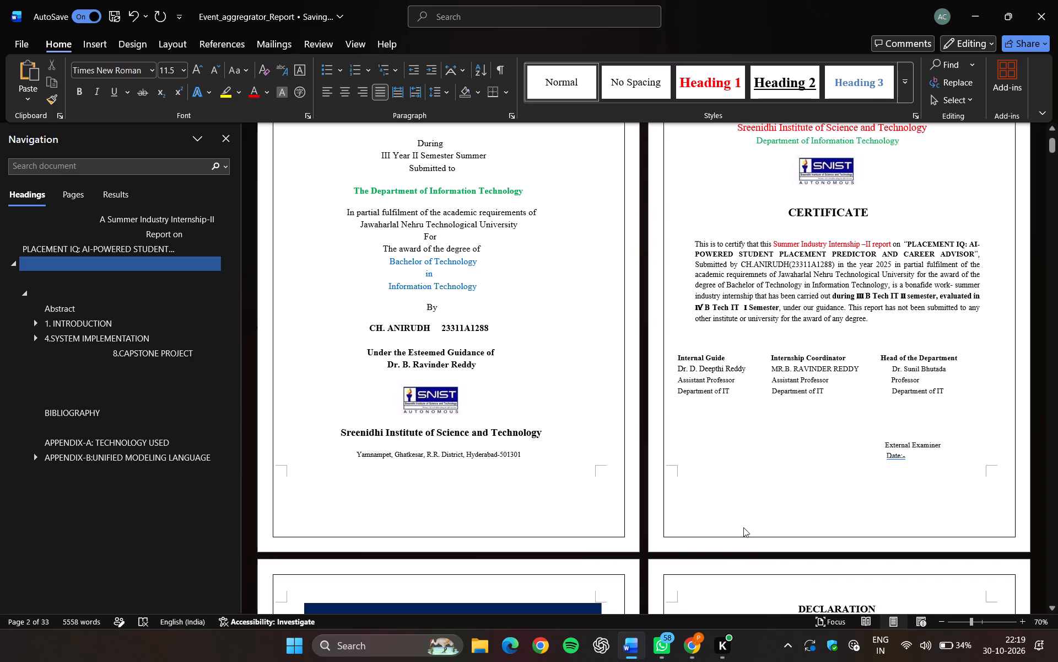
Insert spaces after "B." and after "MR." in the internship coordinator's name in the Acknowledgement.
scroll(743, 527, down, 2)
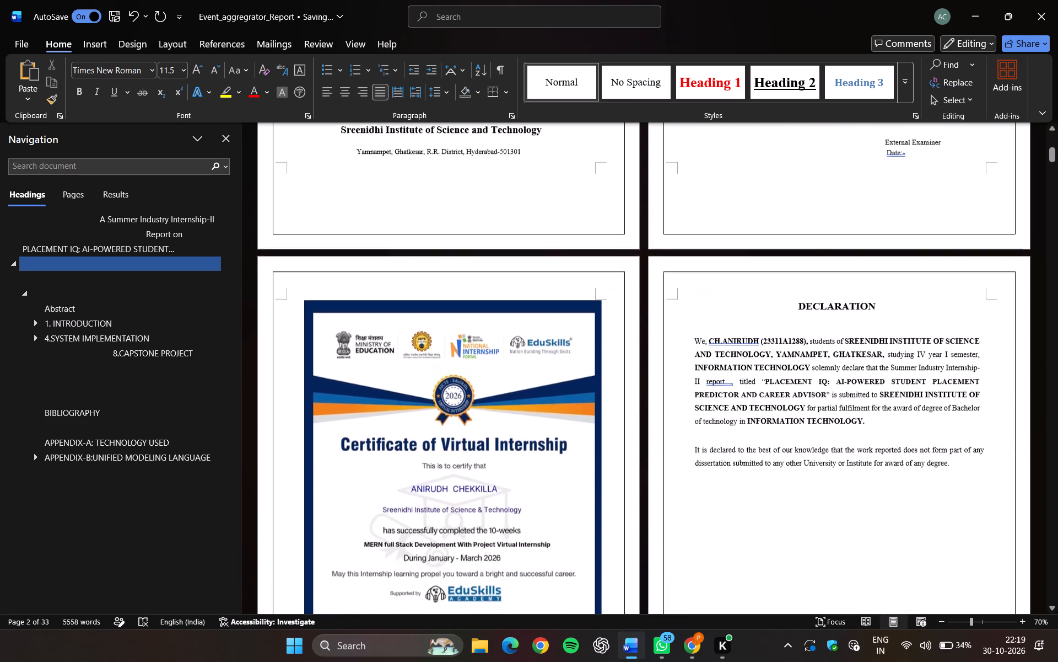
scroll(743, 527, down, 2)
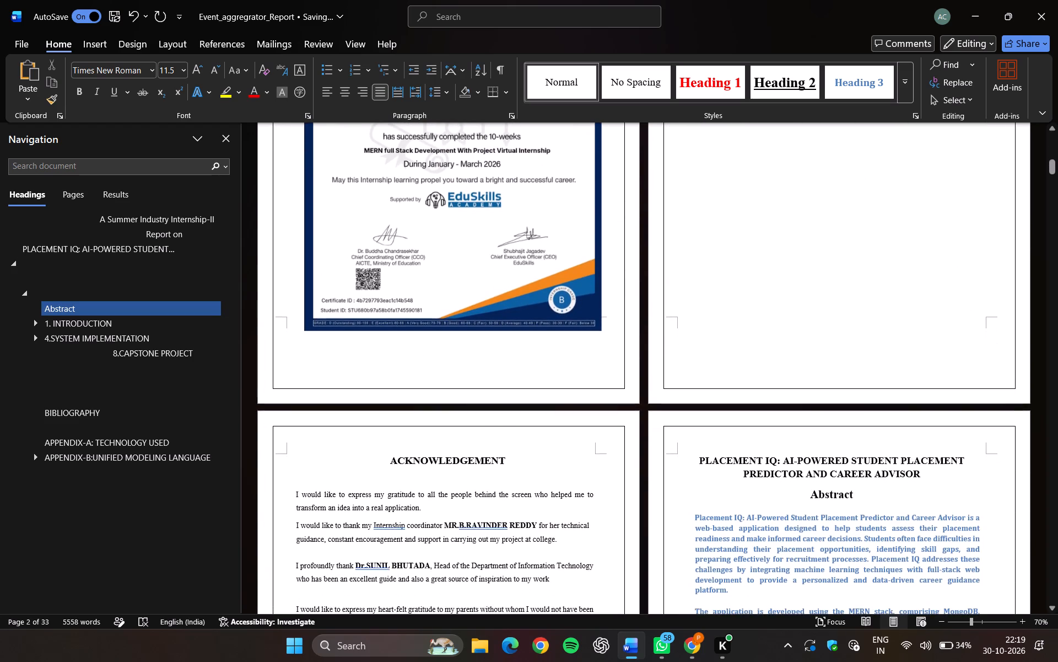
scroll(743, 527, up, 1)
scroll(743, 527, down, 1)
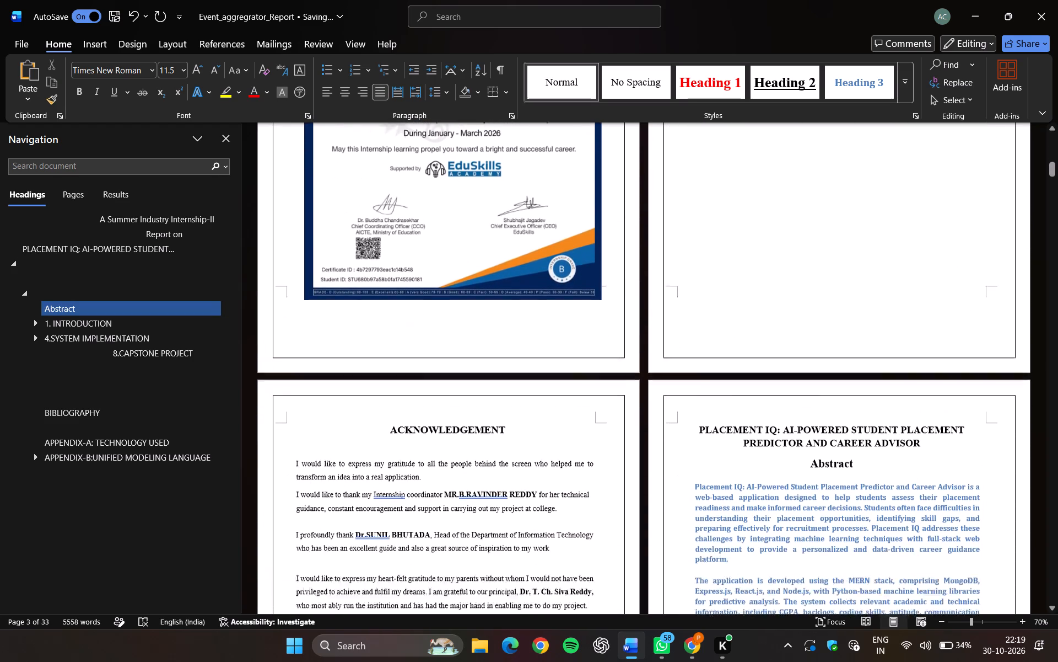
scroll(743, 527, down, 3)
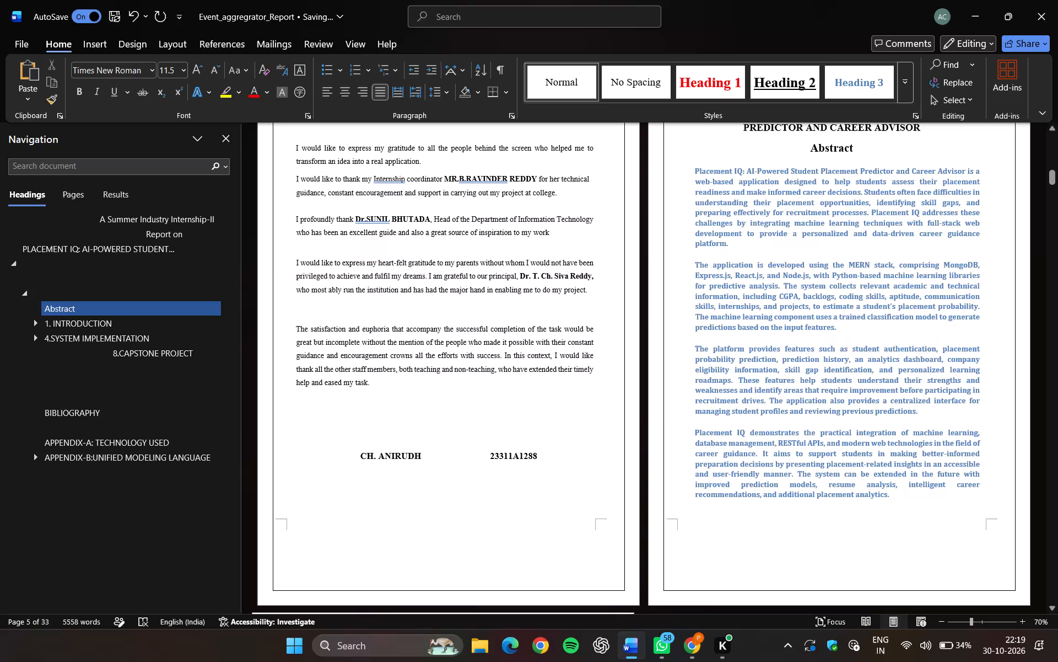
click(466, 180)
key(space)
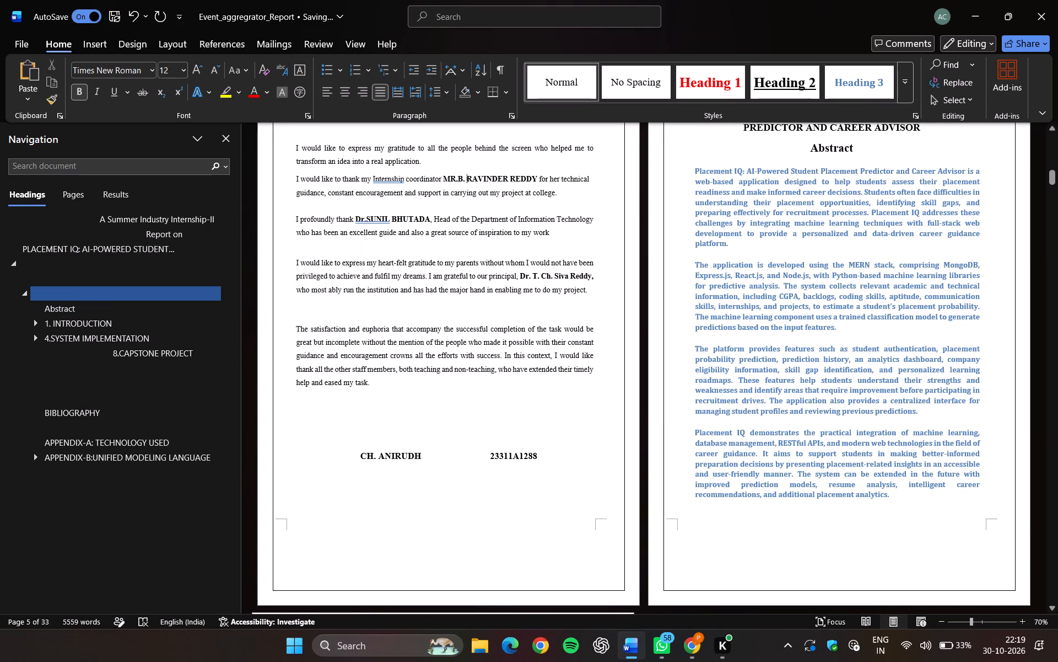
click(459, 180)
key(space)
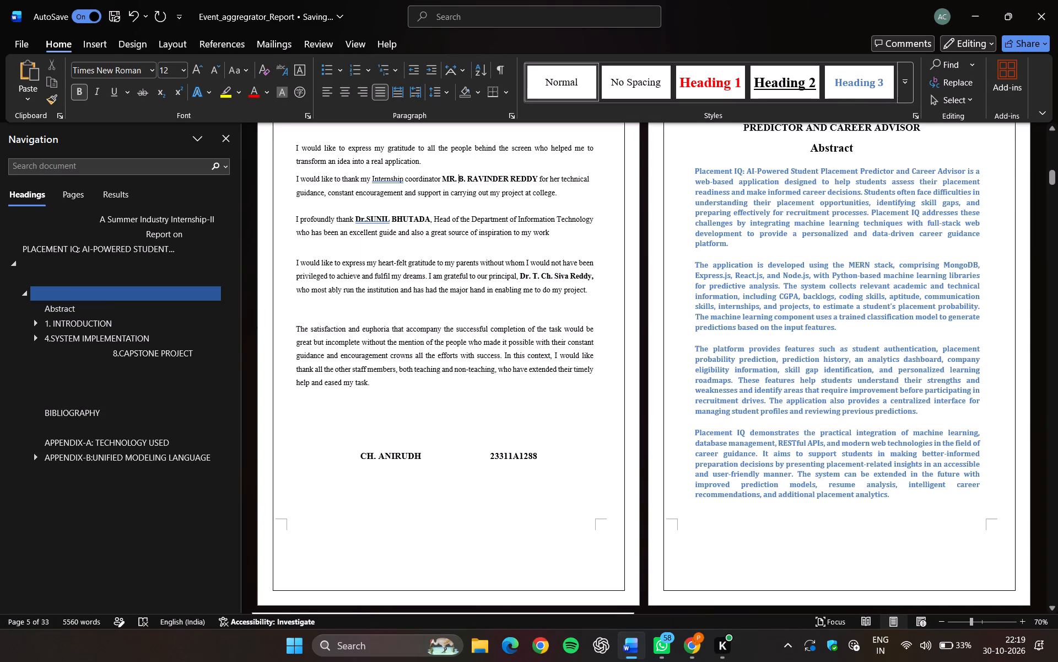
Replace "Internship" before "coordinator" in the Acknowledgement with the suggested lowercase "internship".
click(384, 179)
right_click(384, 179)
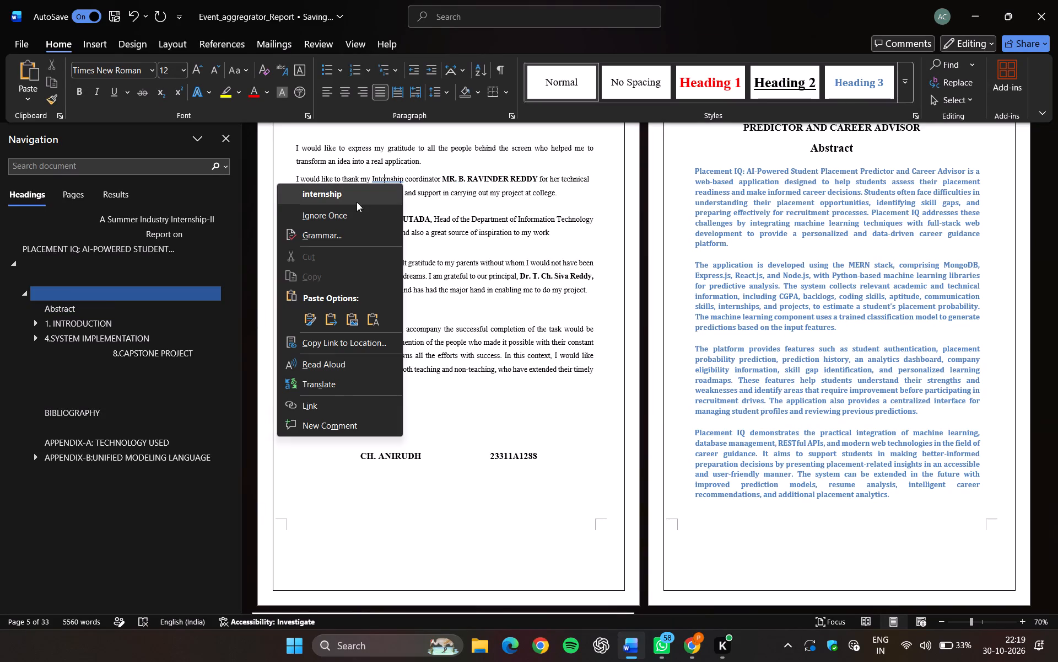
click(357, 196)
Accept the suggested correction that adds a space after "Dr." in the department head's name in the Acknowledgement.
click(374, 216)
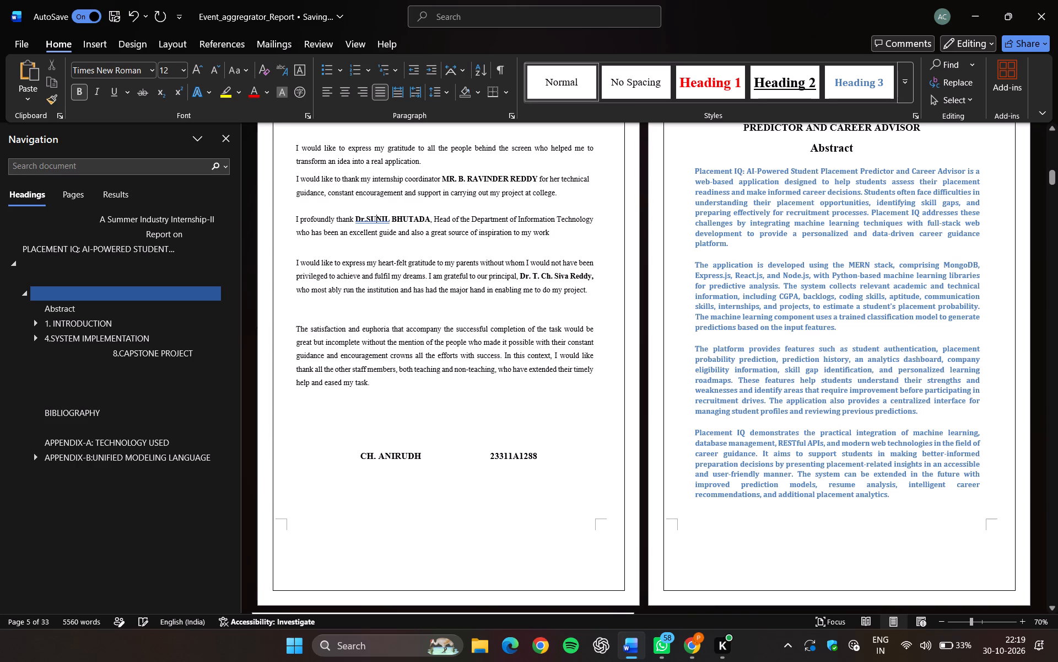
right_click(374, 216)
click(365, 236)
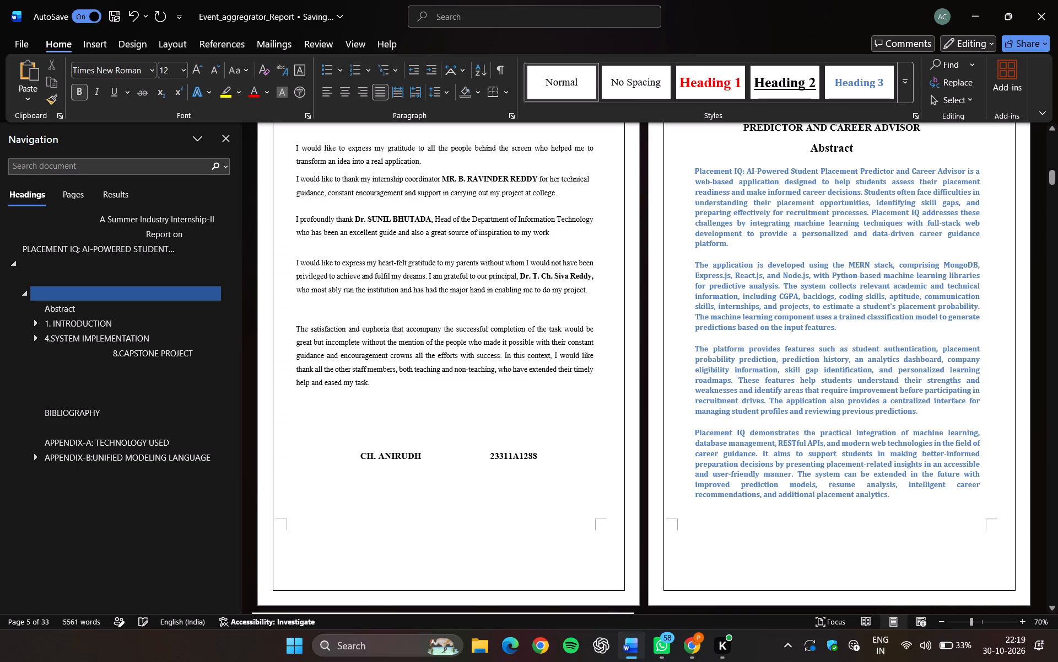
Remove 11 spaces before the roll number at the end of the Acknowledgement to bring it closer to the student's name.
scroll(497, 405, down, 3)
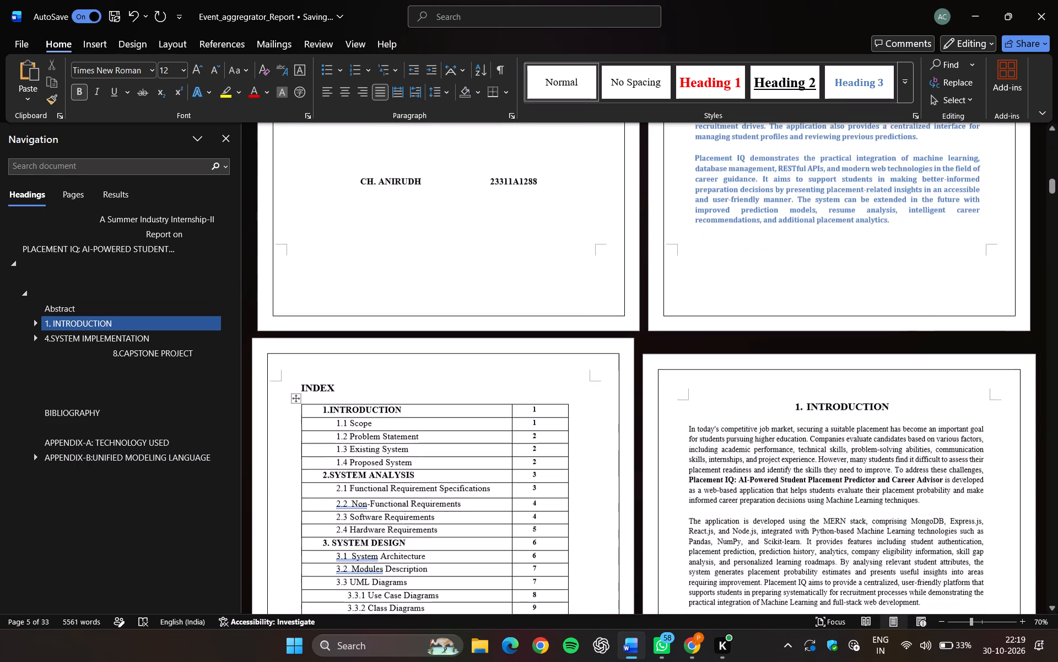
click(489, 183)
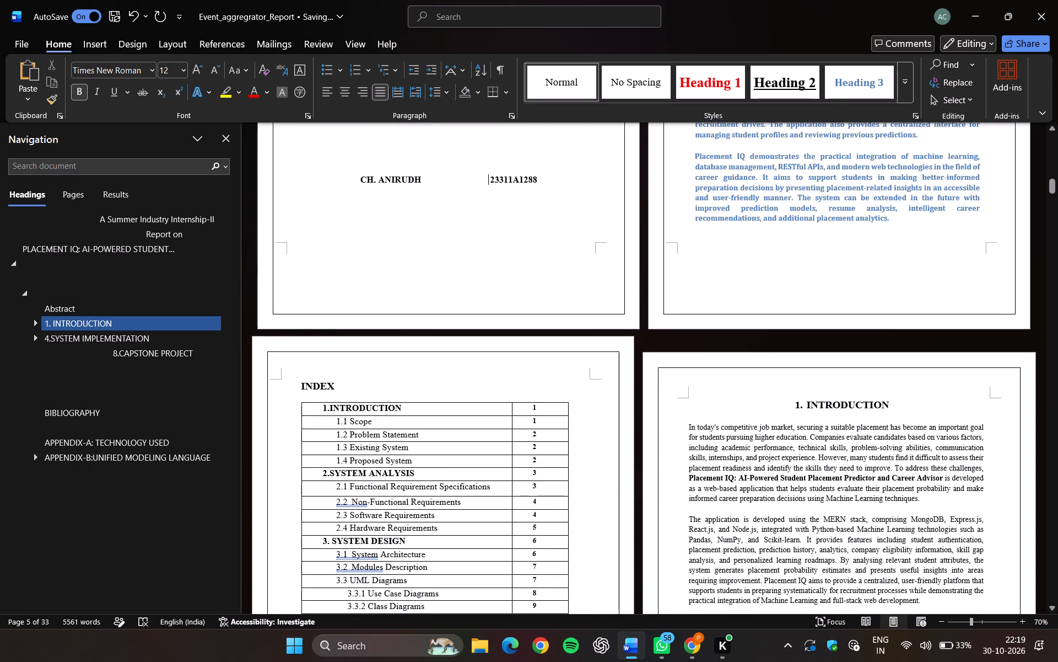
key(BackSpace)
key(BackSpace)
key(BackSpace)
key(BackSpace)
key(BackSpace)
key(BackSpace)
key(BackSpace)
key(BackSpace)
key(BackSpace)
key(BackSpace)
key(BackSpace)
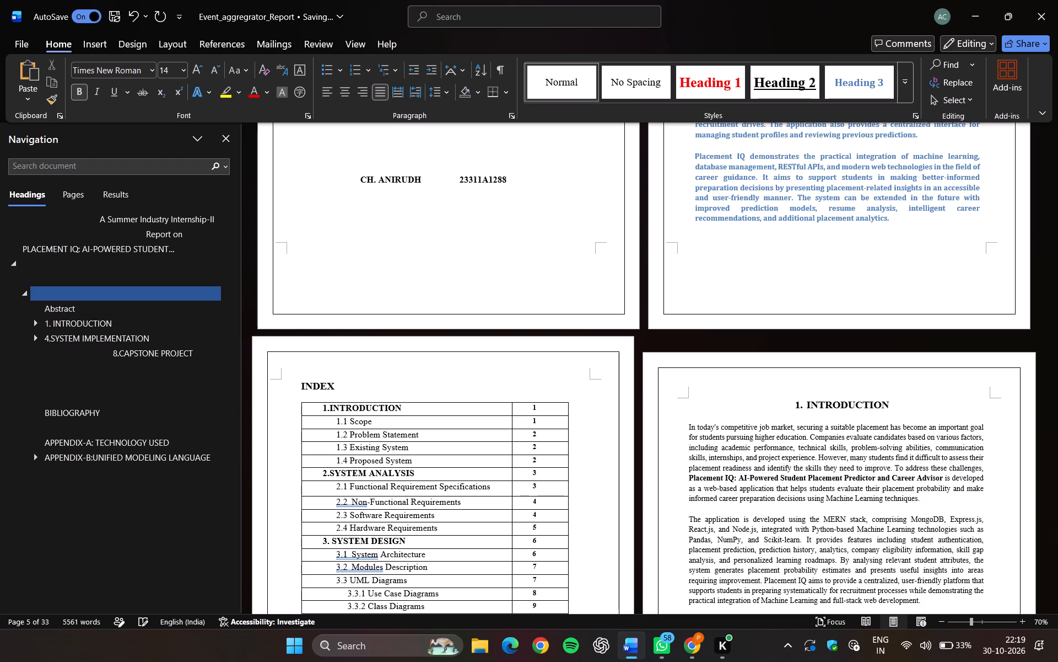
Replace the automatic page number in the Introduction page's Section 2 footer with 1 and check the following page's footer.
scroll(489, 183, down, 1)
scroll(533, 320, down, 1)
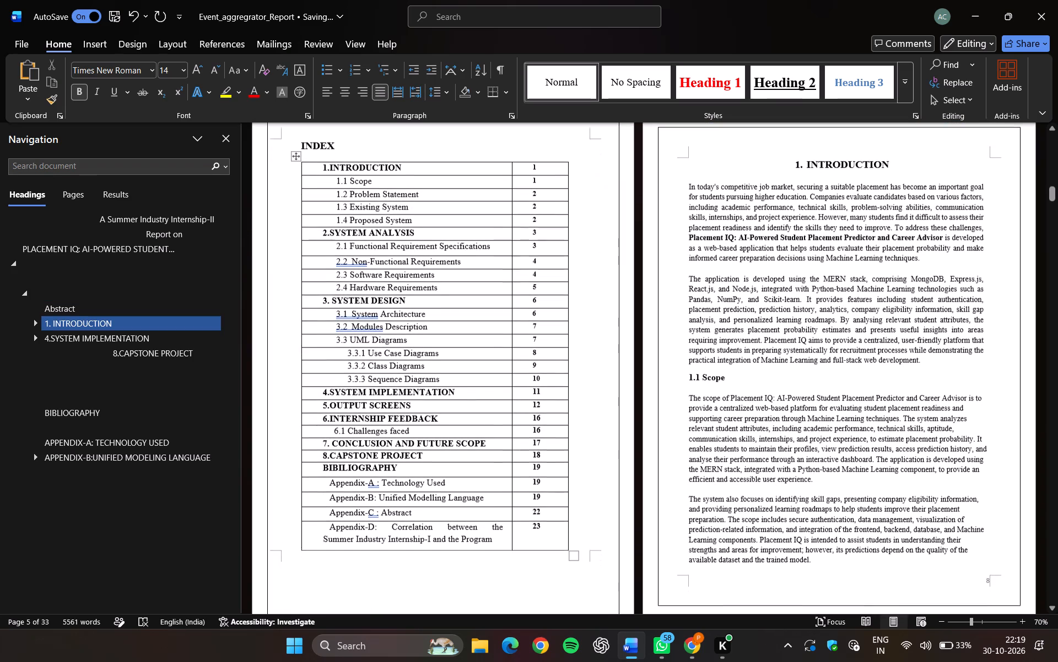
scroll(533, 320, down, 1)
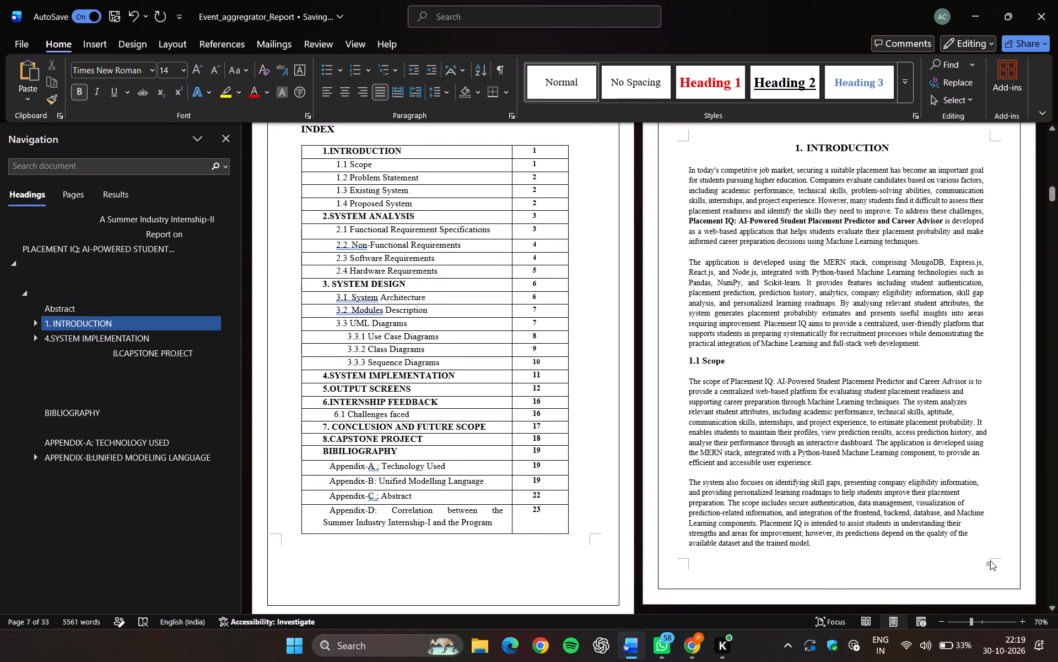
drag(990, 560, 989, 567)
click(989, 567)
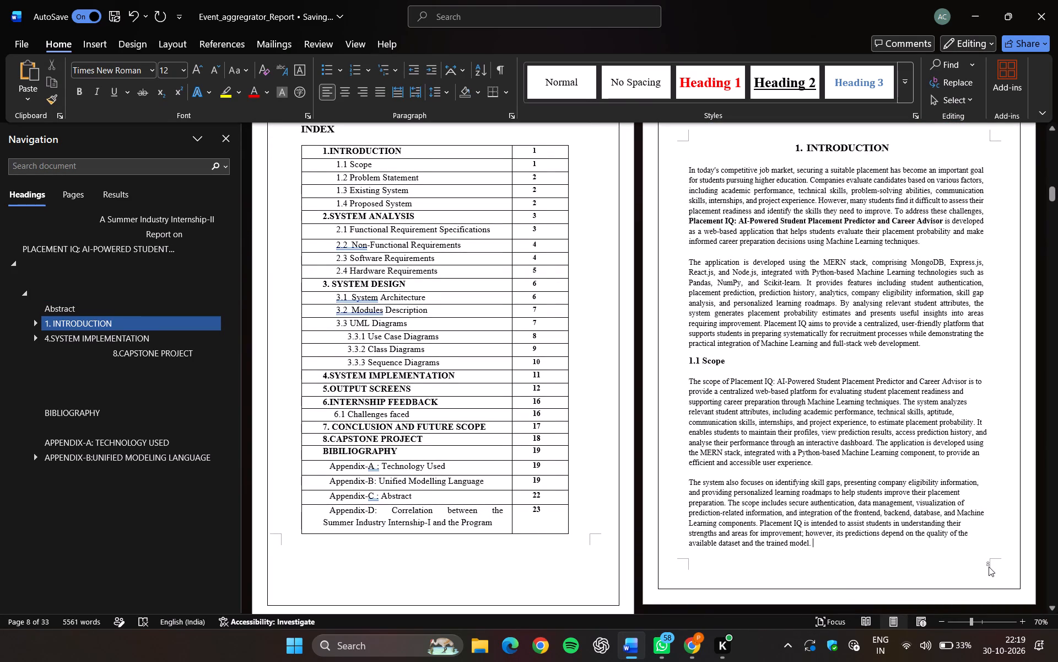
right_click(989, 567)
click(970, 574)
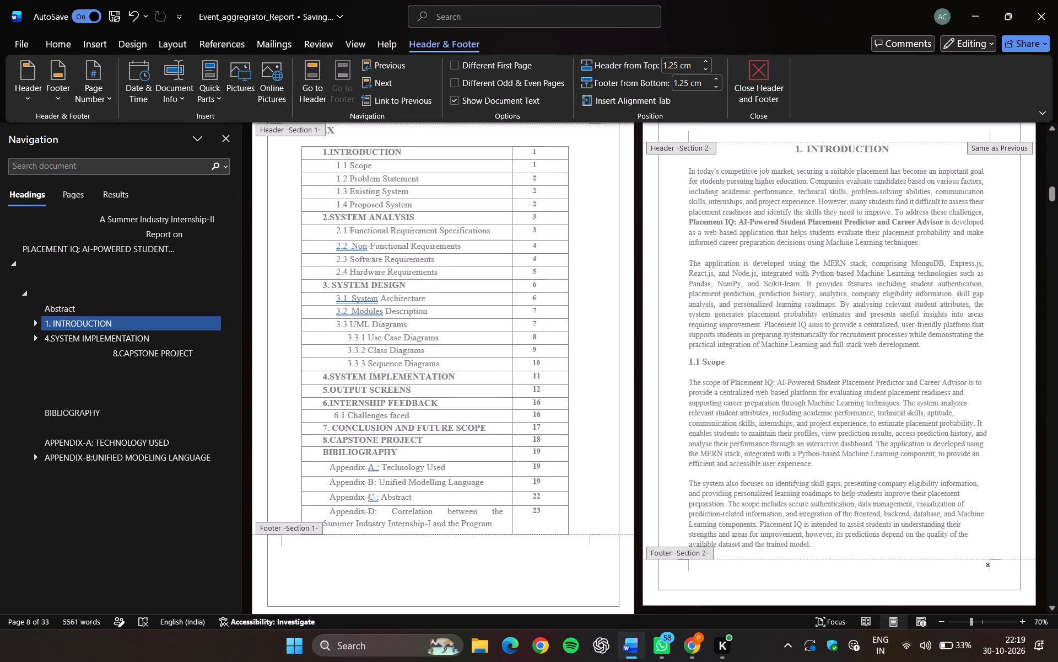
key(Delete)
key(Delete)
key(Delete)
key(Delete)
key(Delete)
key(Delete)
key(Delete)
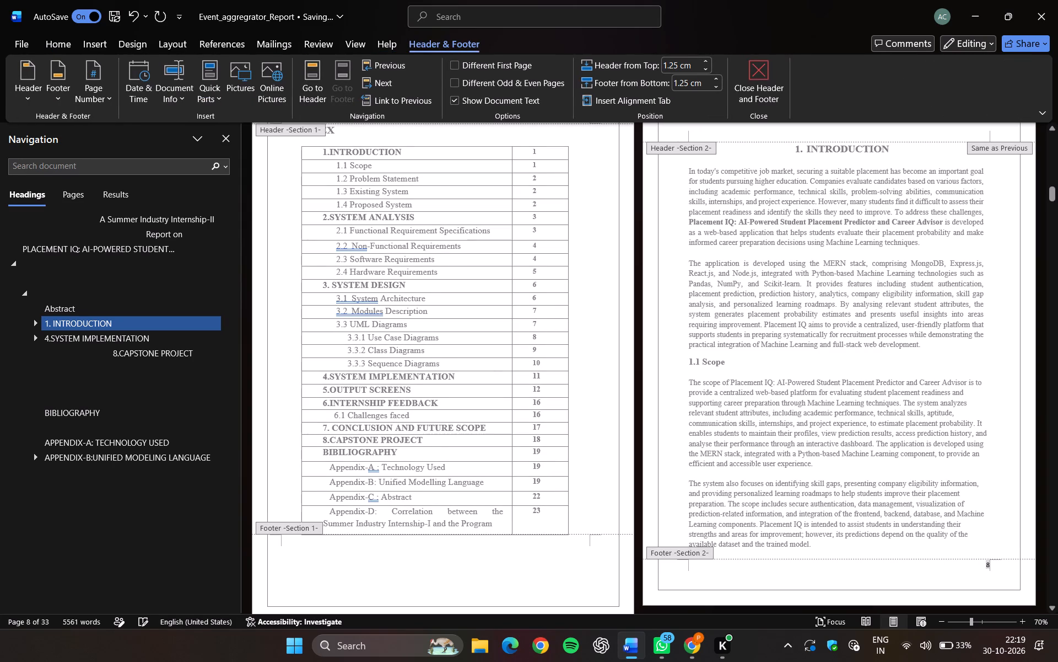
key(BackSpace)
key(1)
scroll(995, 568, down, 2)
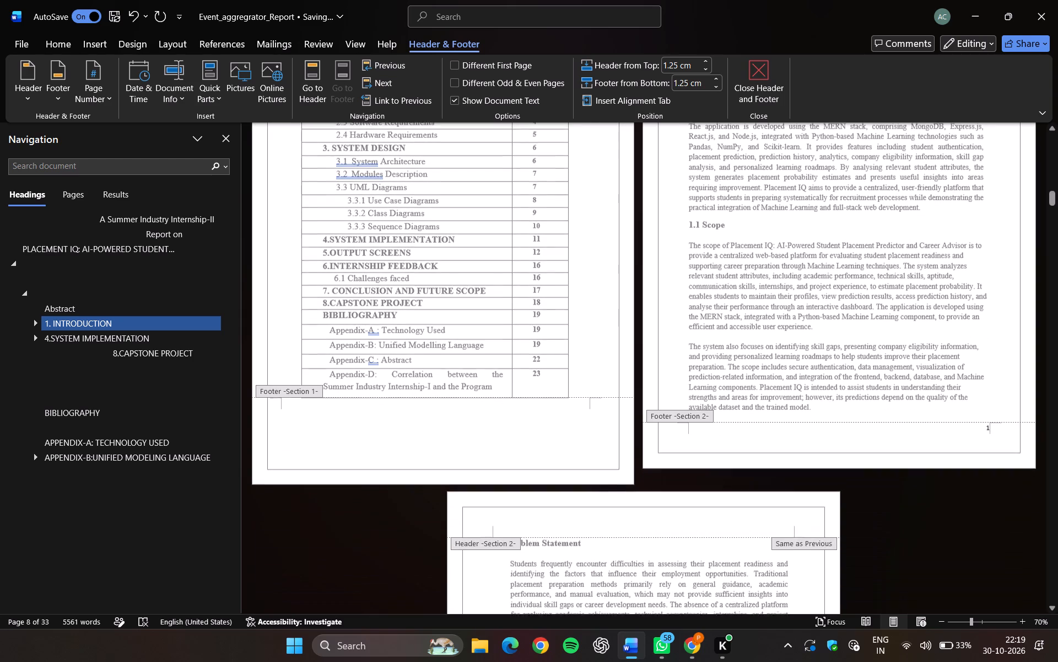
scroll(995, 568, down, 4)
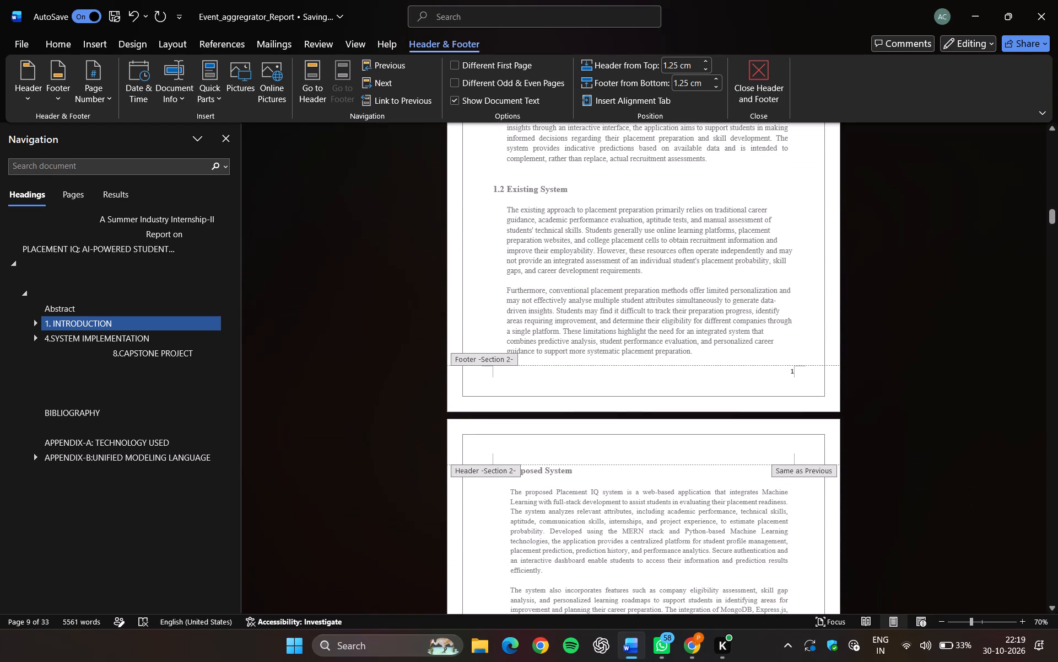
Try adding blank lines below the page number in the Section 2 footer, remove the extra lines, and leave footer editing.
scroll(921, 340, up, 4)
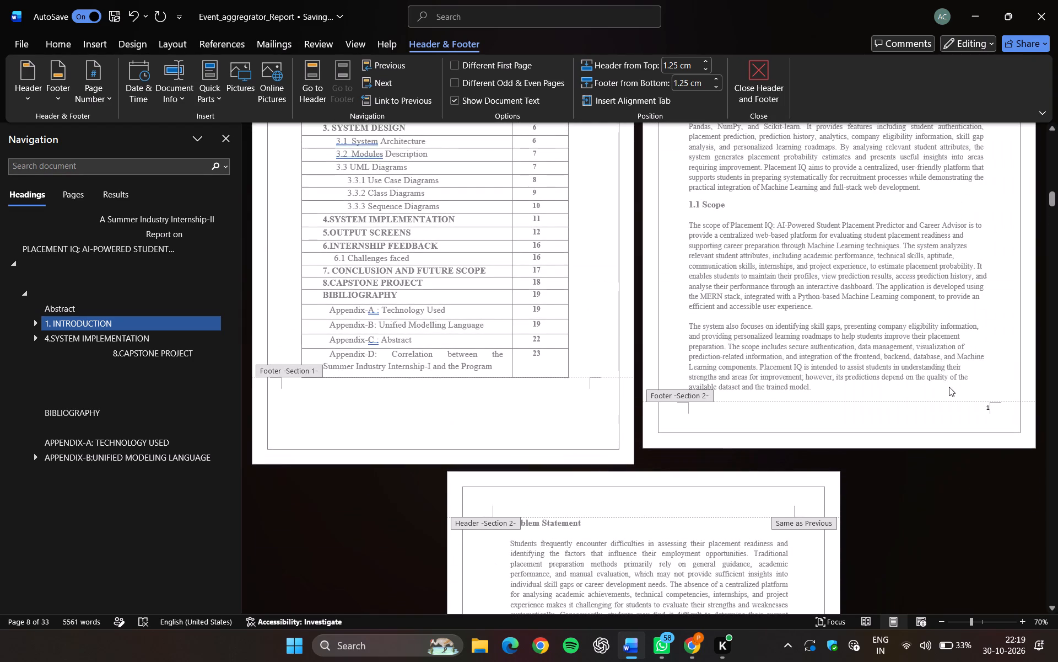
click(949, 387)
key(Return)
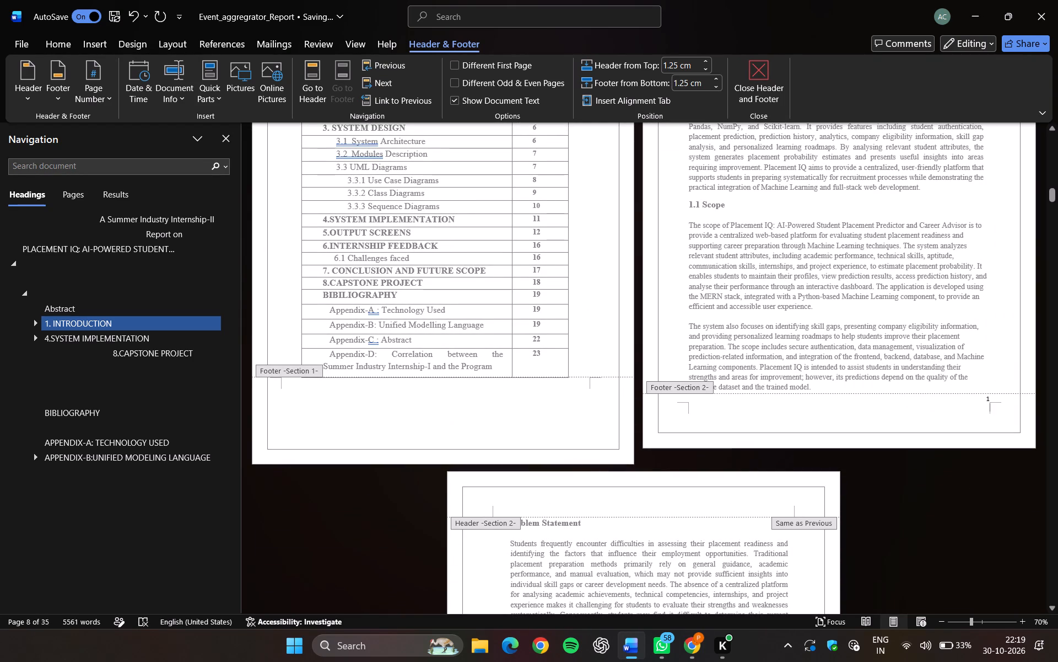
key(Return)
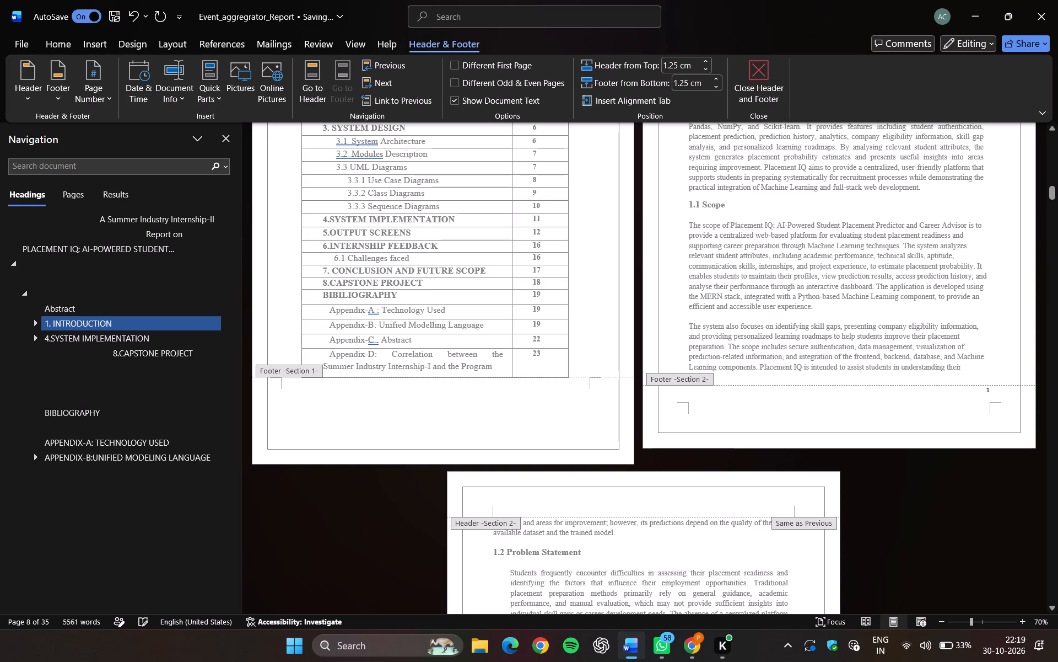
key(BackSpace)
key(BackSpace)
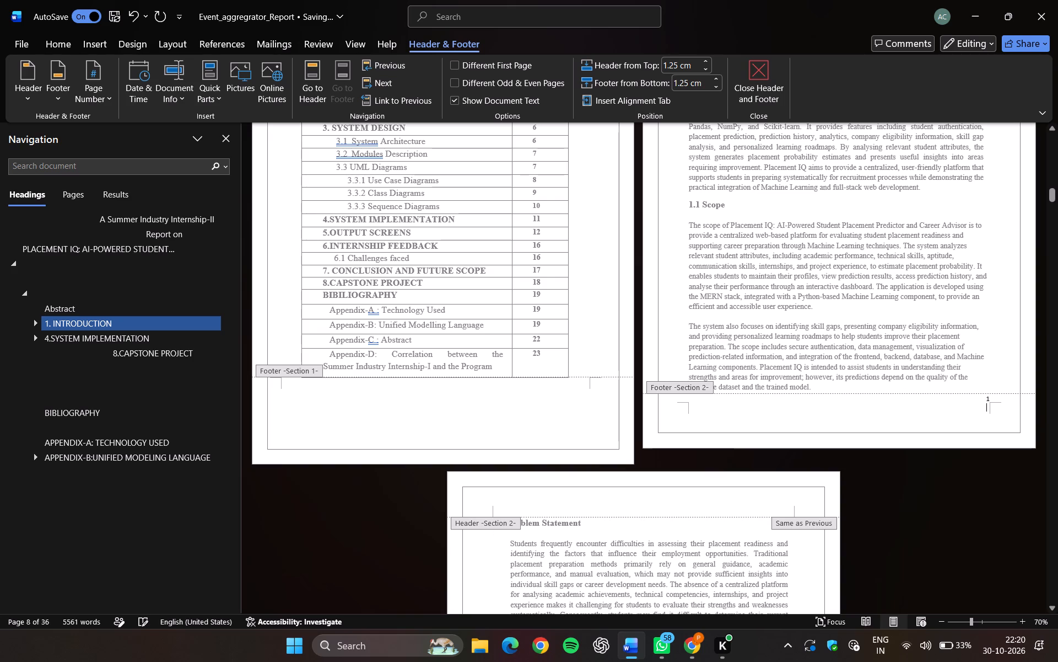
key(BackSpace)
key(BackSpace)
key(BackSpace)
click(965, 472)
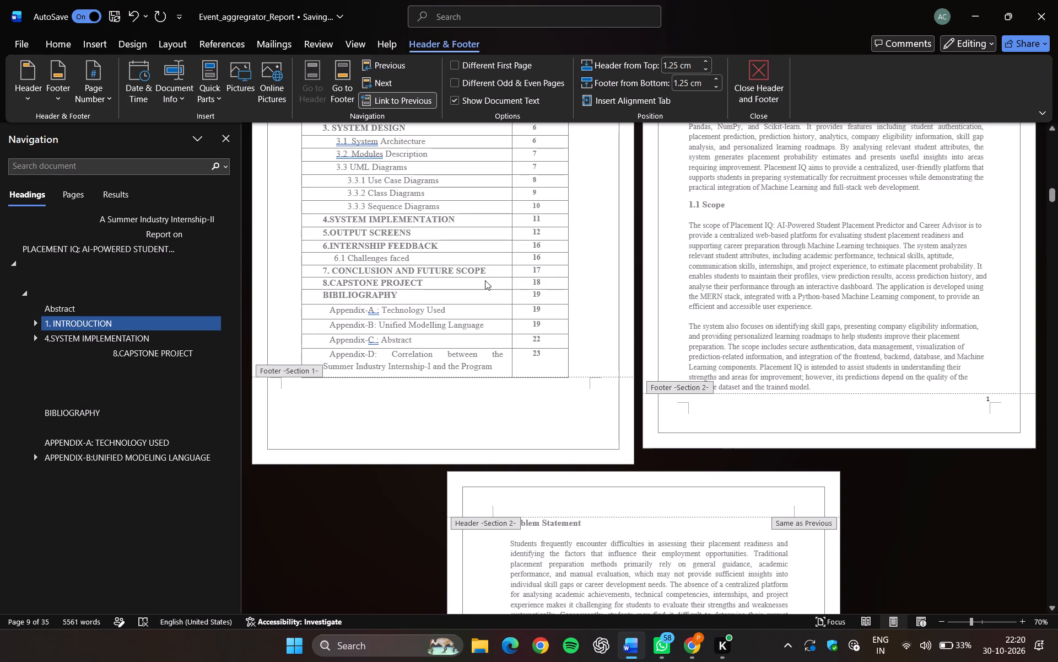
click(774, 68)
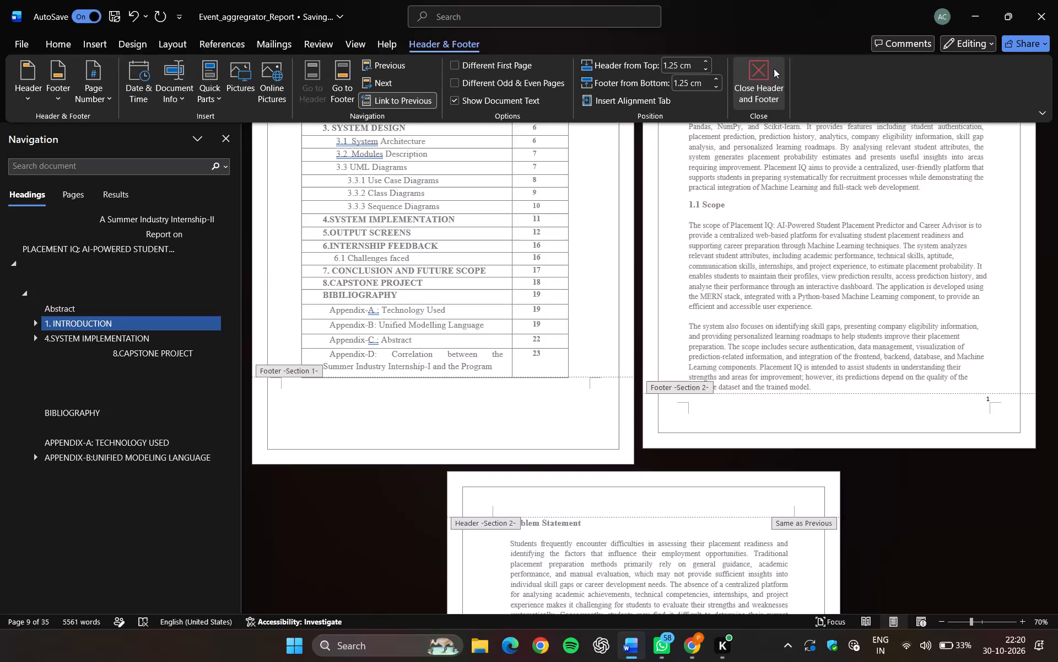
Reopen the Introduction page's footer for editing and delete the typed page number 1.
click(992, 396)
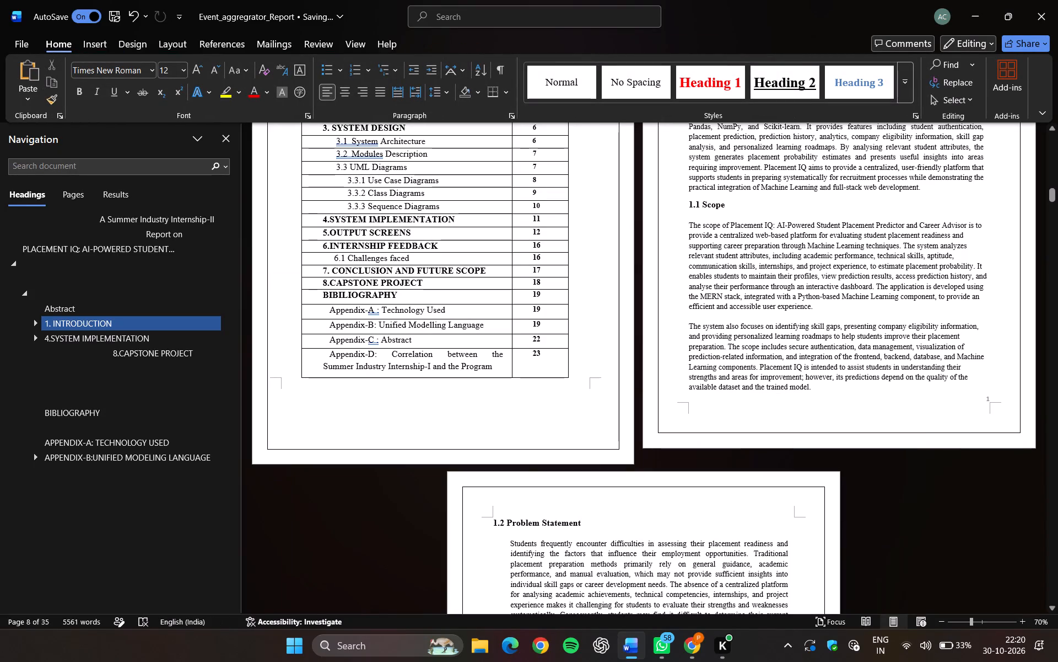
click(990, 398)
right_click(990, 398)
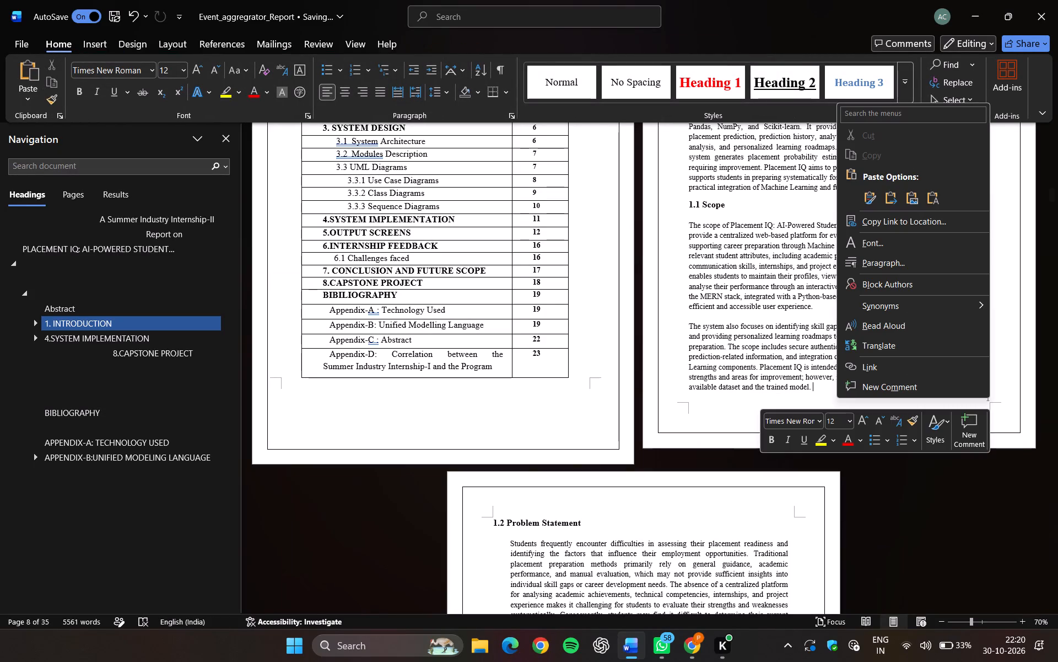
click(994, 515)
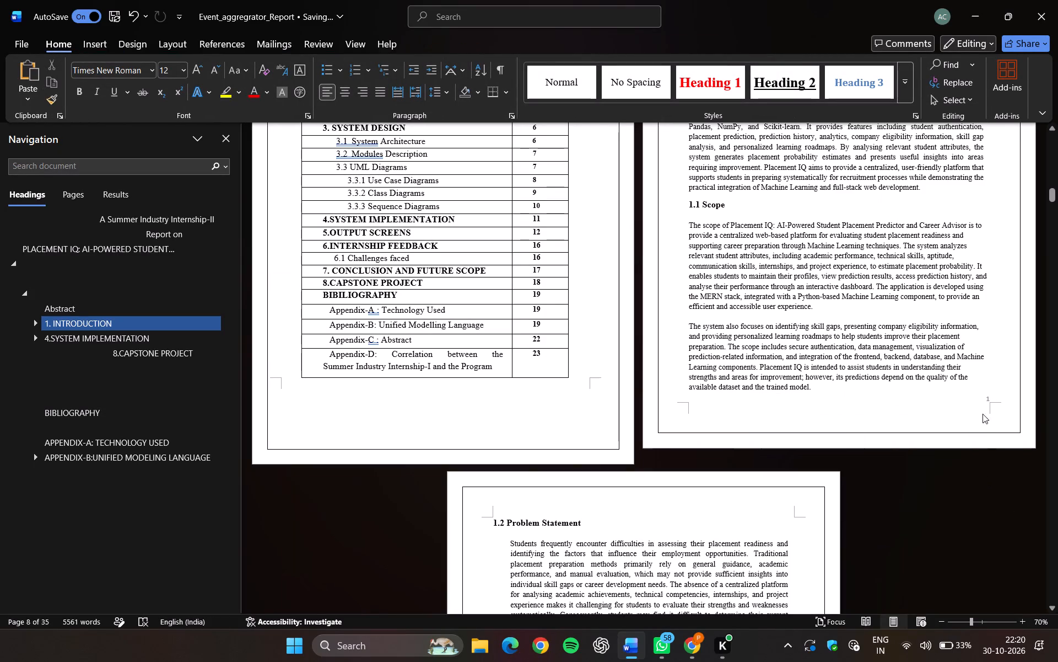
right_click(986, 401)
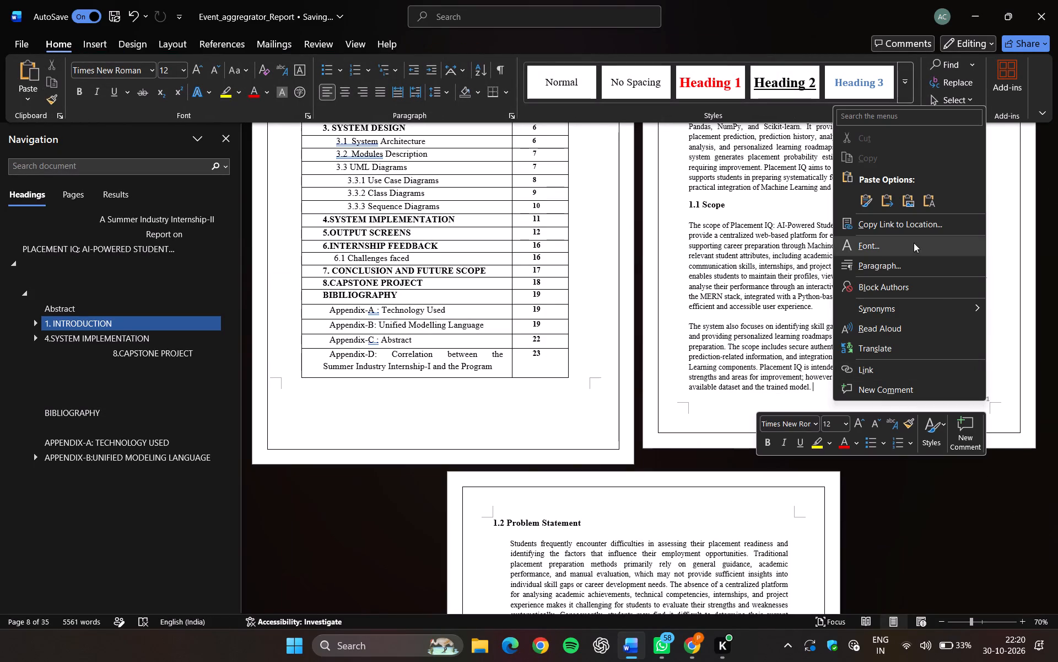
click(990, 595)
click(990, 408)
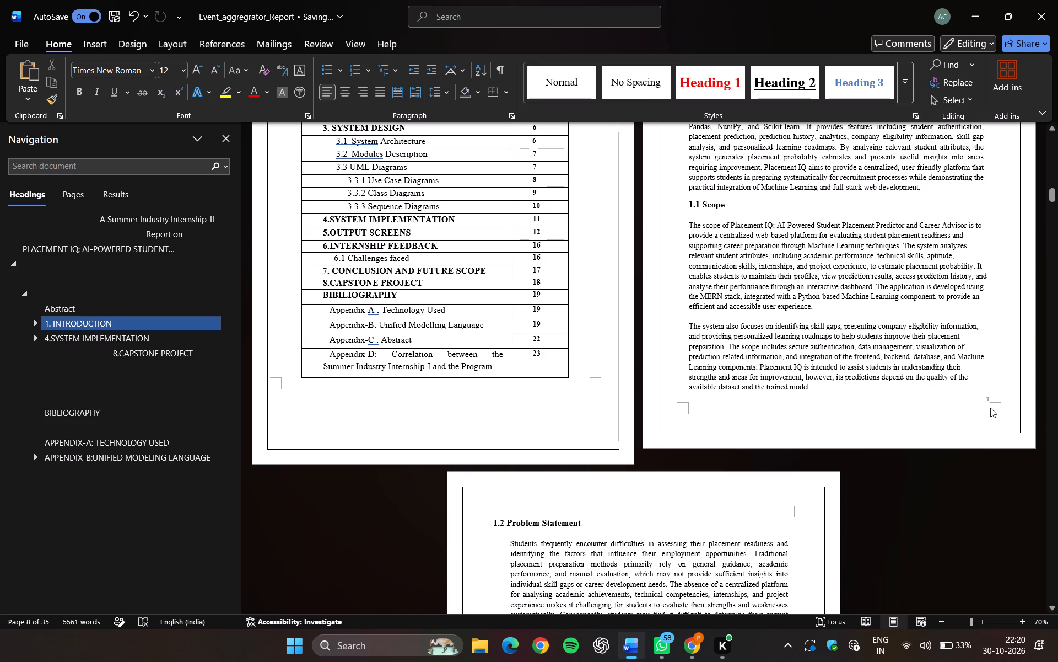
right_click(990, 408)
click(965, 419)
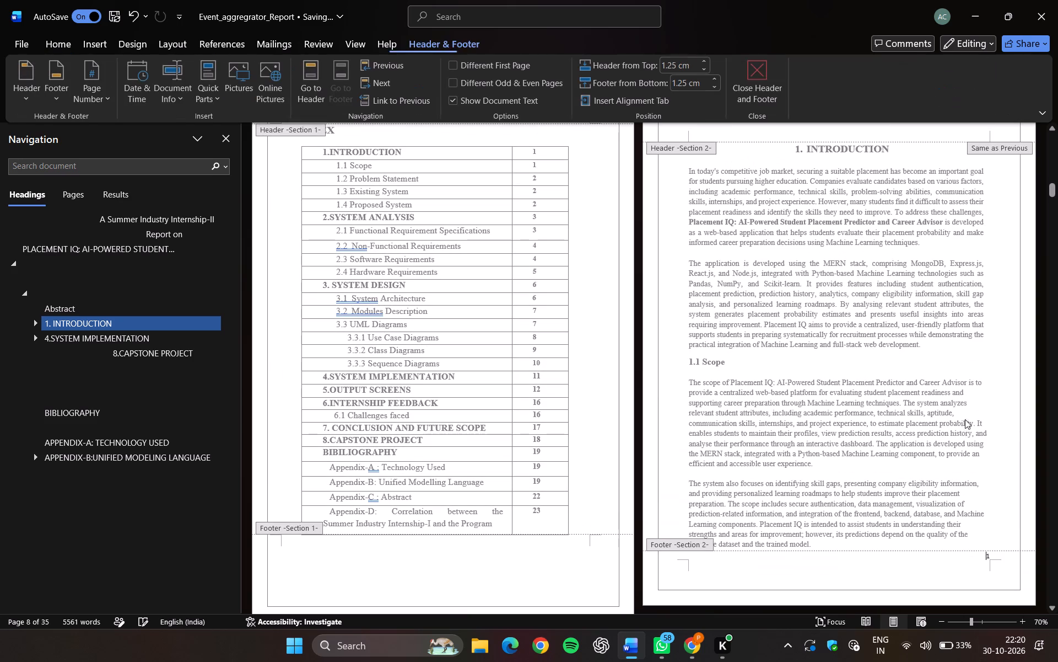
scroll(938, 479, down, 1)
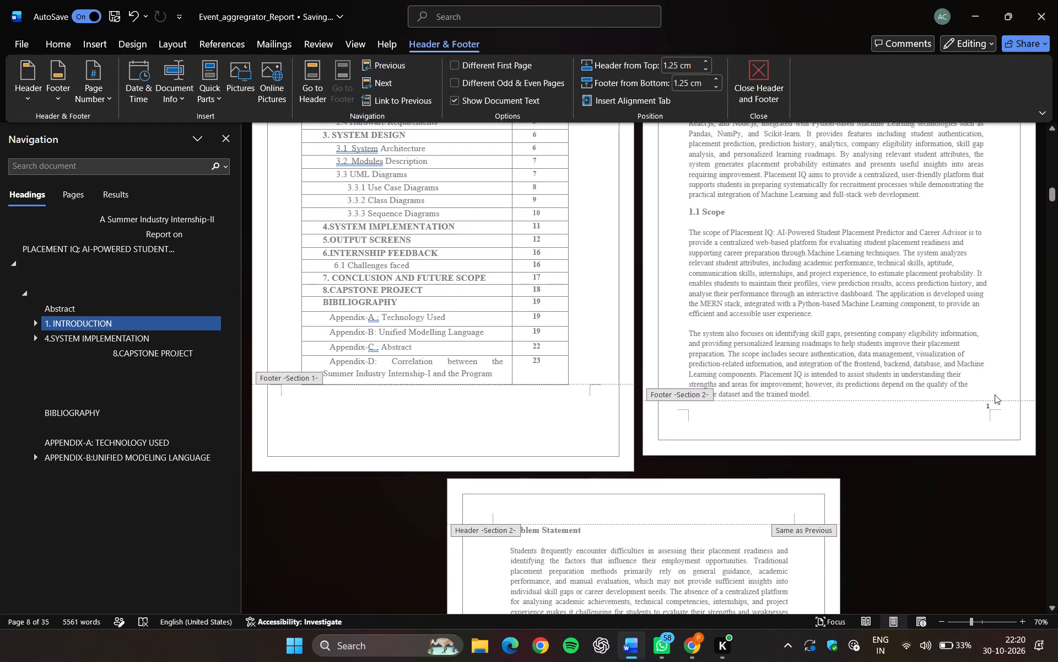
key(Delete)
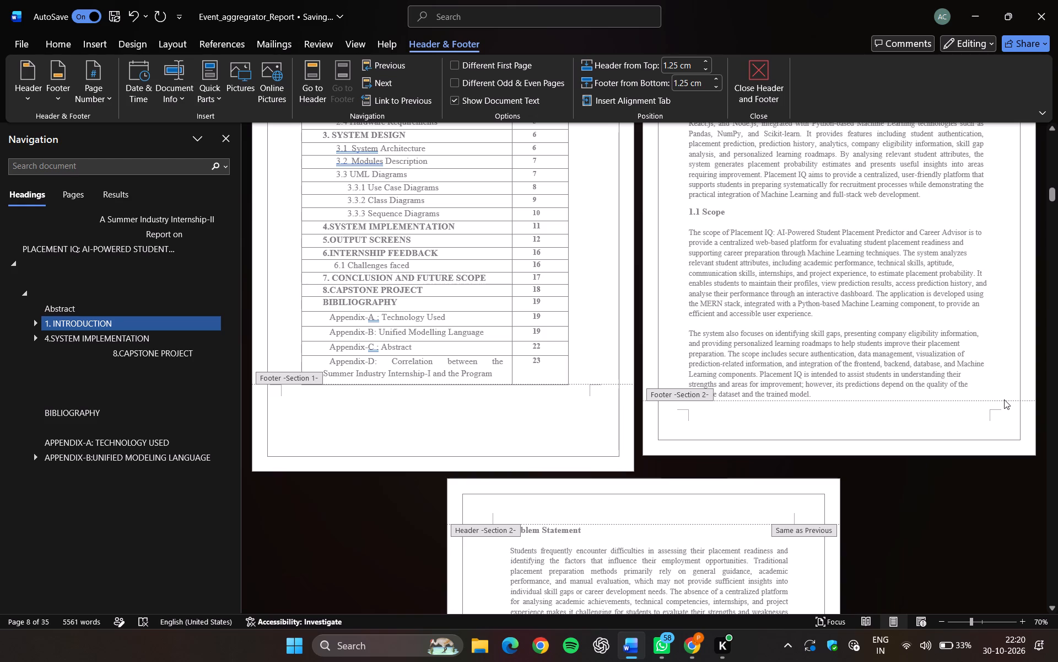
Insert a centred bottom-of-page number in the Section 2 footer using the Plain Number 2 style.
key(Down)
key(Right)
key(Right)
key(Right)
key(Right)
key(Right)
key(Right)
key(Right)
key(Right)
key(Right)
key(Right)
key(Right)
key(Left)
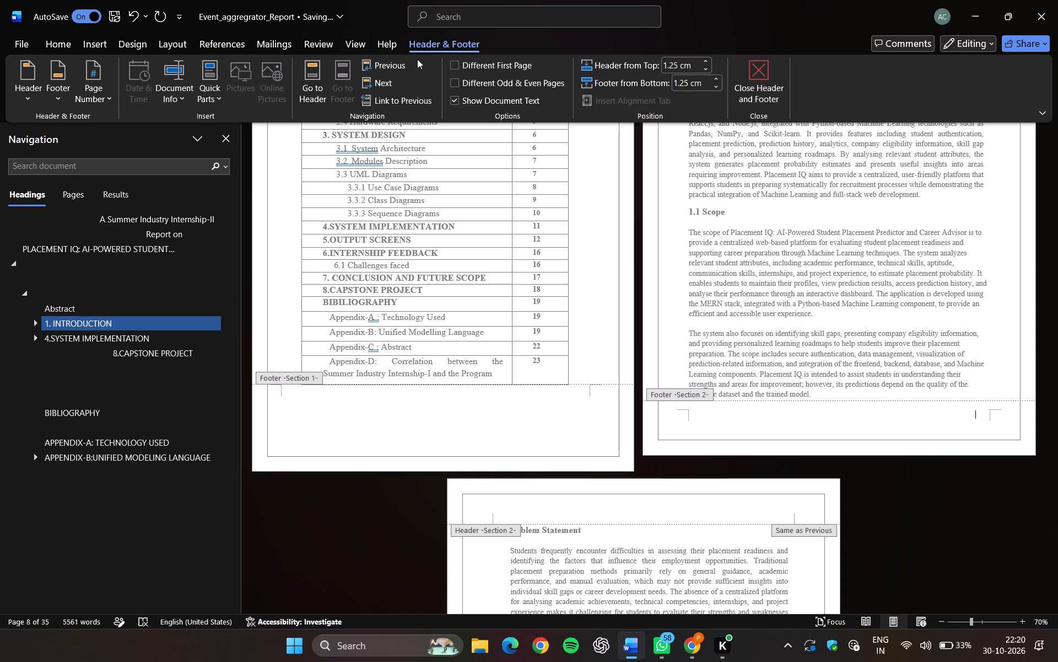
click(101, 82)
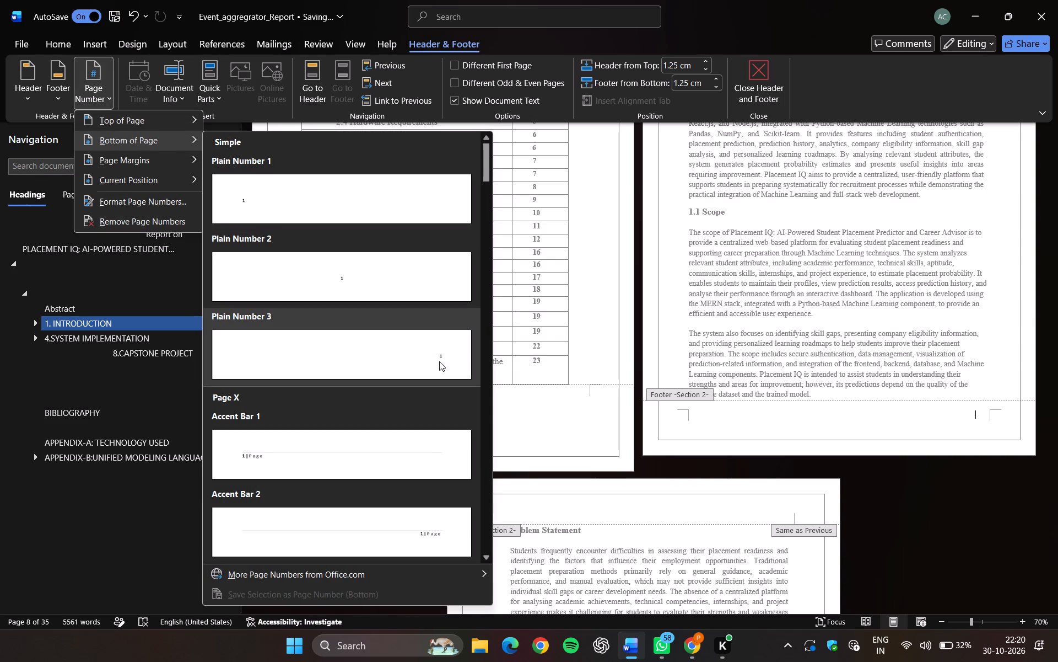
click(324, 269)
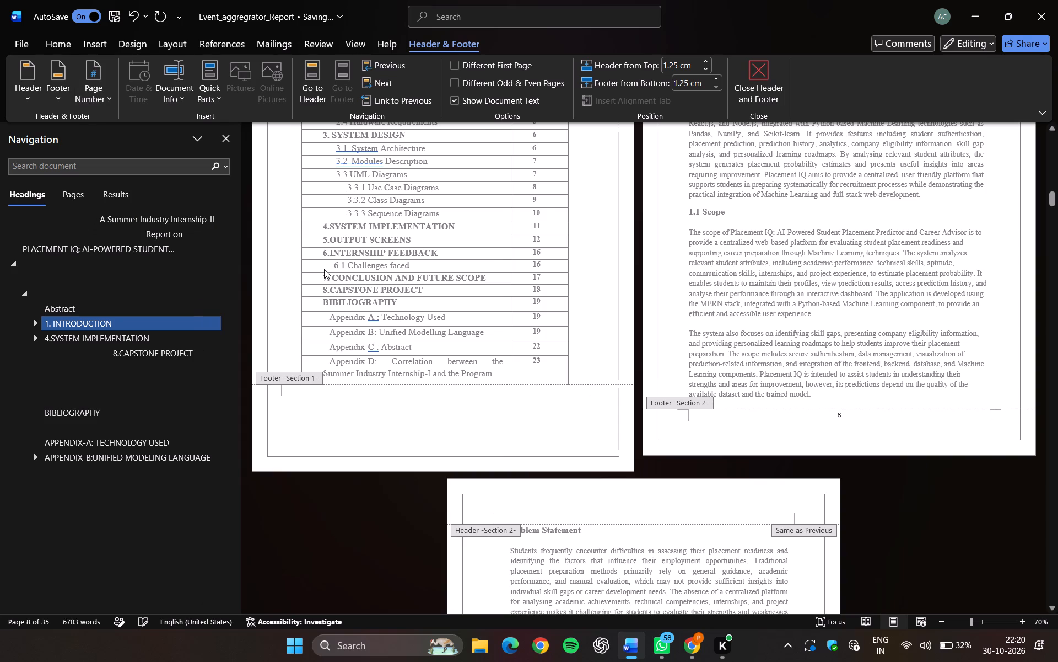
Replace the centred automatic page number in the Introduction page's footer with 1.
key(Delete)
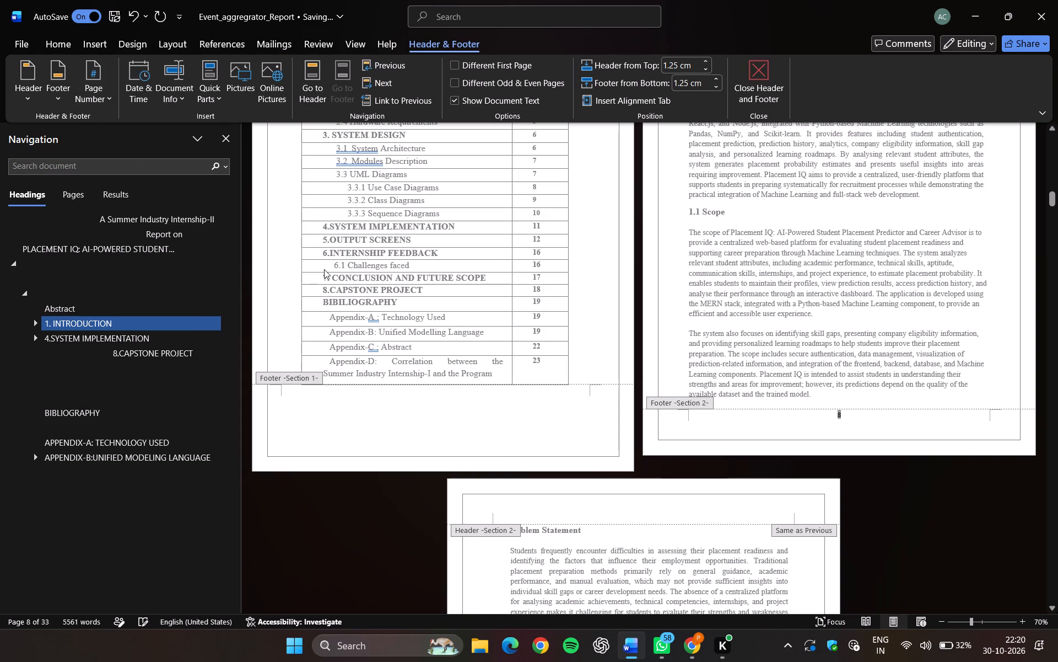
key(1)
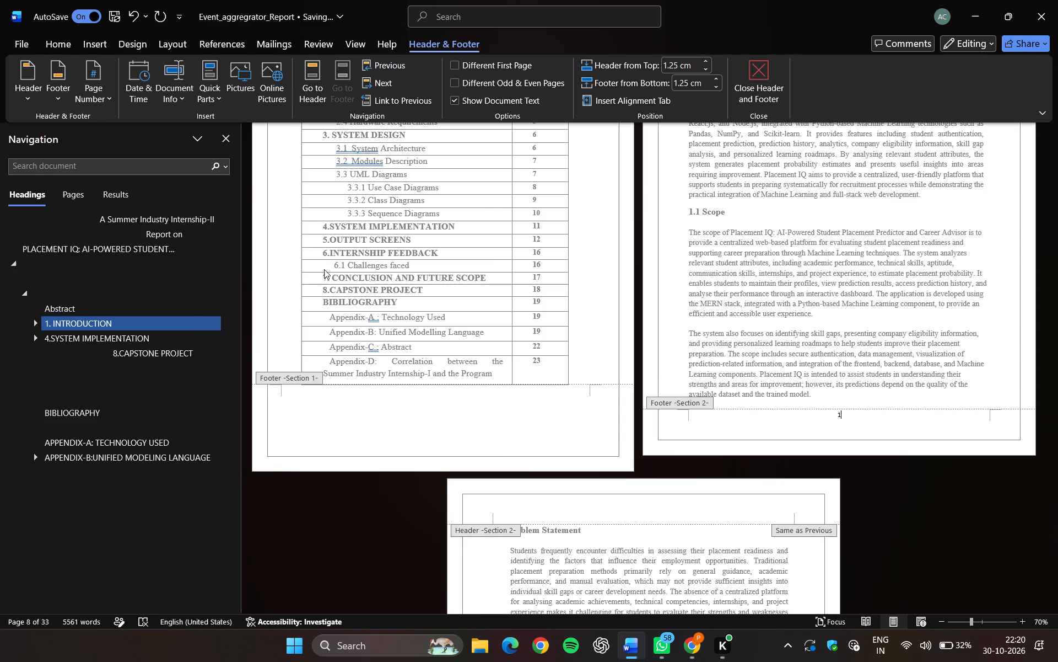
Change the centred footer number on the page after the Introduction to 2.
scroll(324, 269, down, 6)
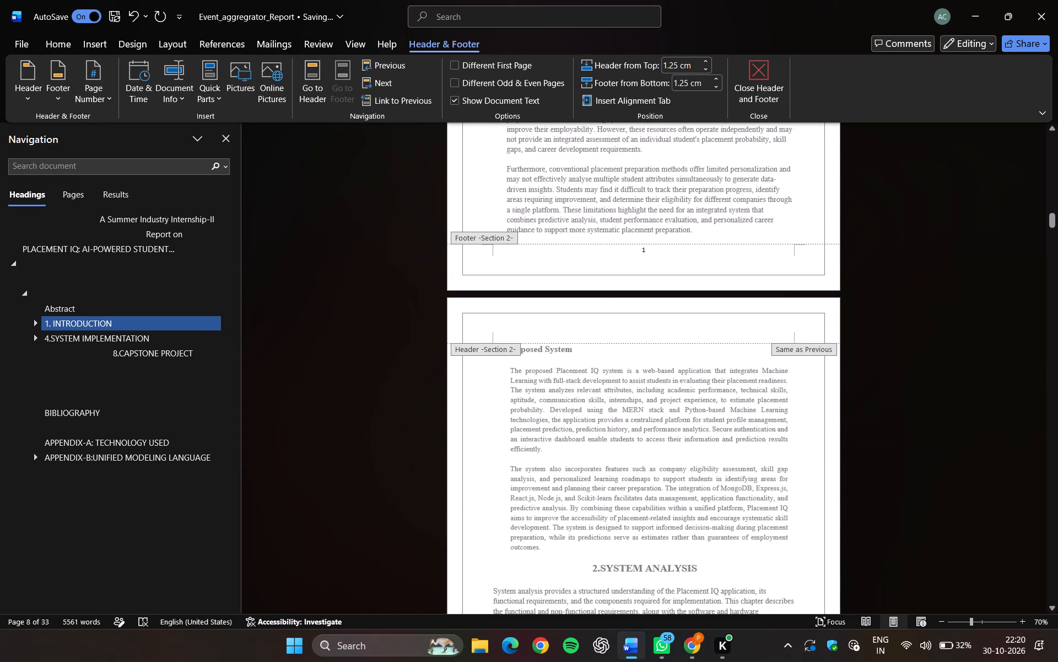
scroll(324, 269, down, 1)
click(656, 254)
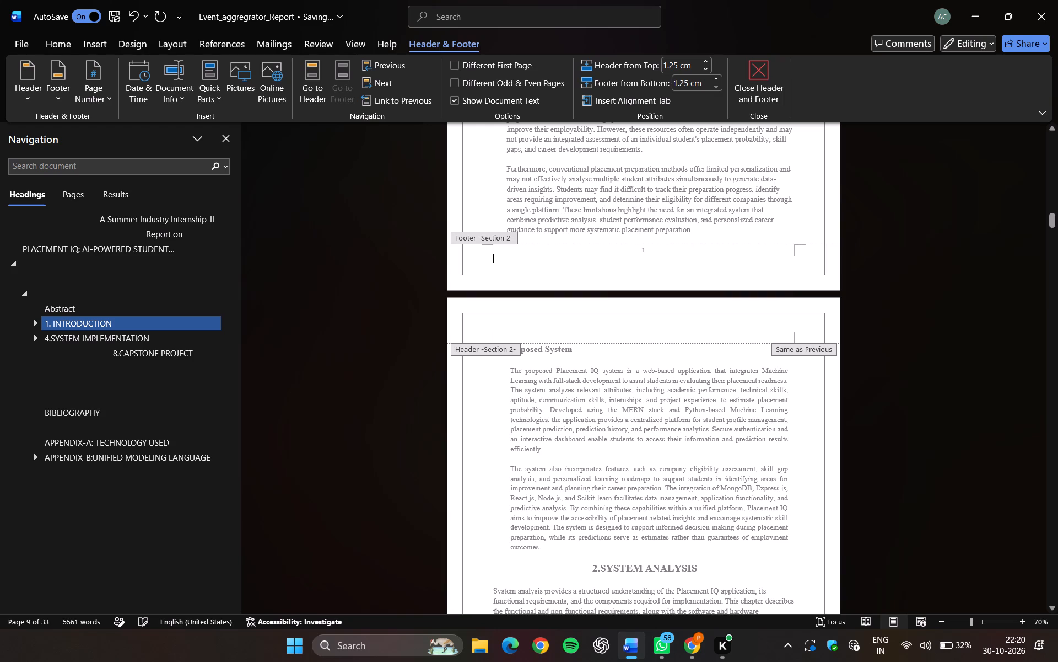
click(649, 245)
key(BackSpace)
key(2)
Set the centred footer number on the Introduction page back to 1.
scroll(649, 245, up, 7)
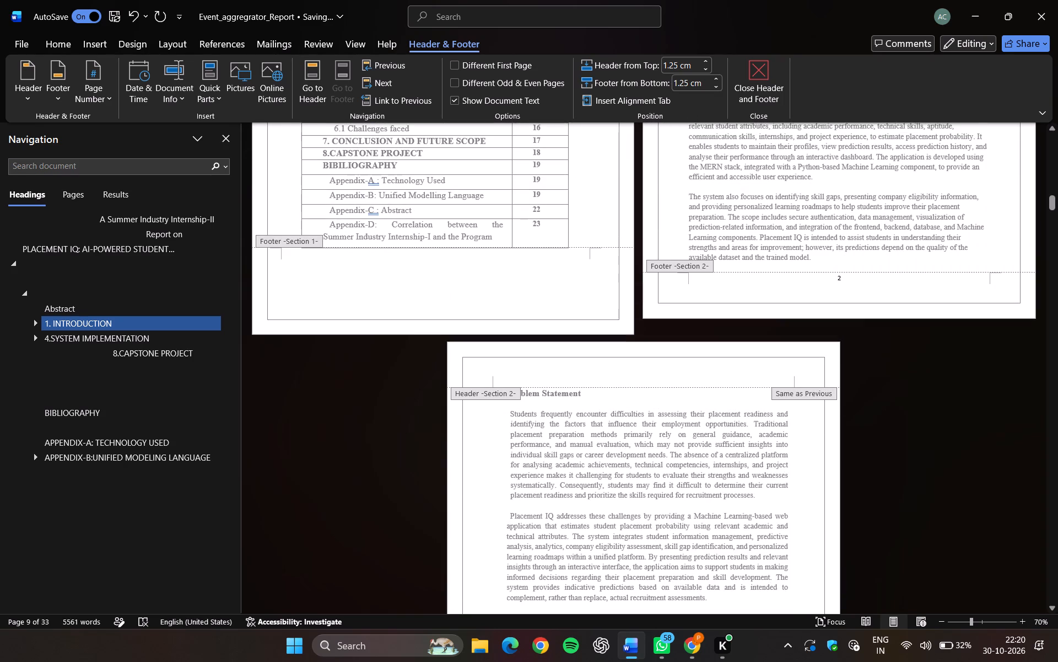
scroll(649, 245, down, 1)
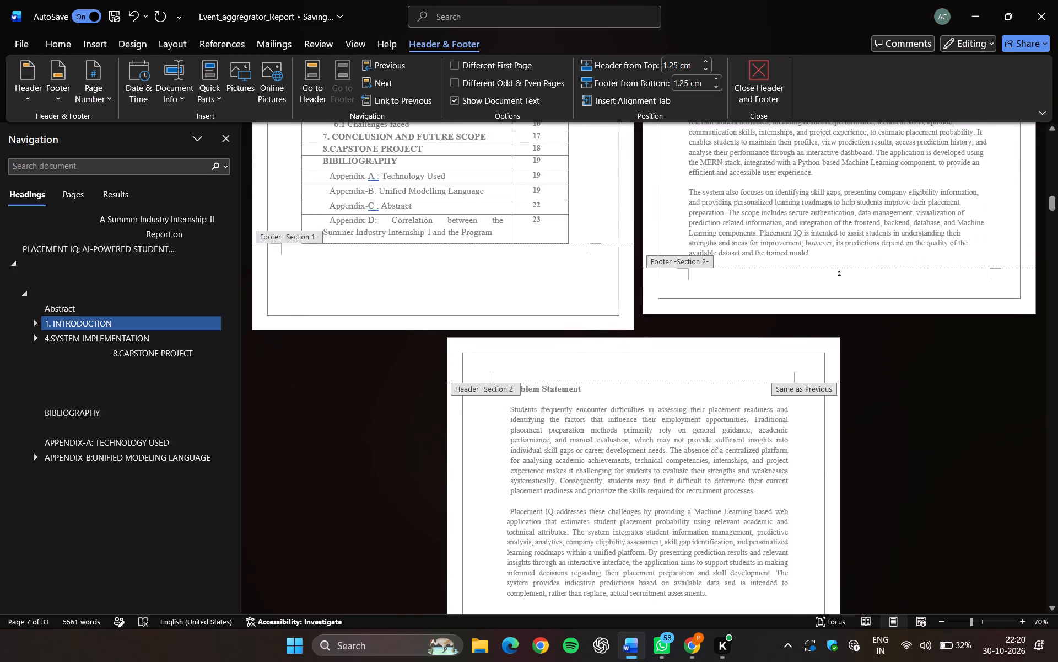
click(844, 271)
key(BackSpace)
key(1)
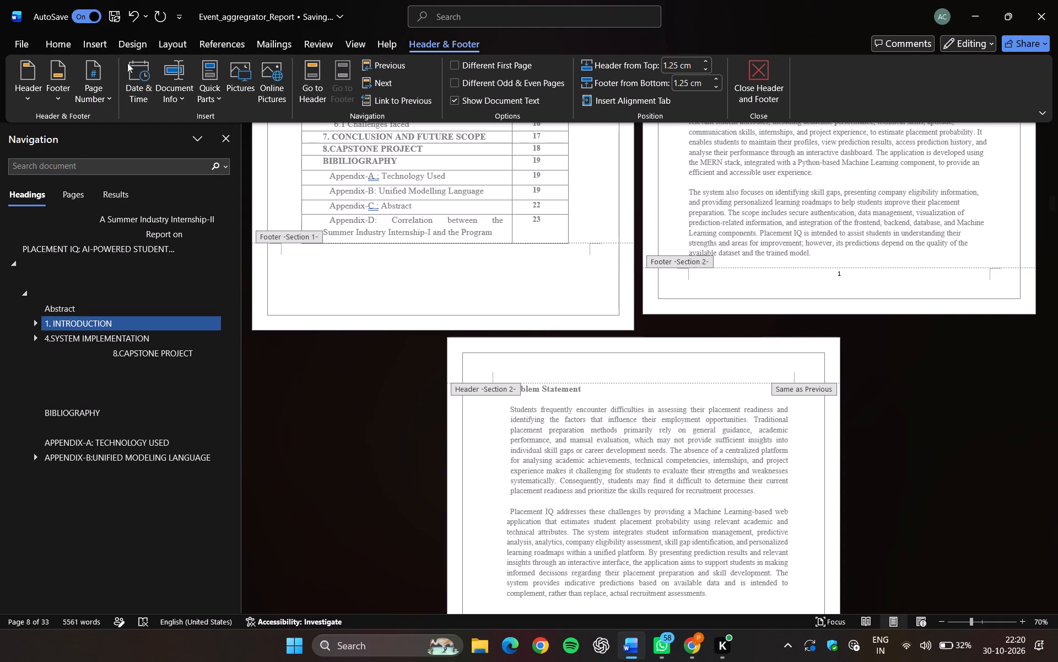
Apply the 1, 2, 3 page number format with numbering continued from the previous section to Section 2.
click(98, 99)
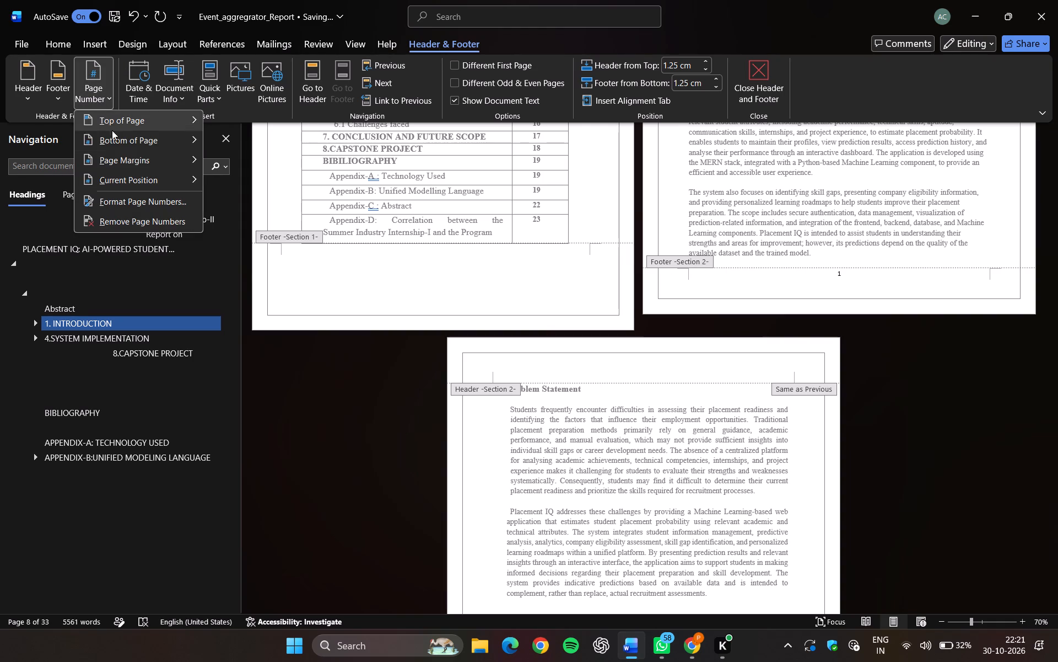
click(148, 206)
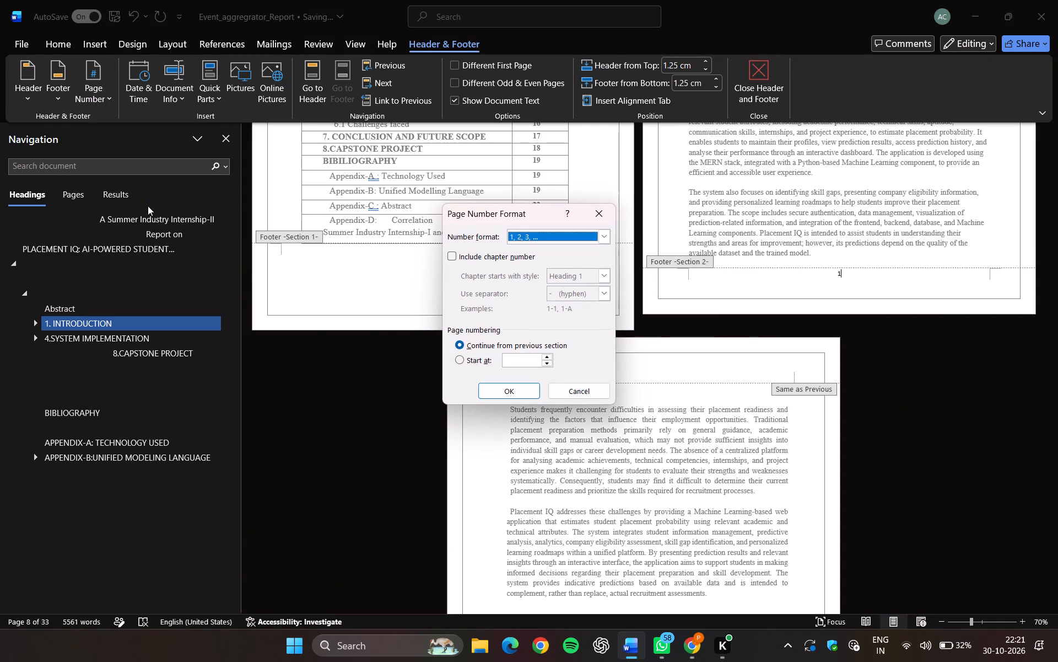
click(517, 392)
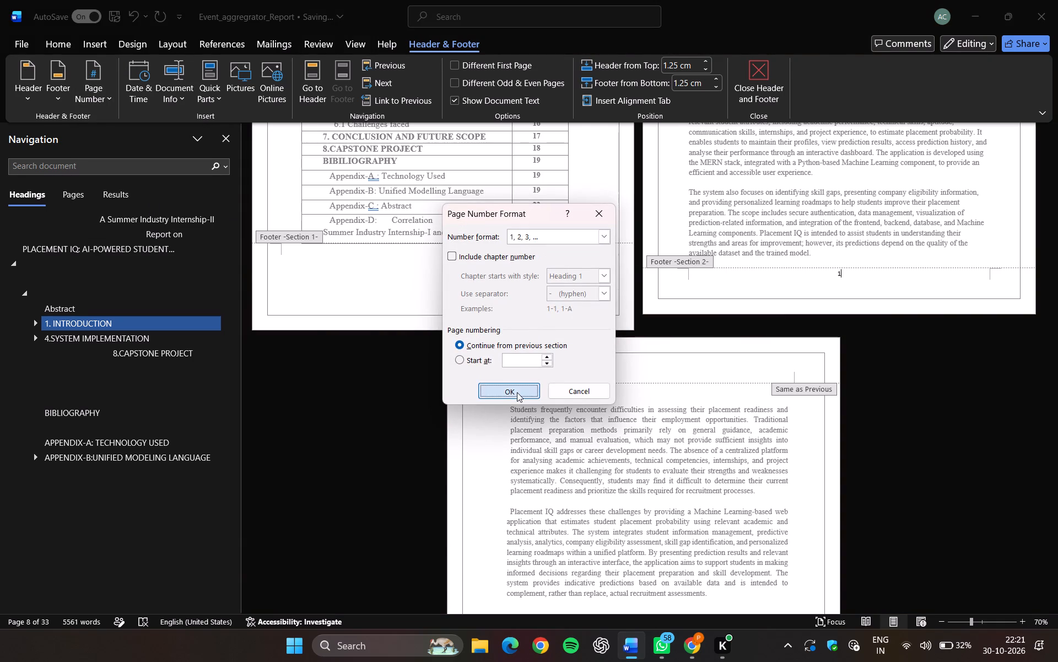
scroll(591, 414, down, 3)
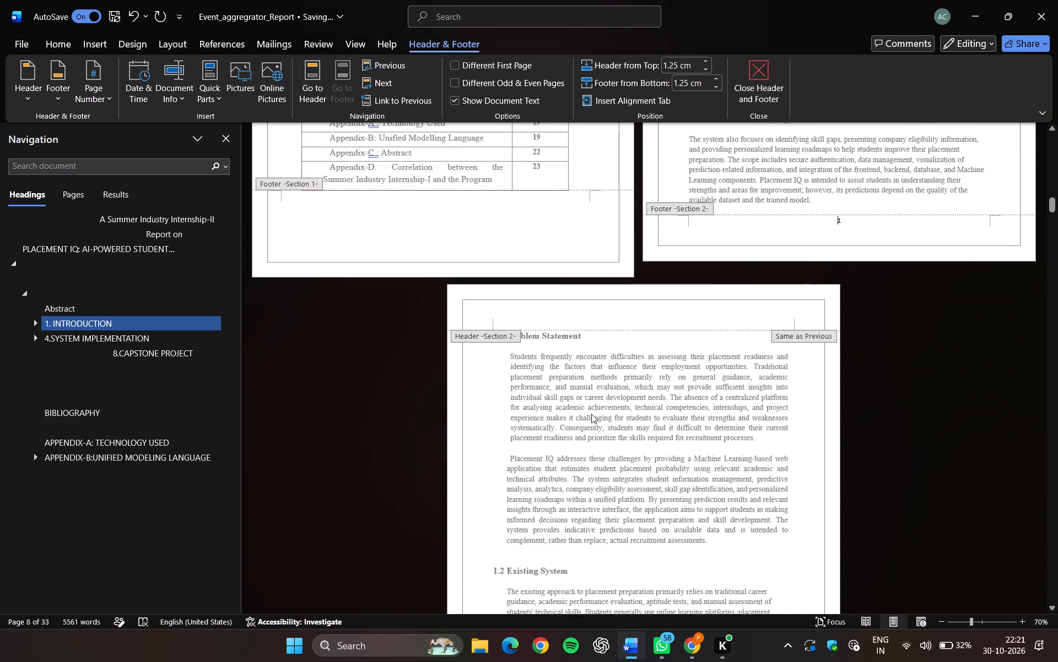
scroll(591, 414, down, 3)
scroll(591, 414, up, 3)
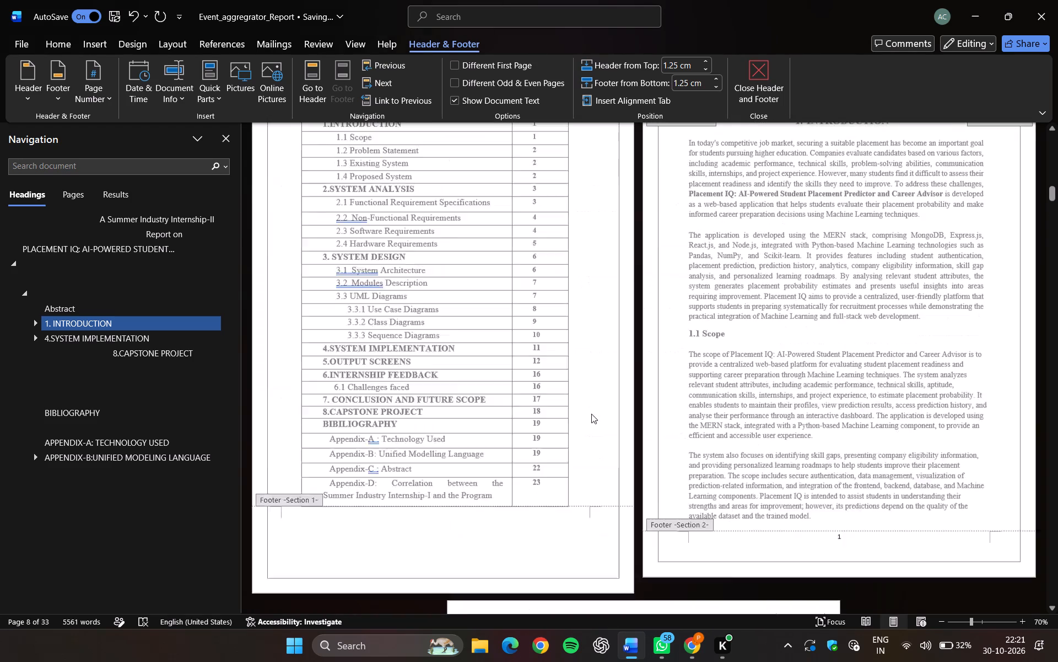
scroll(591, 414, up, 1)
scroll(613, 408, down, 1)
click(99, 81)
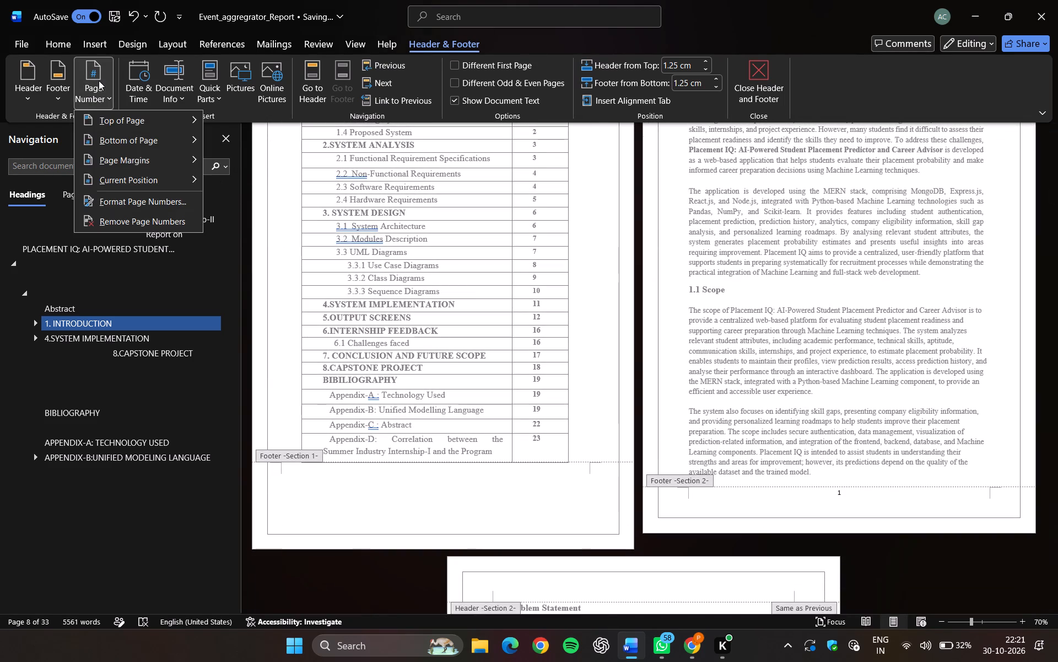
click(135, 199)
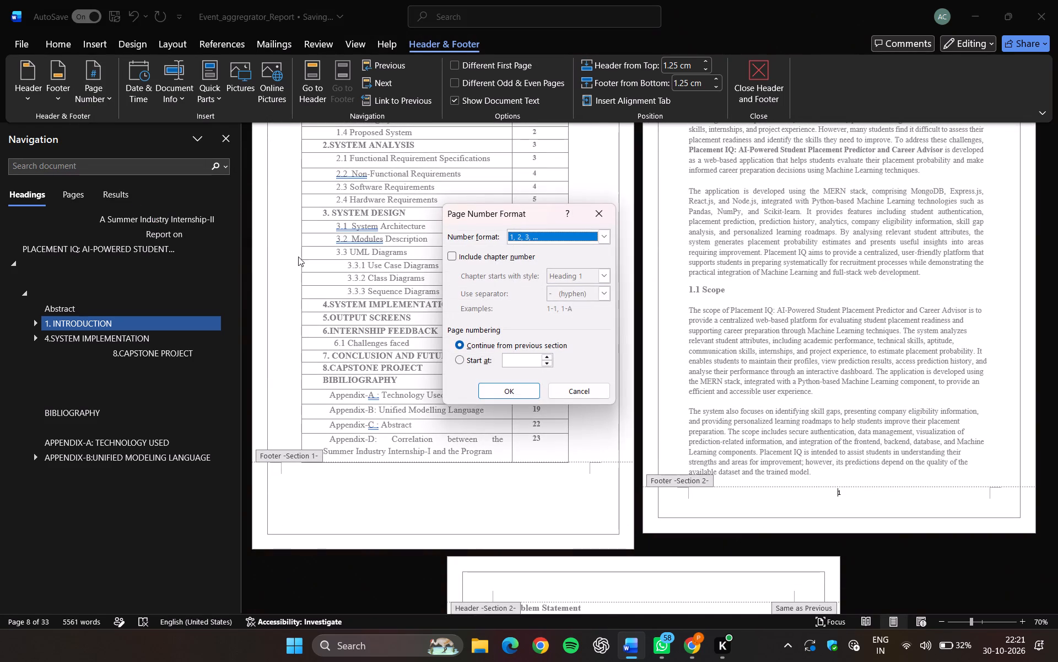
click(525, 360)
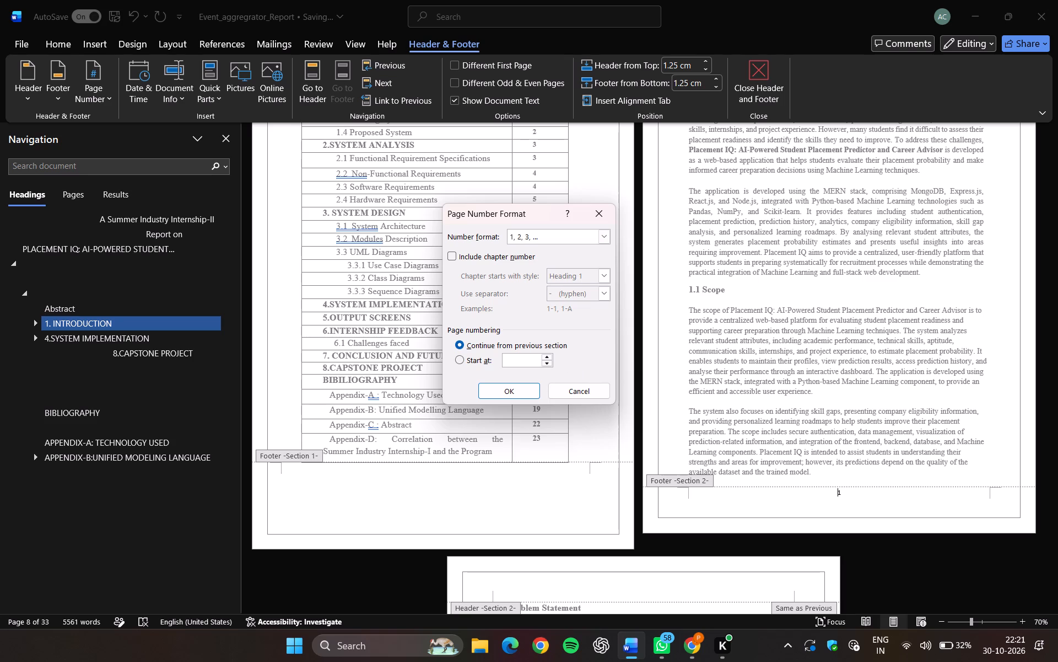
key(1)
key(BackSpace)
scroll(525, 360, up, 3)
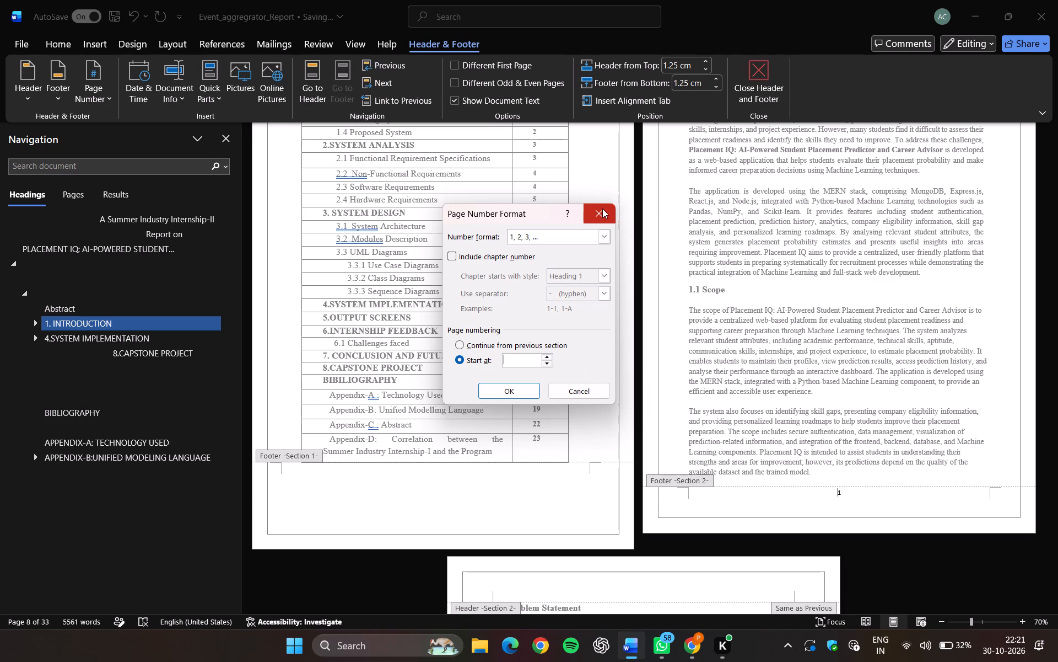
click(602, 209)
Set the page numbering of Section 1, the pages before the Introduction, to start at 8.
scroll(602, 209, up, 9)
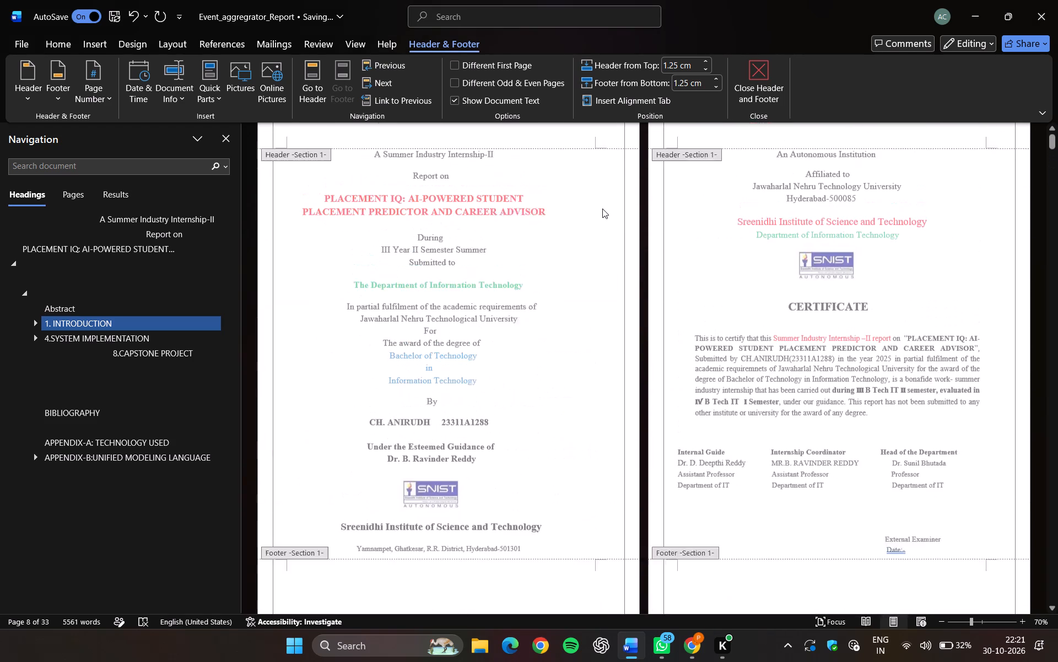
scroll(602, 209, down, 2)
scroll(583, 444, down, 1)
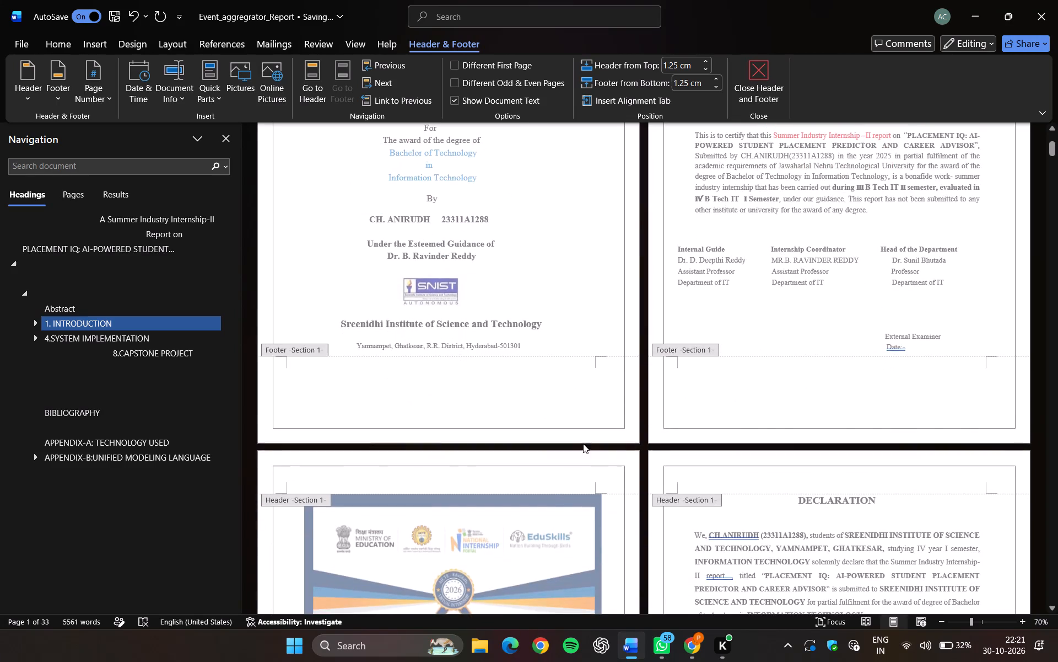
scroll(583, 444, down, 3)
scroll(855, 359, down, 3)
scroll(684, 431, down, 1)
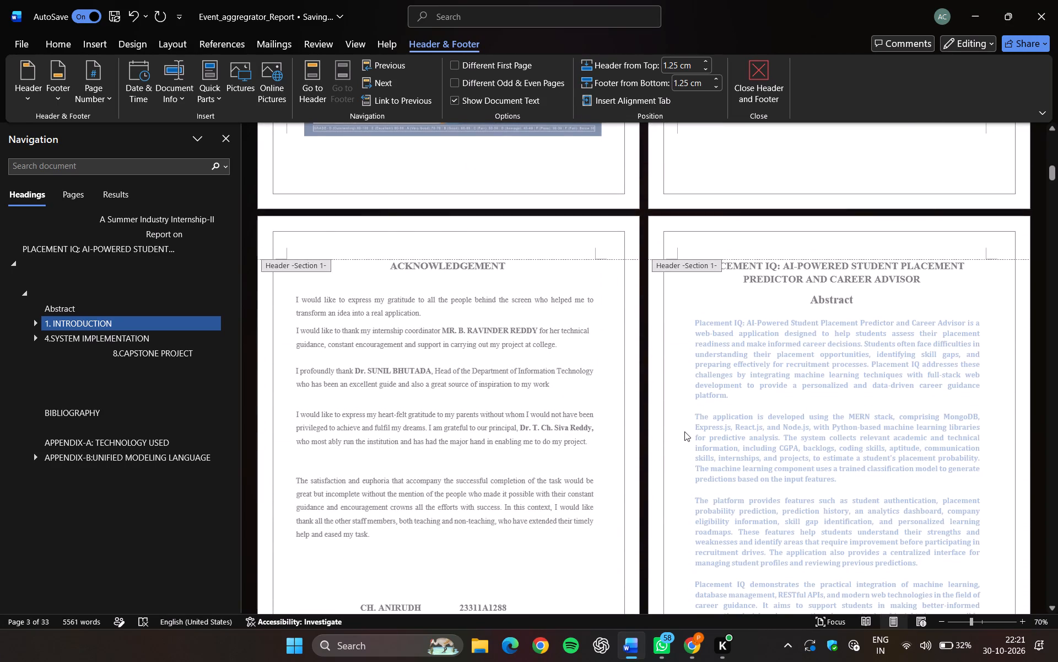
scroll(684, 431, down, 2)
scroll(676, 423, up, 1)
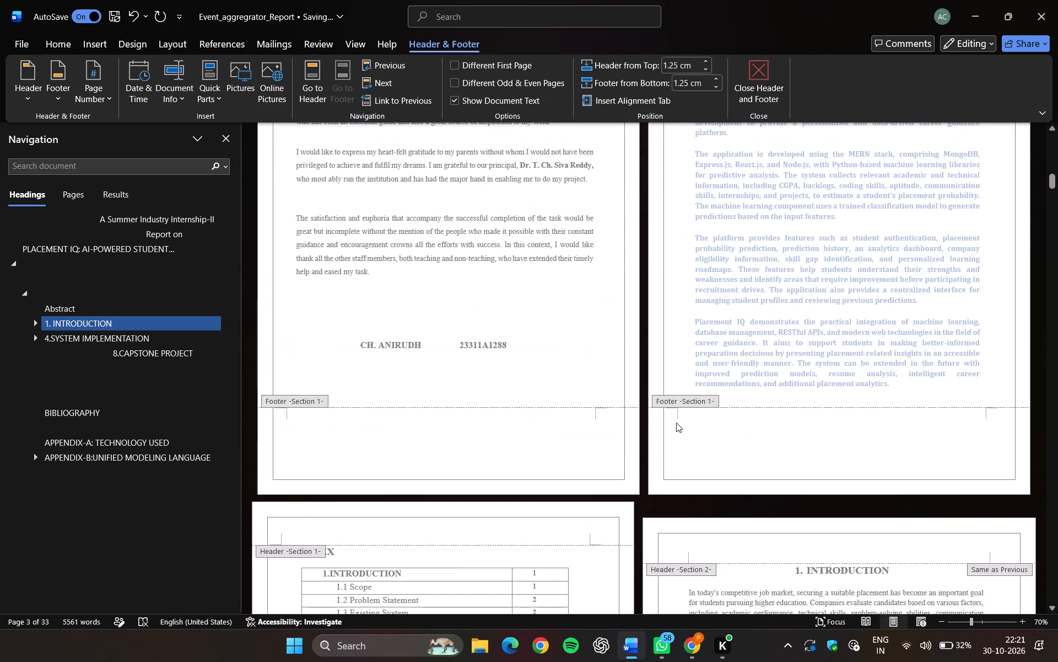
scroll(702, 418, down, 1)
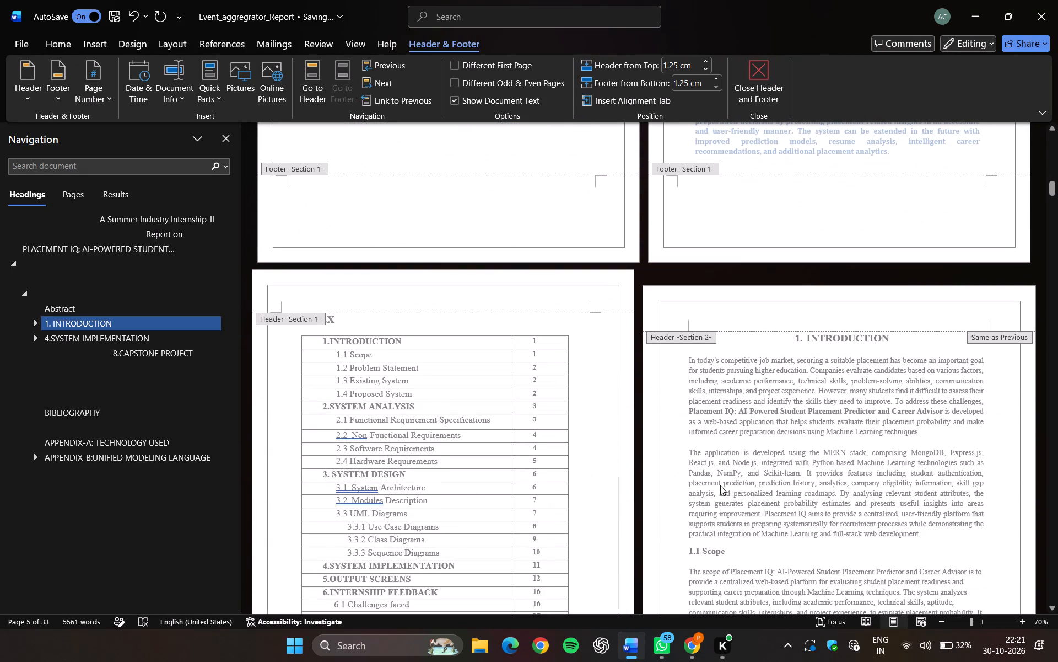
scroll(720, 485, down, 1)
click(84, 92)
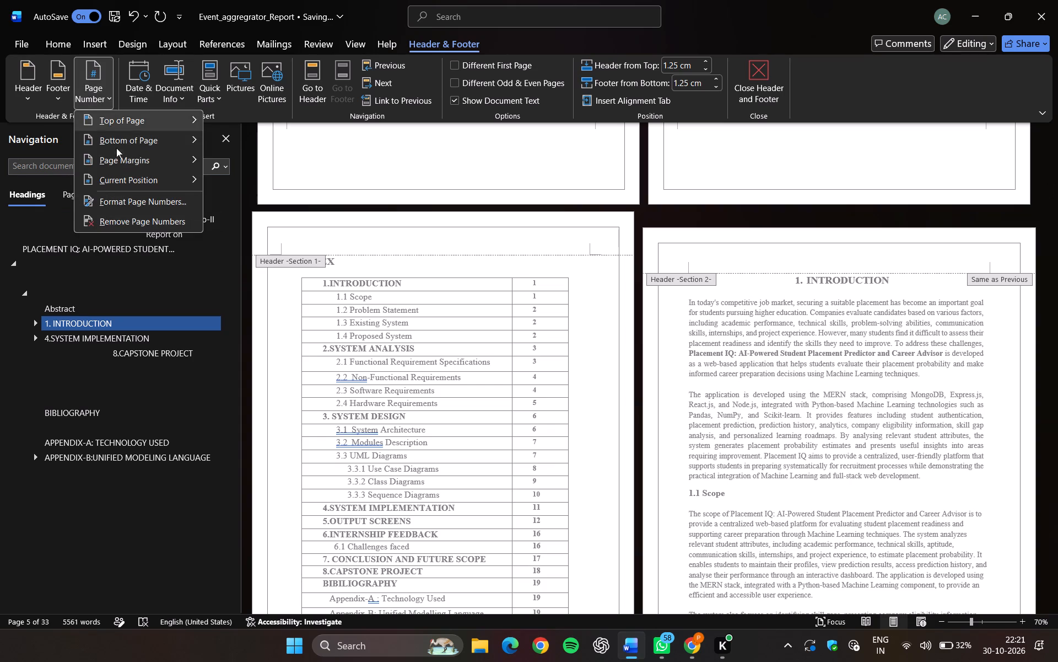
click(148, 197)
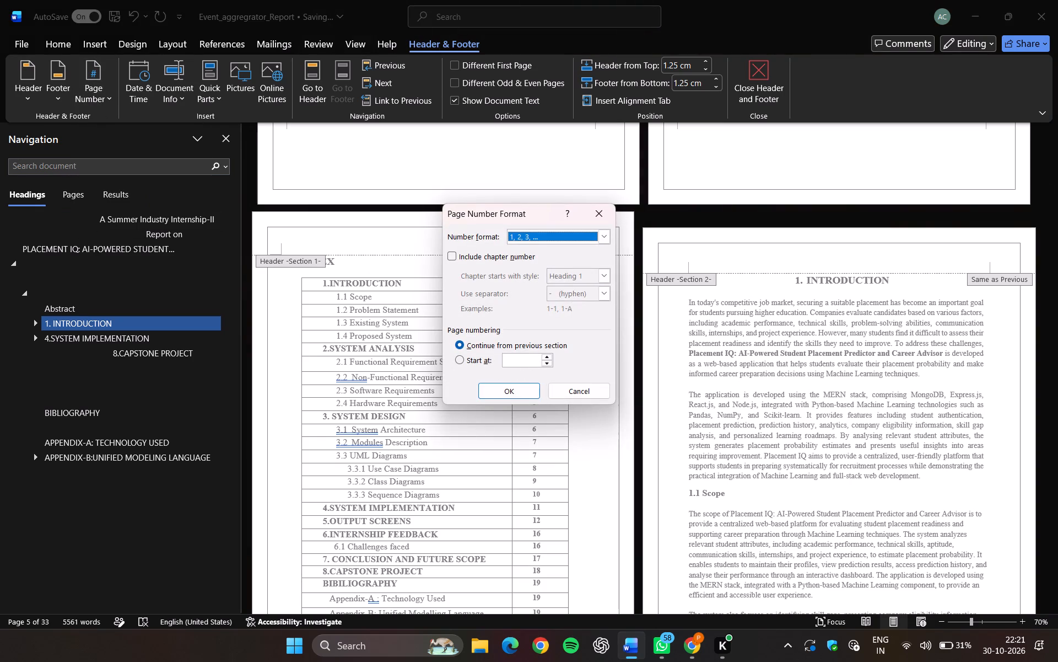
click(522, 355)
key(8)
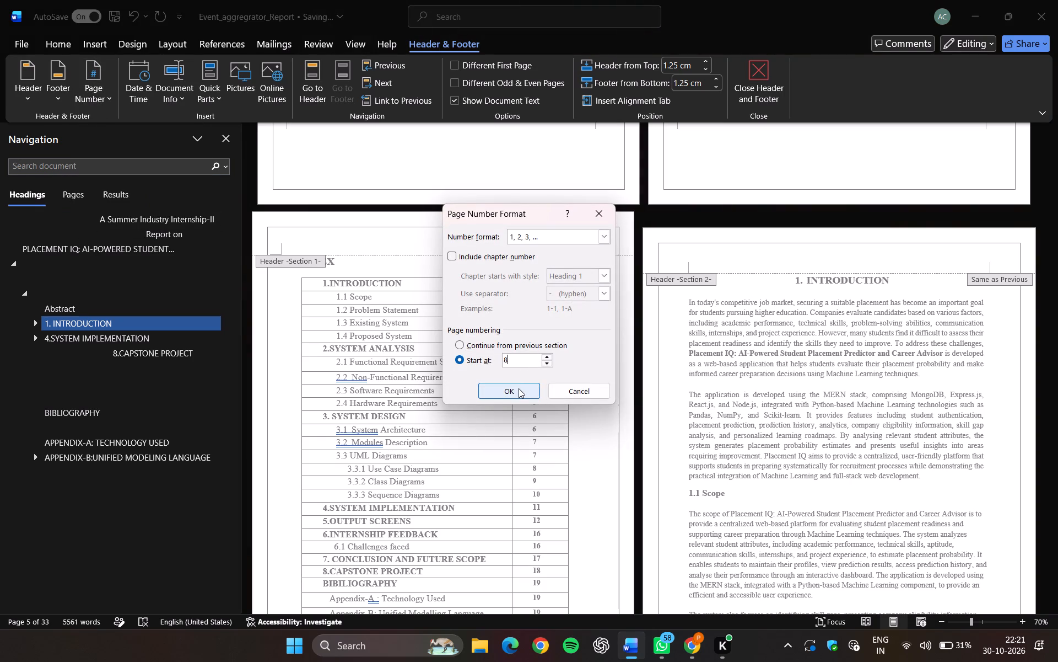
click(519, 388)
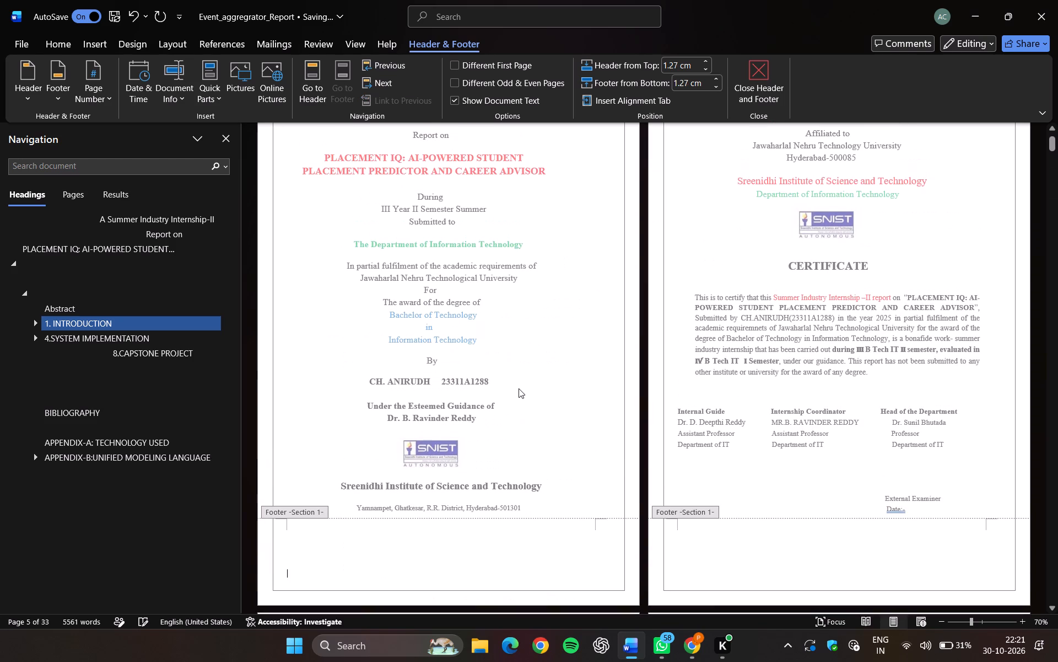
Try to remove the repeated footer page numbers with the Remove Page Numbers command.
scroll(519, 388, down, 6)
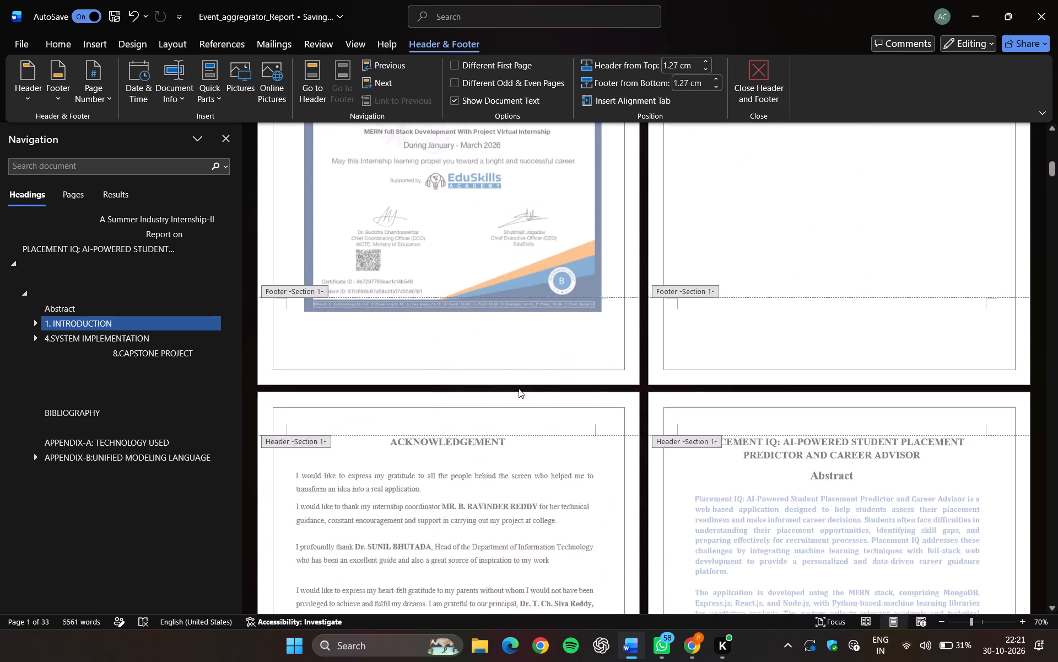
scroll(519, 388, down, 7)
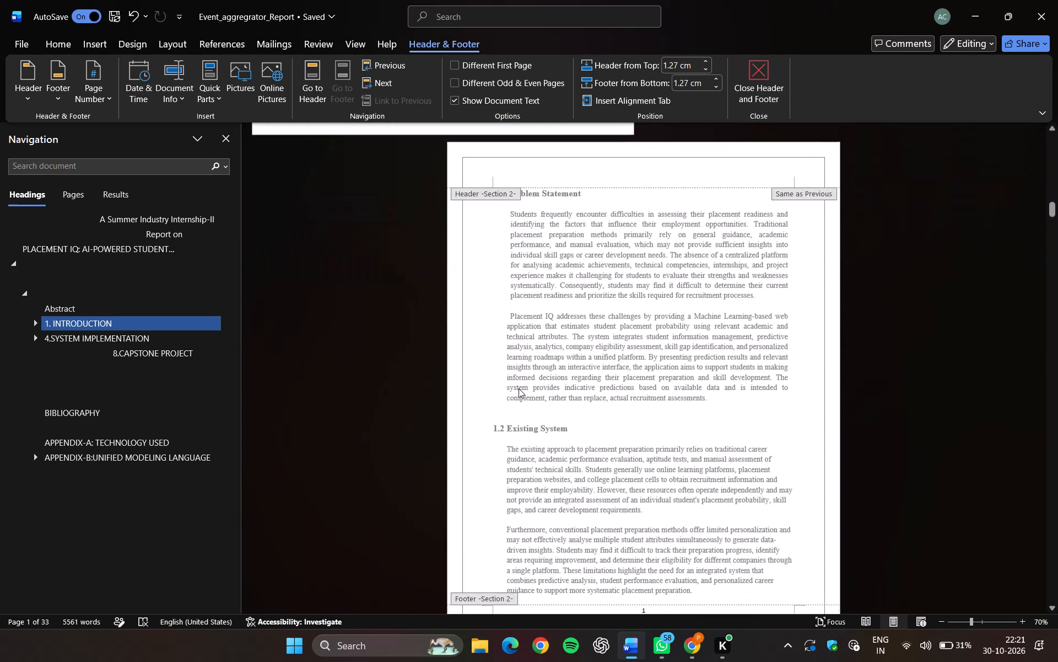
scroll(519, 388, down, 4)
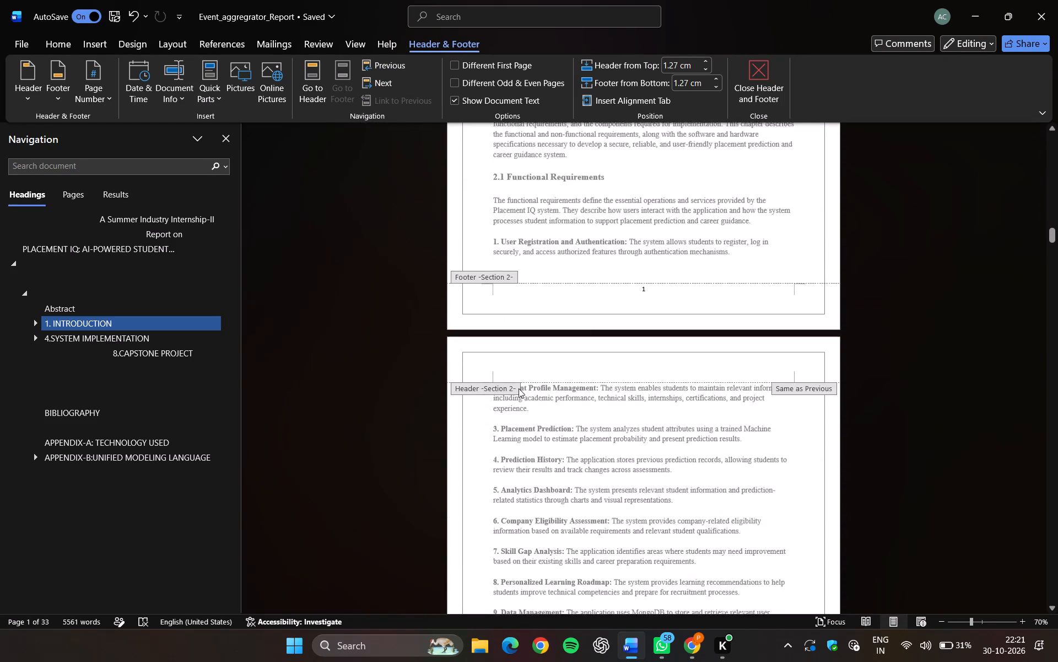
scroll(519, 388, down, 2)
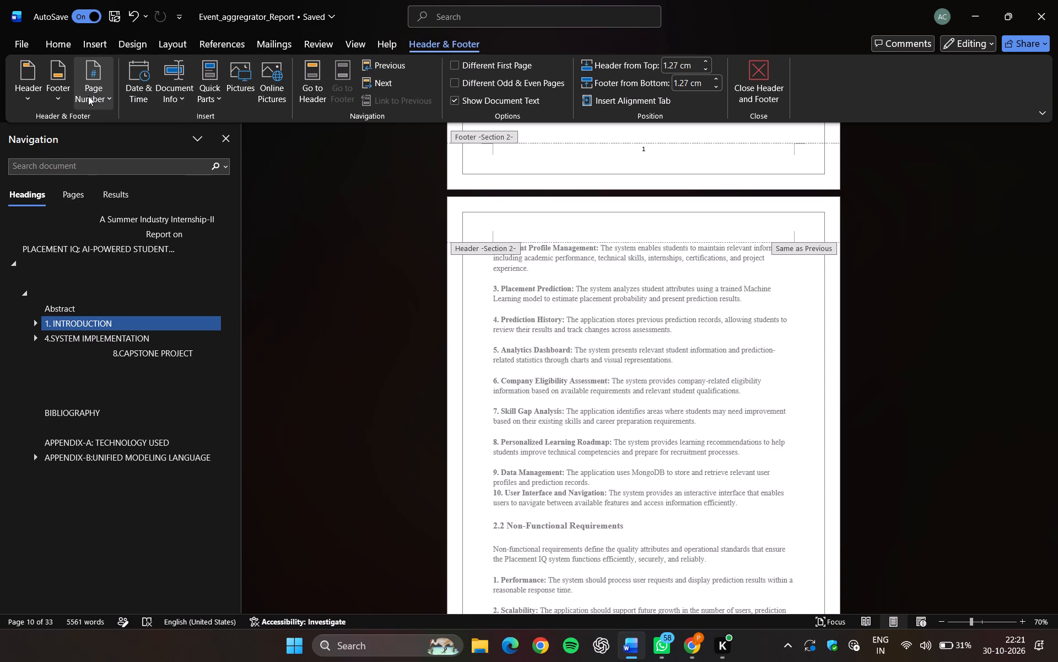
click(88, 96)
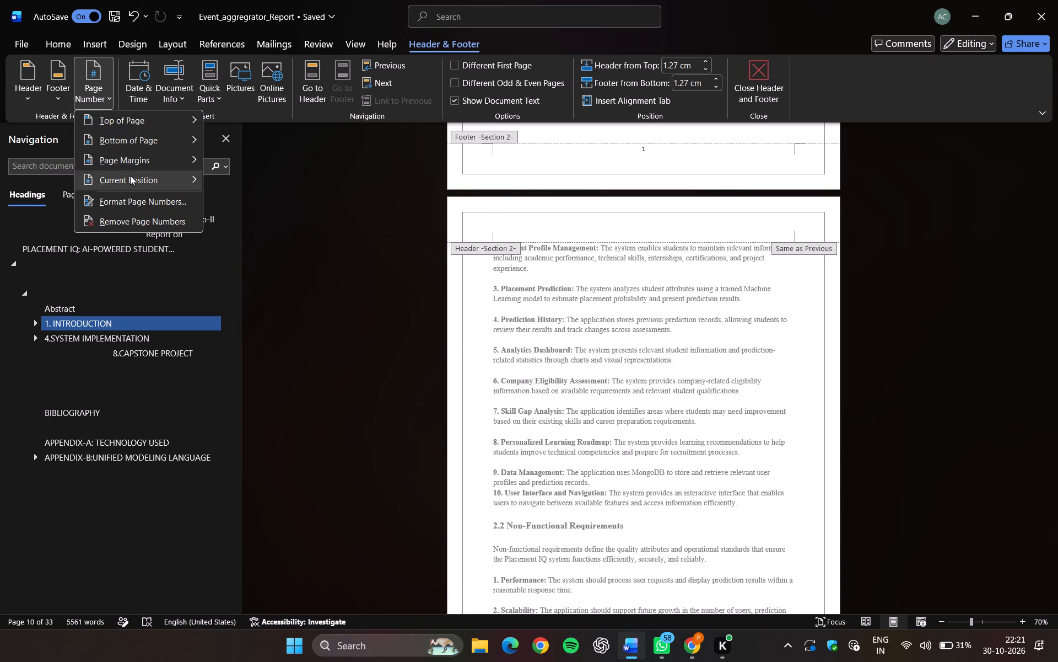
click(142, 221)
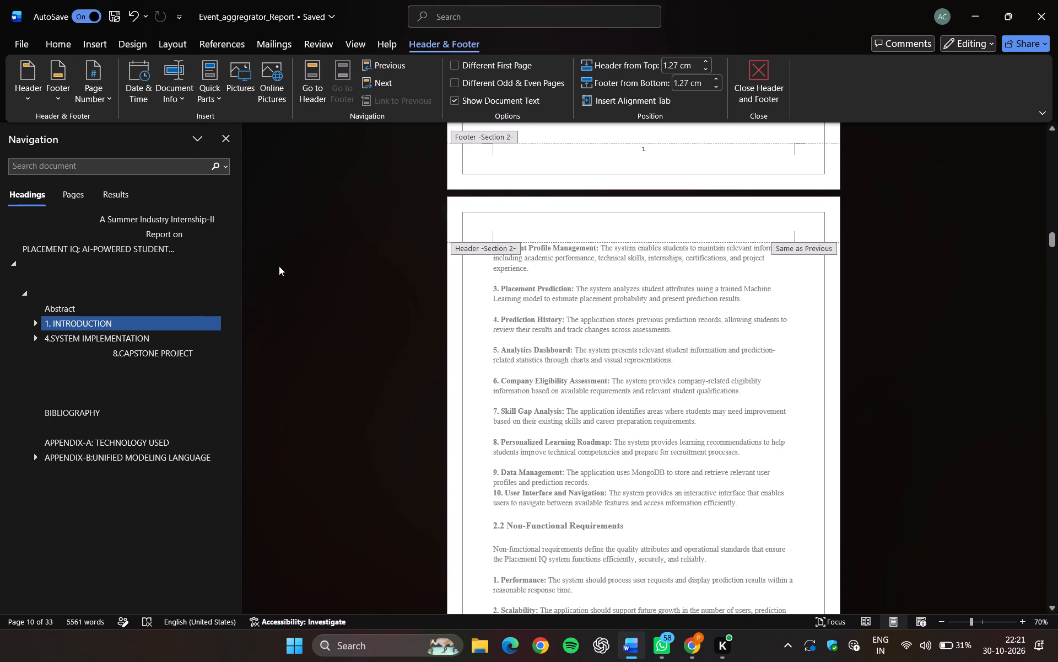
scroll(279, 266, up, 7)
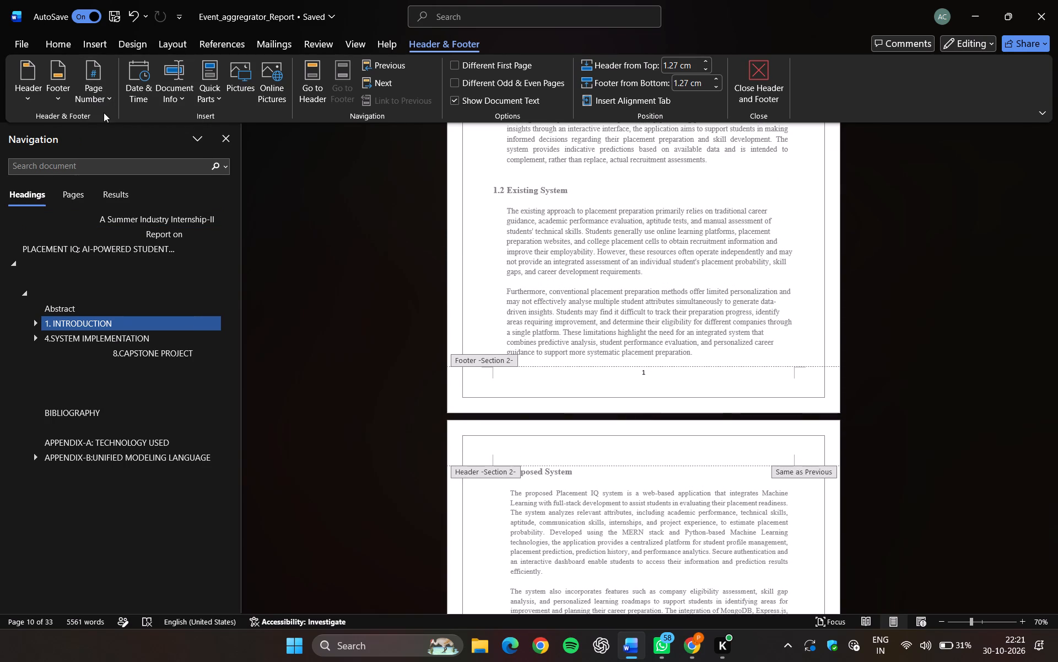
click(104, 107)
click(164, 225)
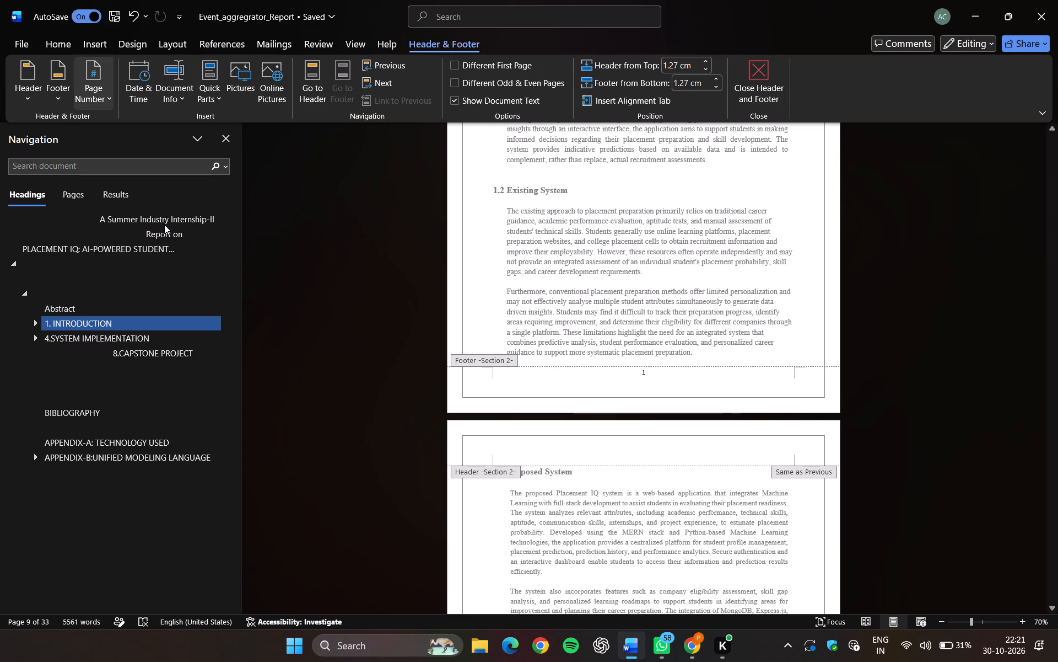
Delete the manually entered 1 from the Section 2 footer below the Existing System text.
click(645, 375)
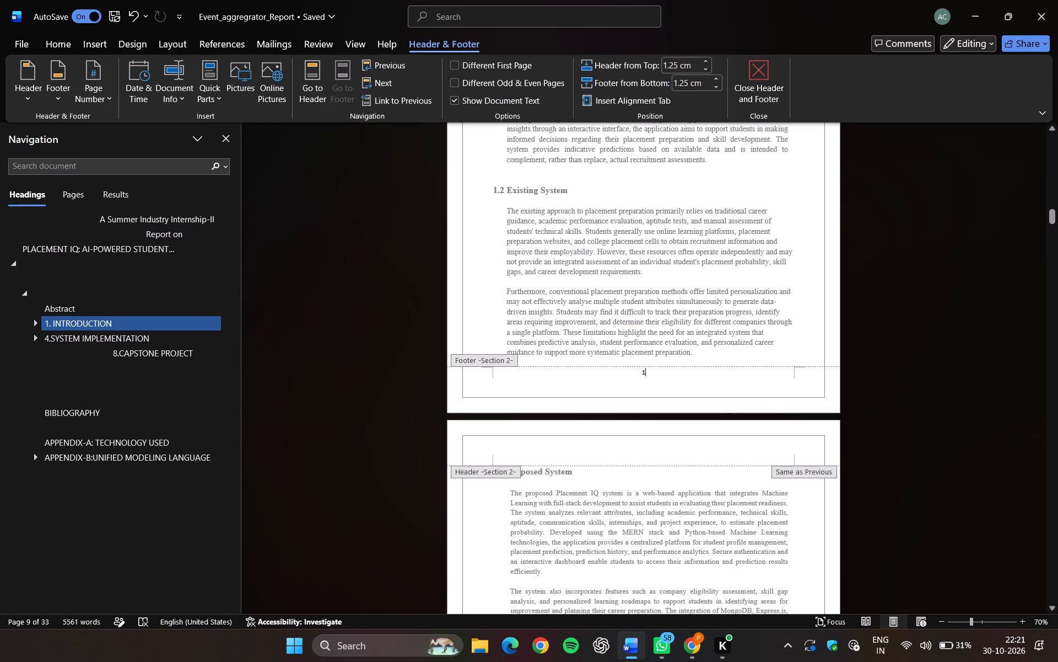
key(BackSpace)
Insert a centred bottom-of-page number in the Section 2 footer using the Plain Number 2 style.
scroll(645, 375, down, 5)
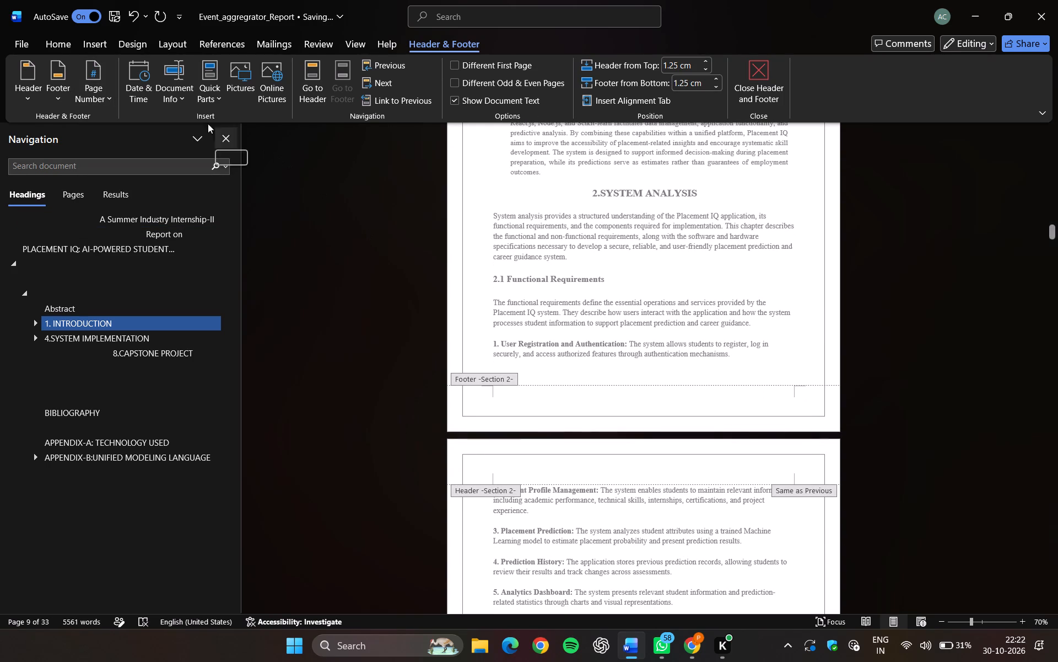
click(104, 82)
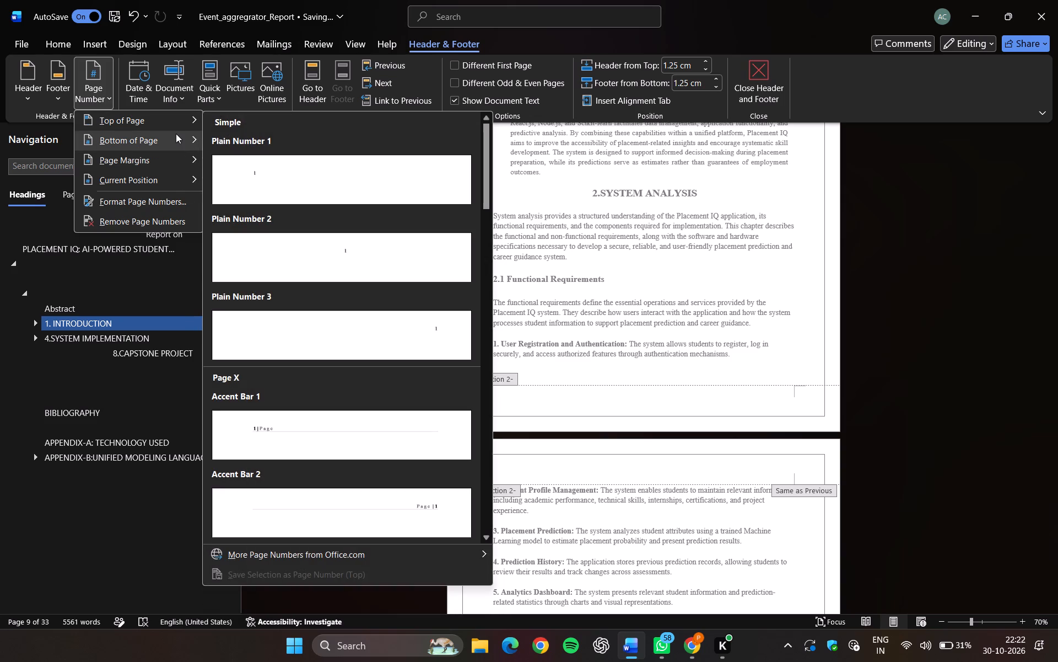
click(310, 280)
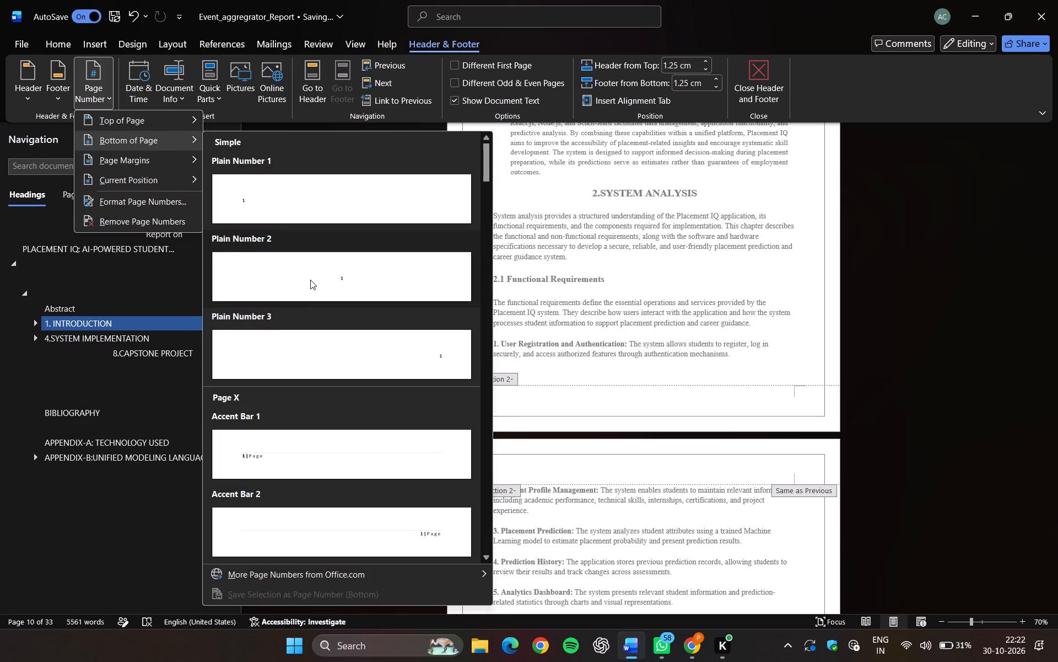
Apply the 1, 2, 3 number format to the Section 1 page numbering, keeping it starting at 8.
scroll(497, 309, up, 5)
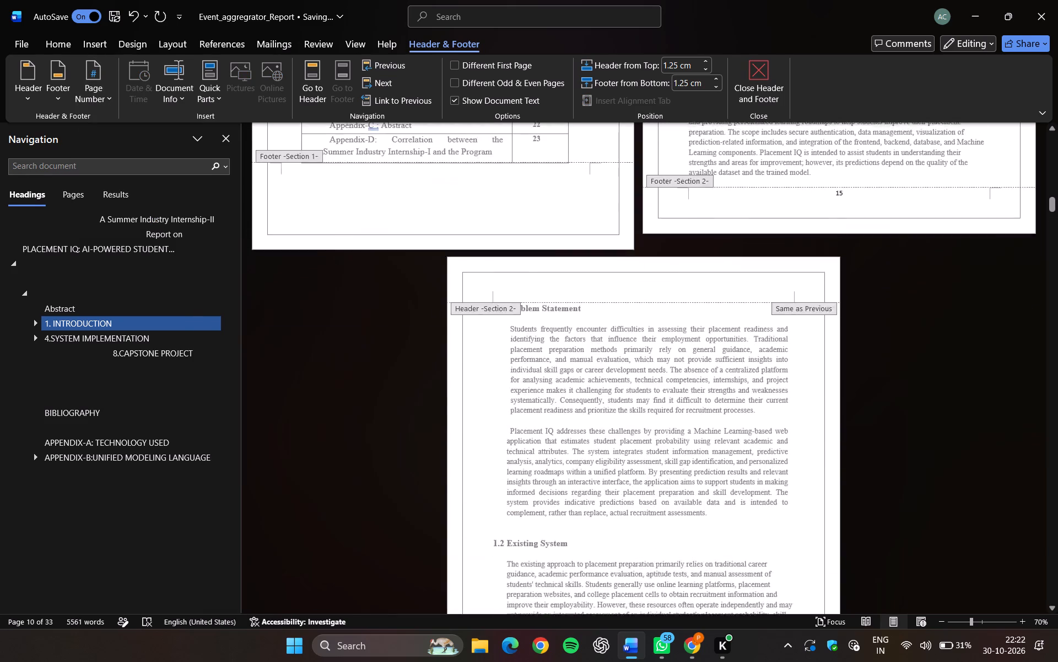
scroll(497, 309, up, 6)
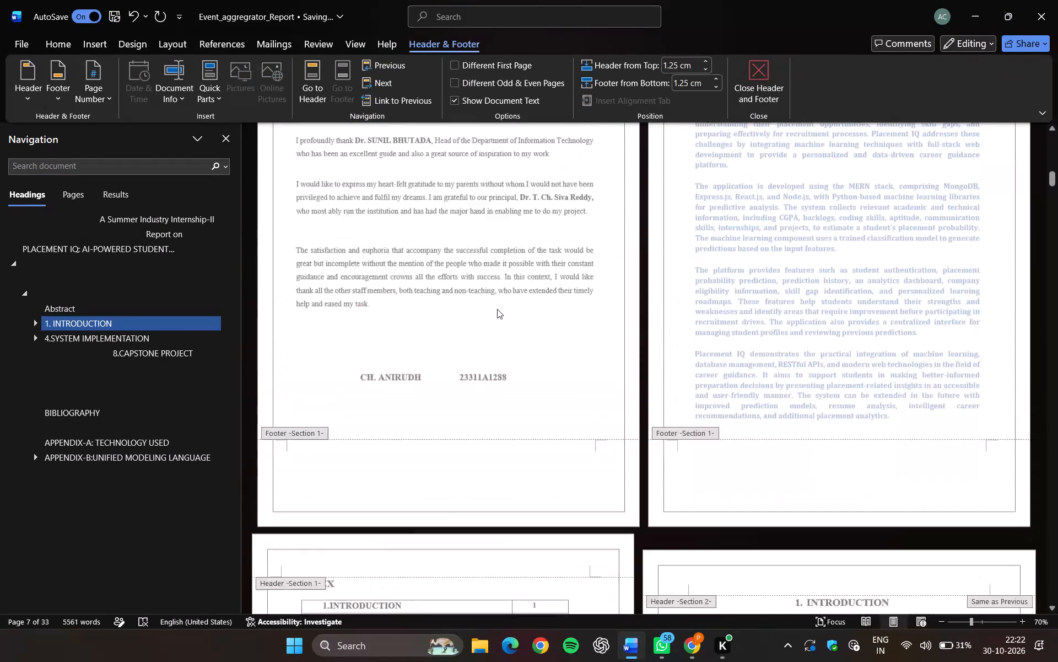
scroll(497, 309, up, 2)
scroll(497, 309, down, 1)
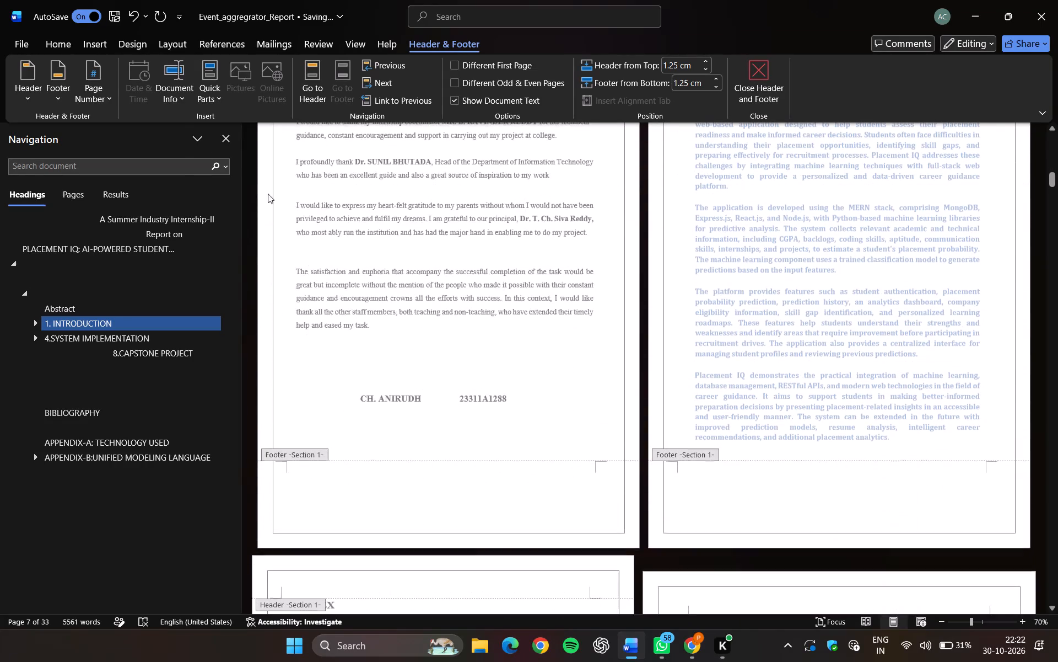
click(91, 103)
click(144, 209)
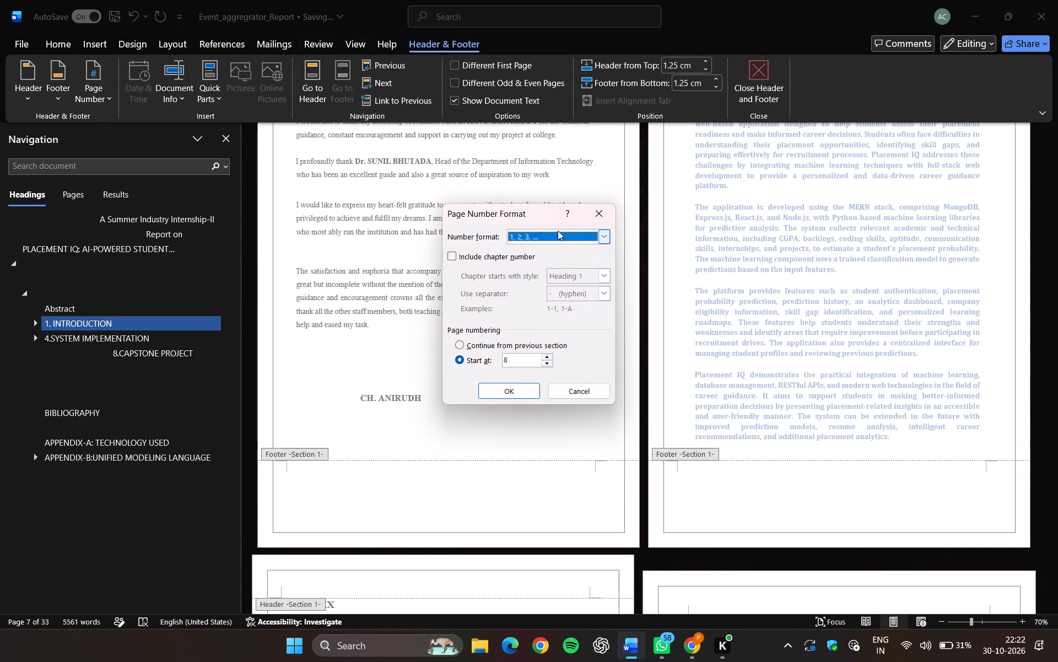
click(548, 235)
click(544, 248)
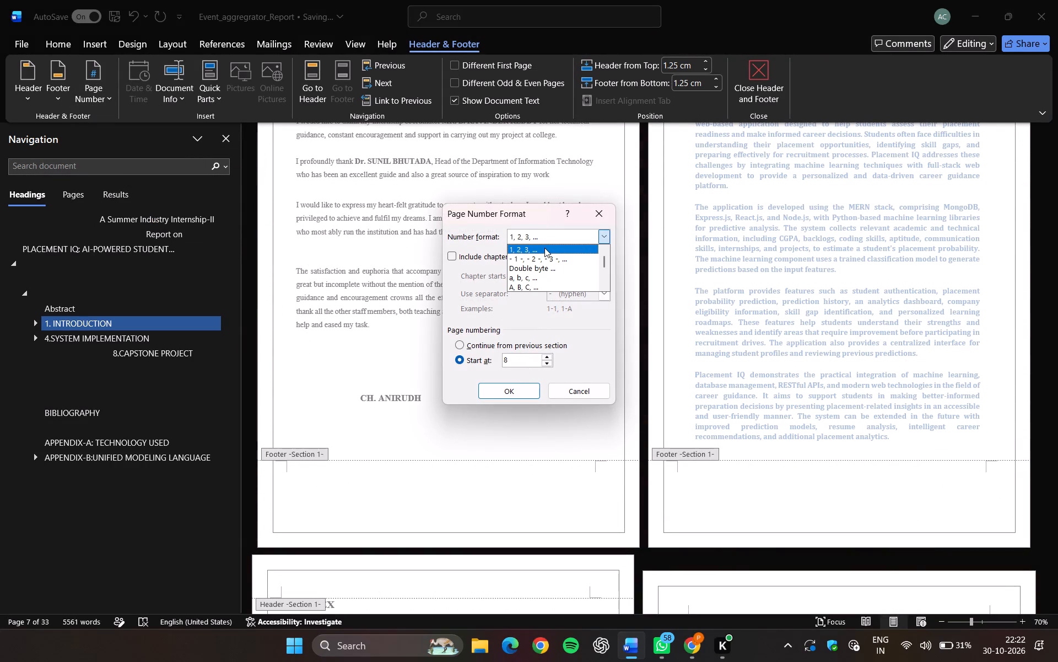
click(525, 386)
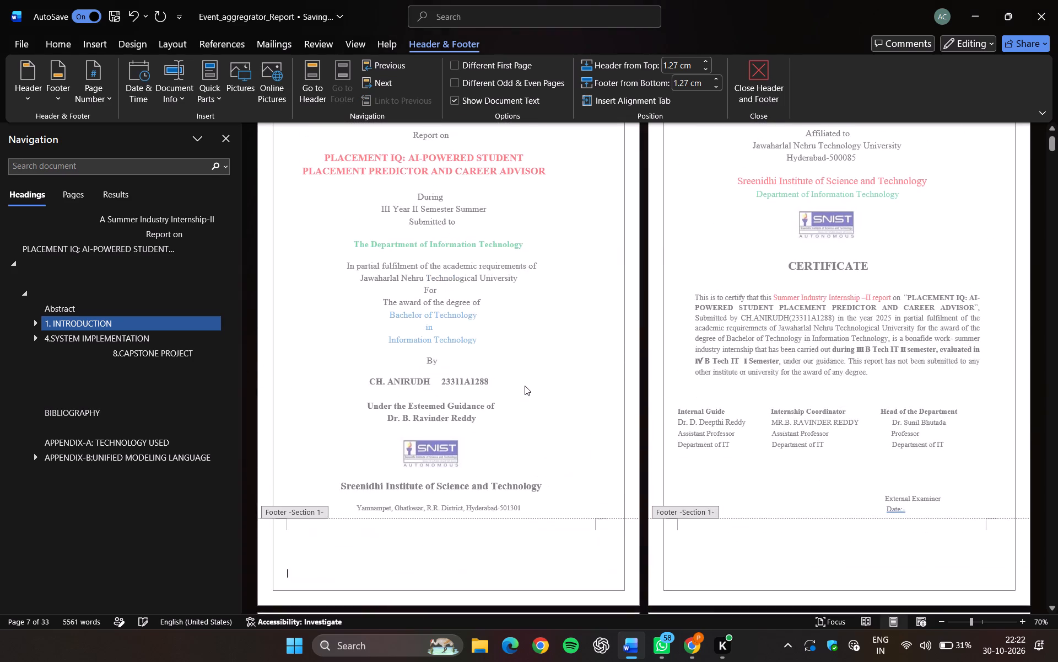
Delete the centred page number from the Section 2 footer on the Introduction page and run Remove Page Numbers.
scroll(525, 386, down, 12)
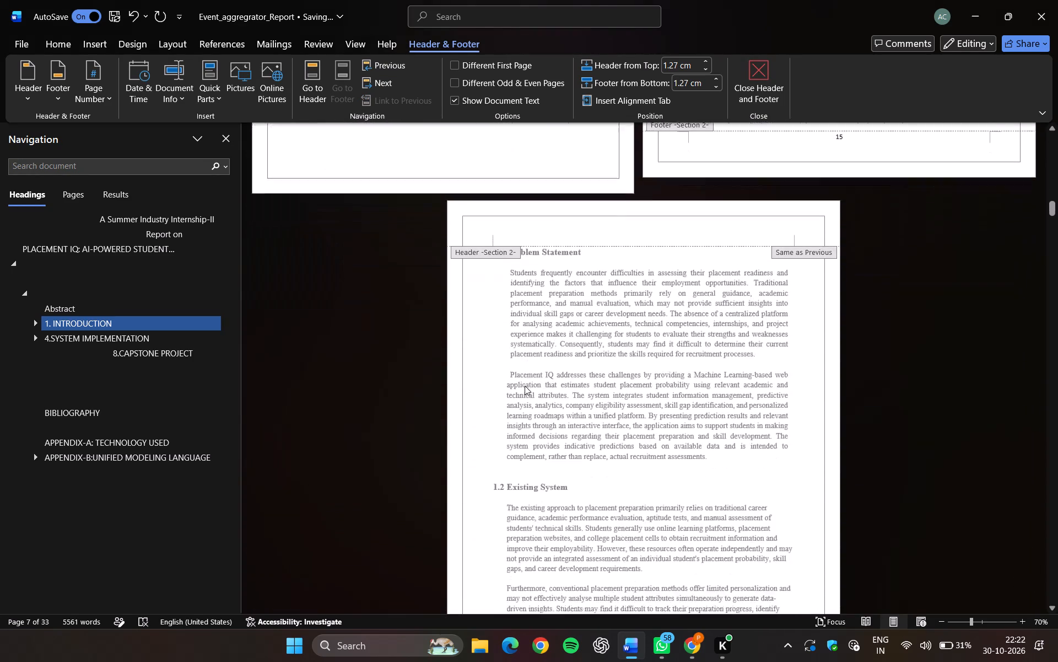
scroll(525, 386, down, 3)
scroll(643, 314, up, 2)
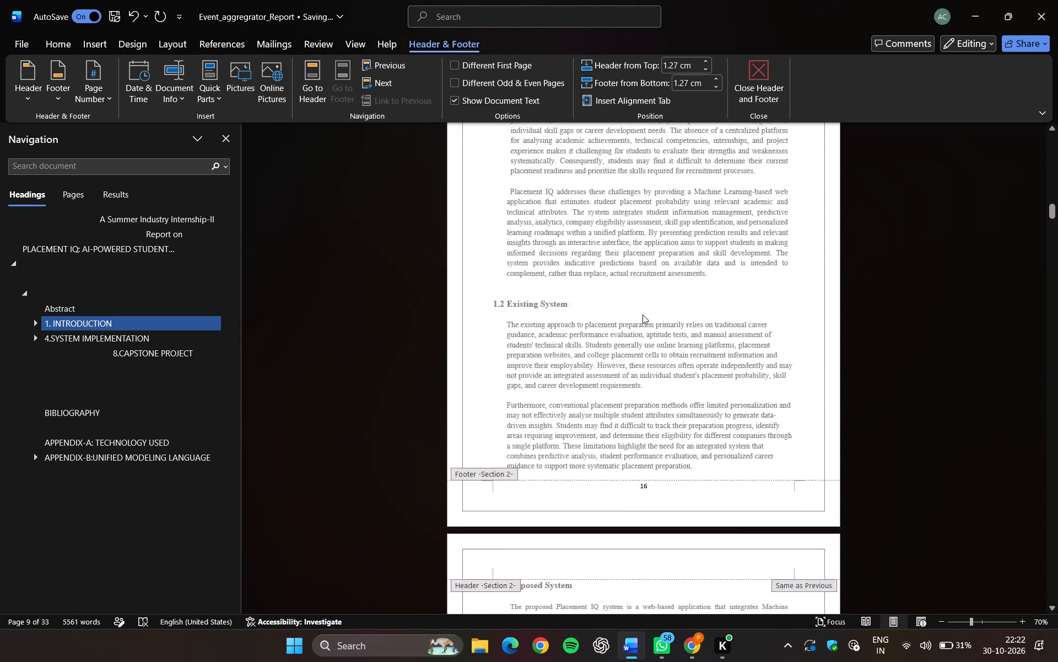
scroll(643, 314, up, 2)
drag(849, 160, 837, 162)
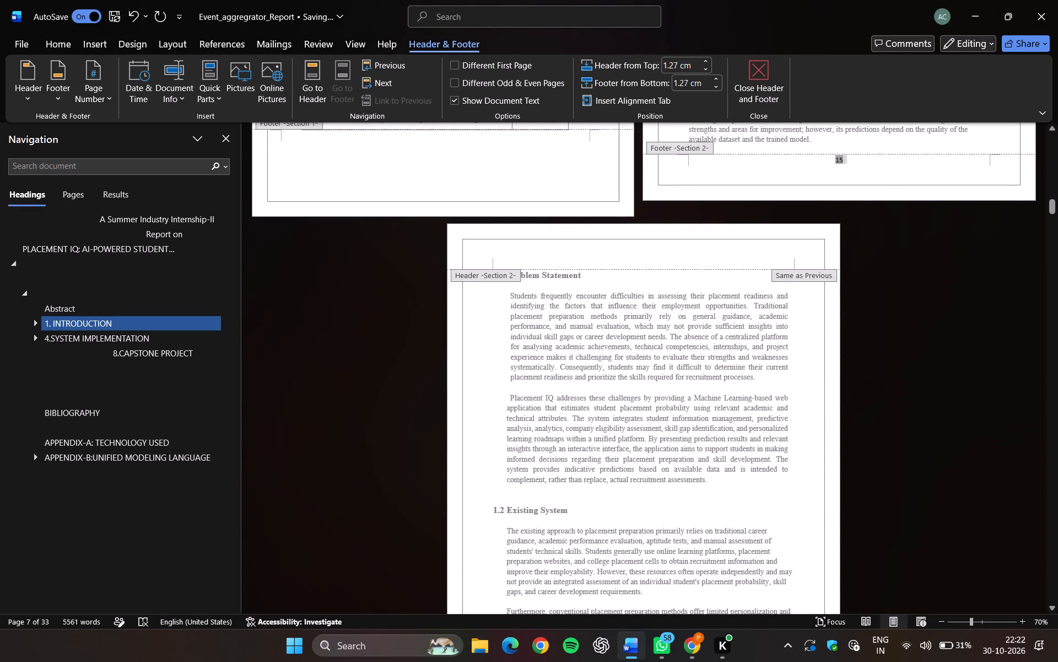
drag(837, 162, 832, 162)
key(BackSpace)
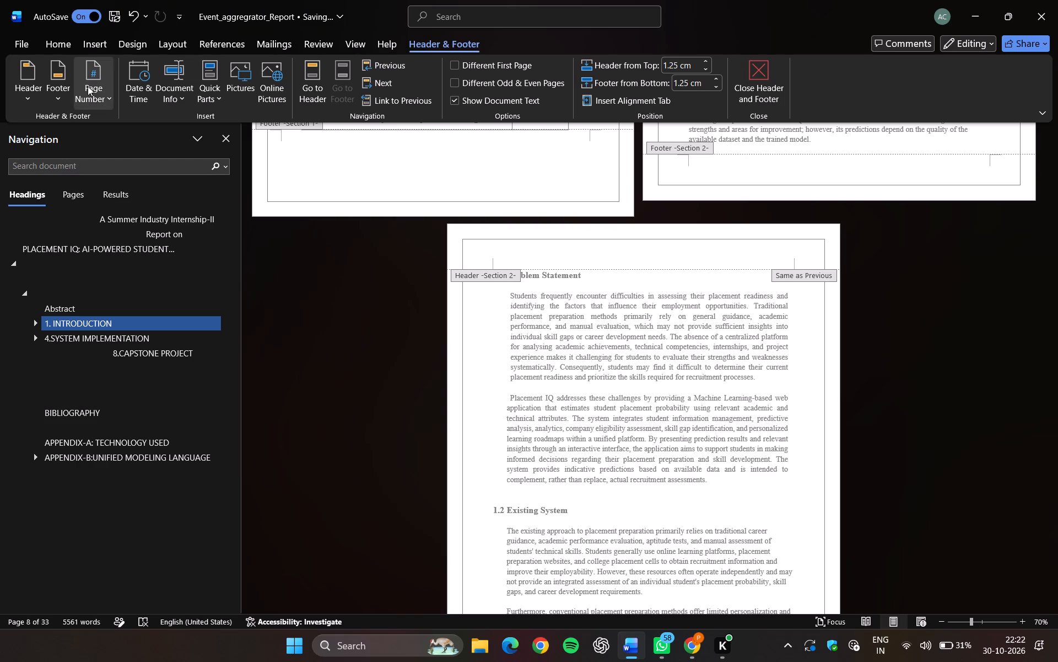
click(88, 86)
click(147, 216)
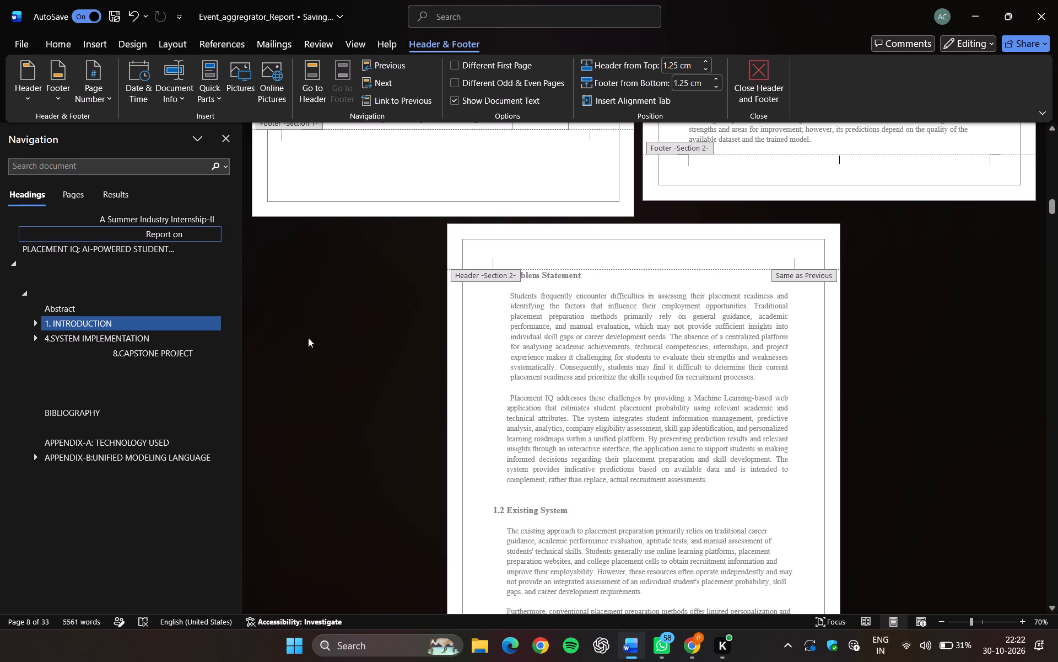
Set the page numbering of Section 2 to start at 8 instead of continuing from the previous section.
scroll(437, 447, down, 4)
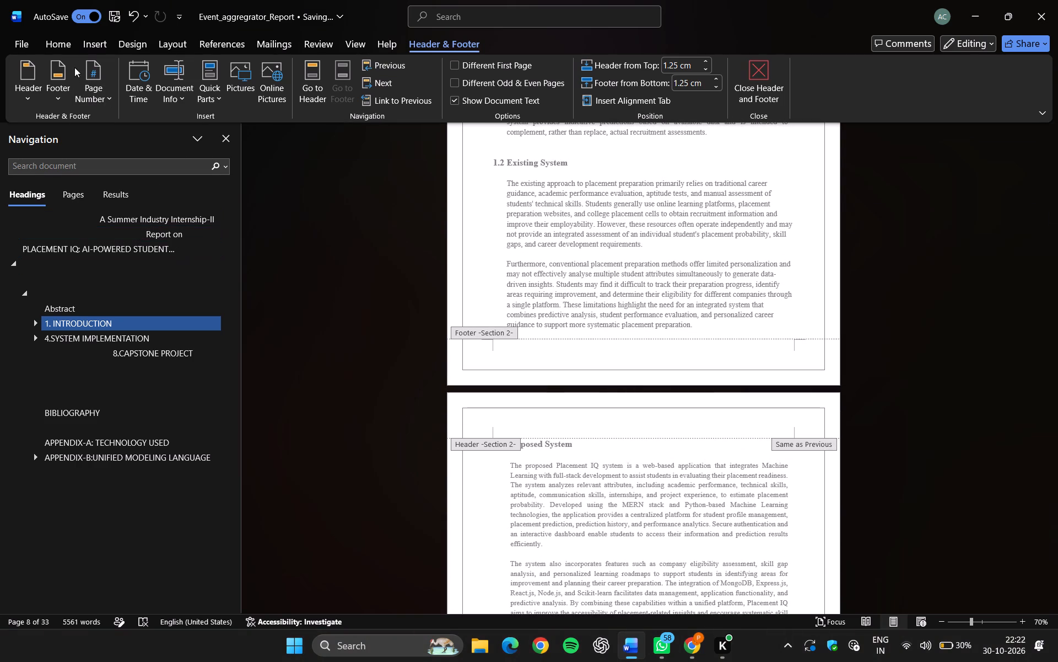
click(77, 92)
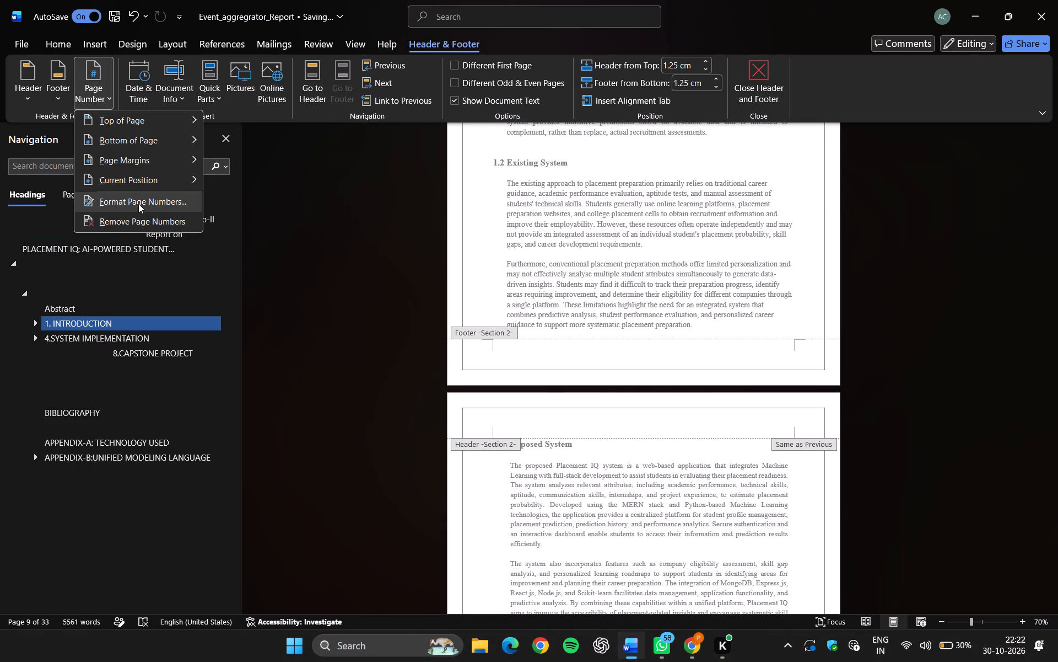
click(138, 204)
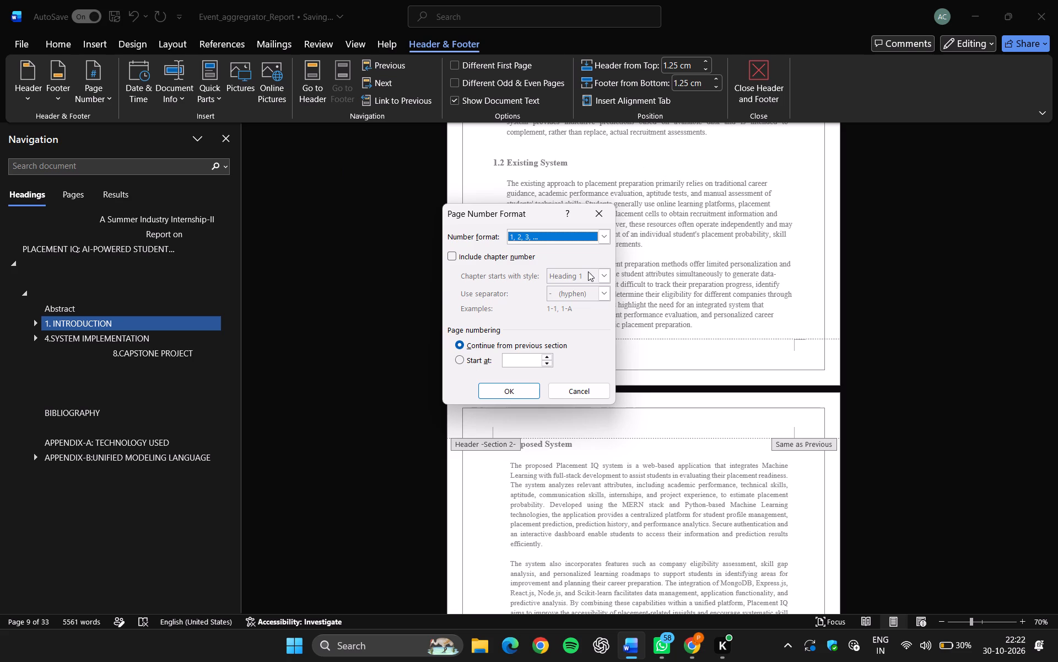
click(516, 359)
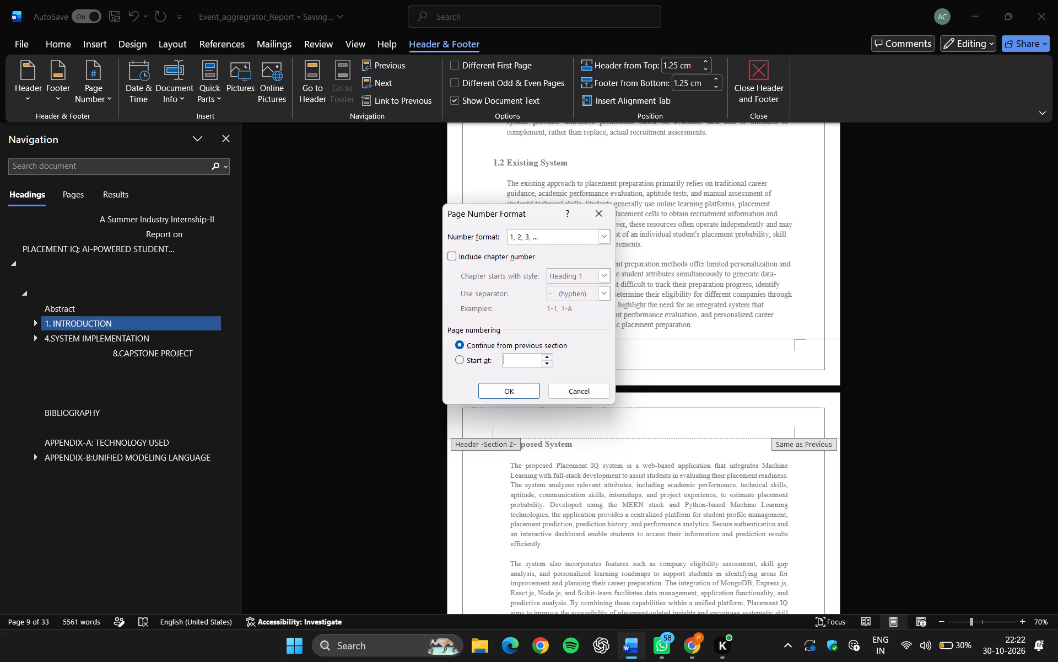
click(543, 363)
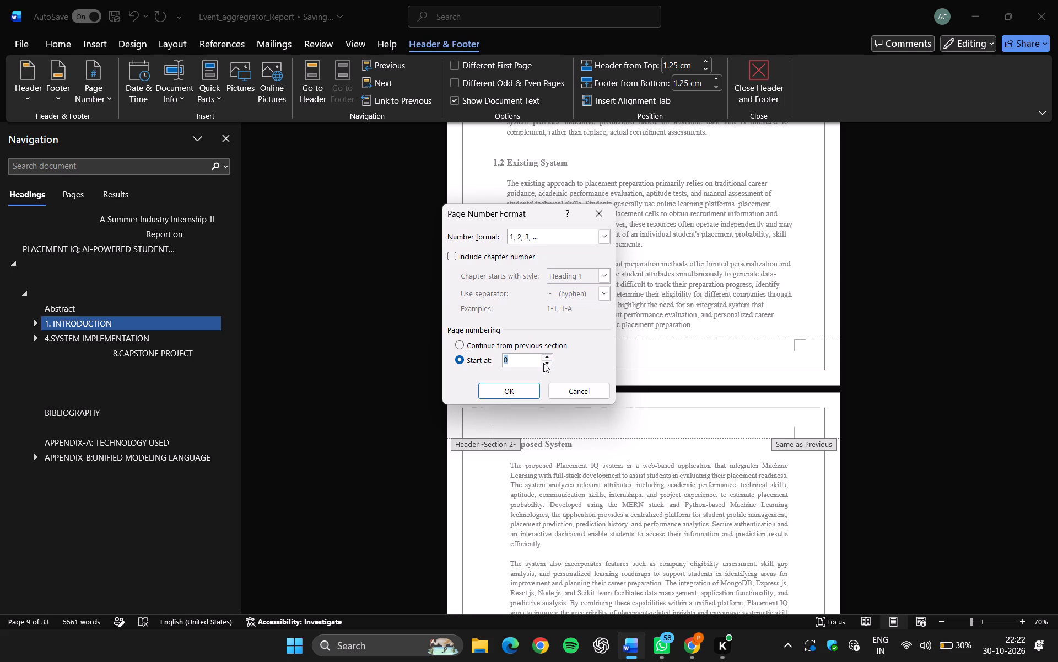
click(543, 363)
click(543, 363)
click(550, 357)
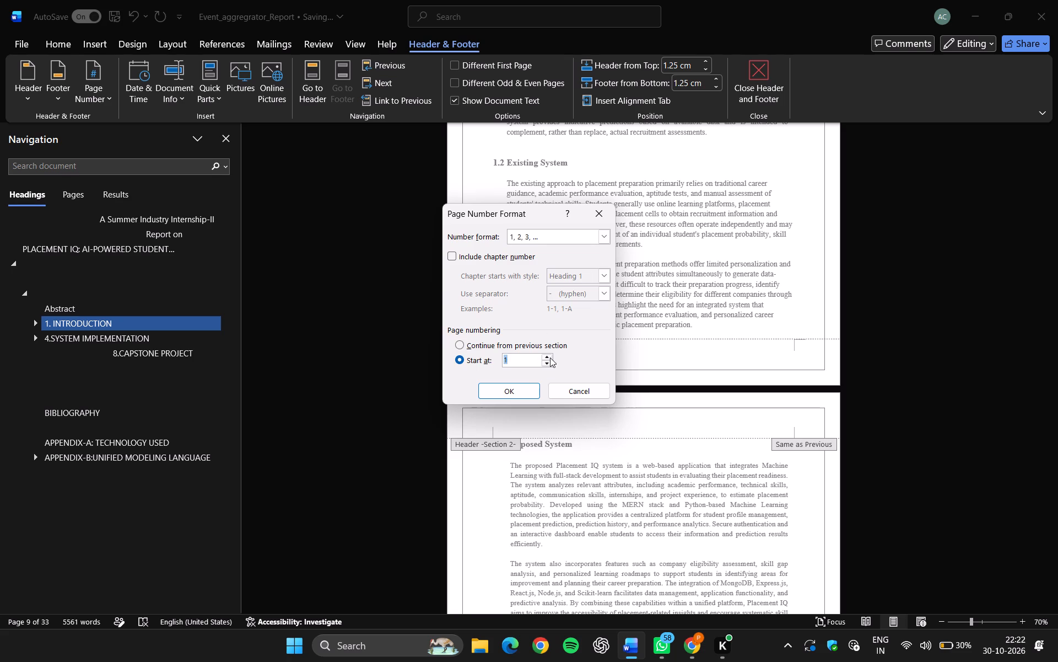
triple_click(550, 357)
triple_click(550, 357)
click(550, 357)
click(511, 386)
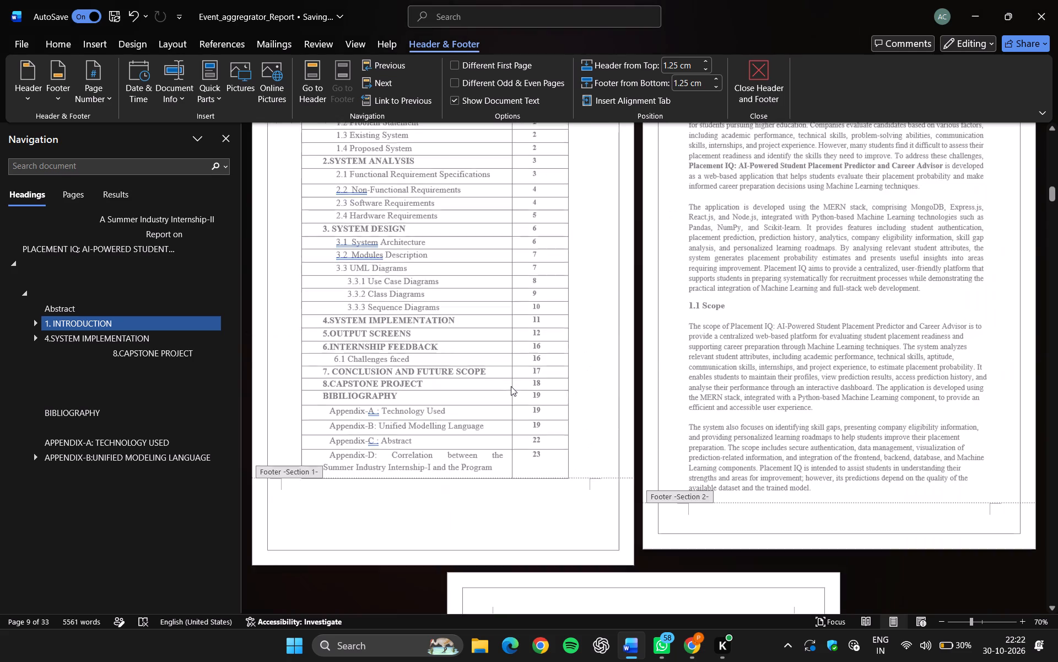
Check the footers on the index, Introduction and Existing System pages for page numbers.
scroll(511, 386, down, 2)
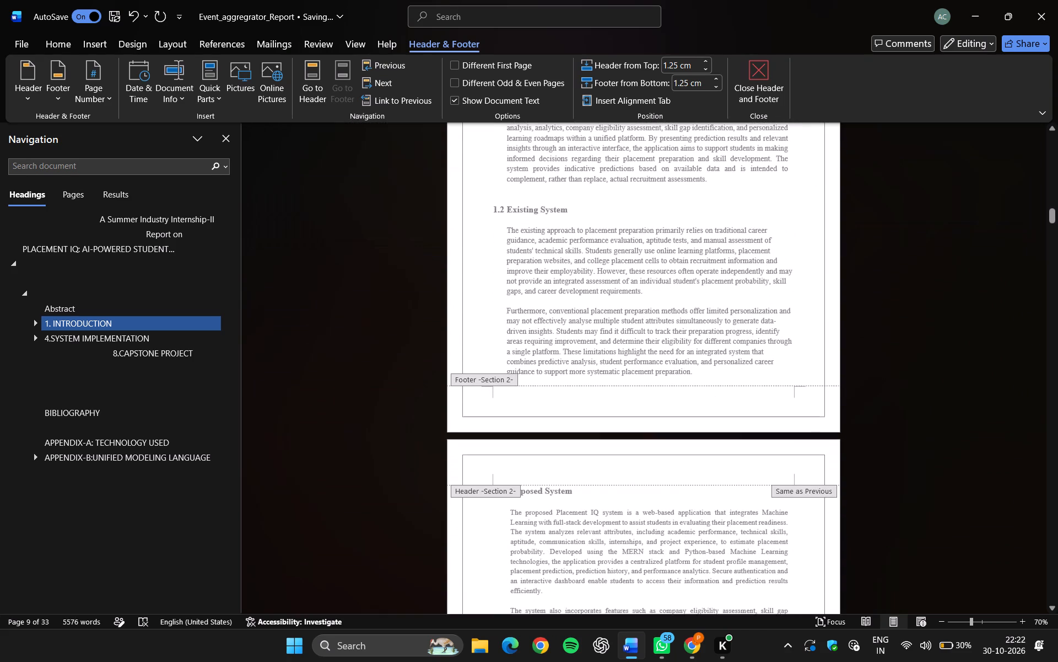
scroll(511, 386, down, 2)
scroll(511, 386, up, 2)
scroll(511, 386, down, 1)
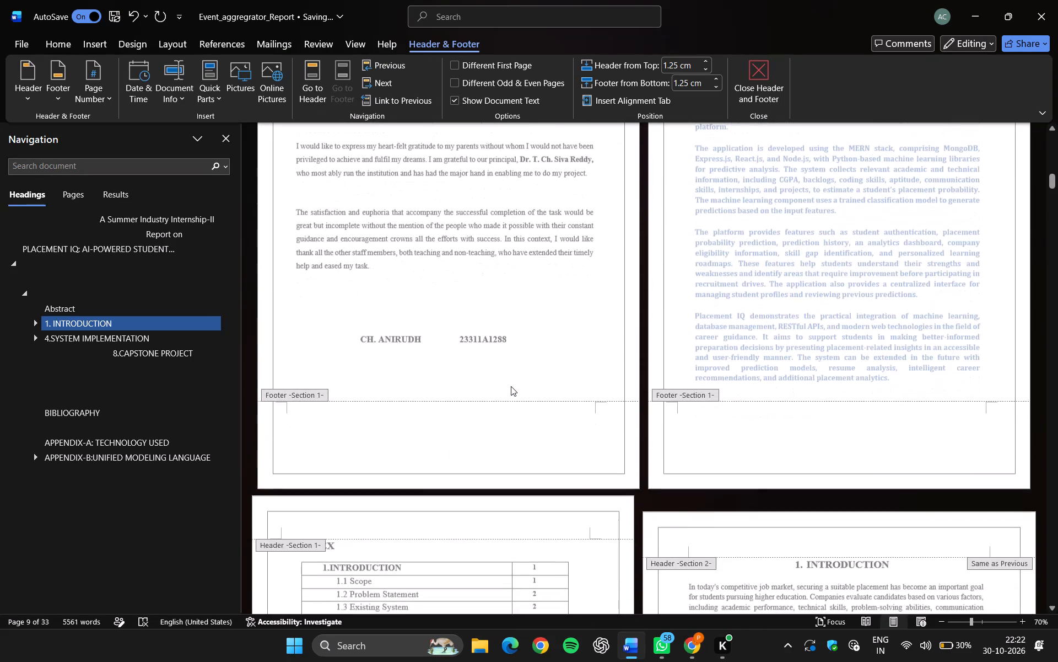
scroll(511, 386, down, 4)
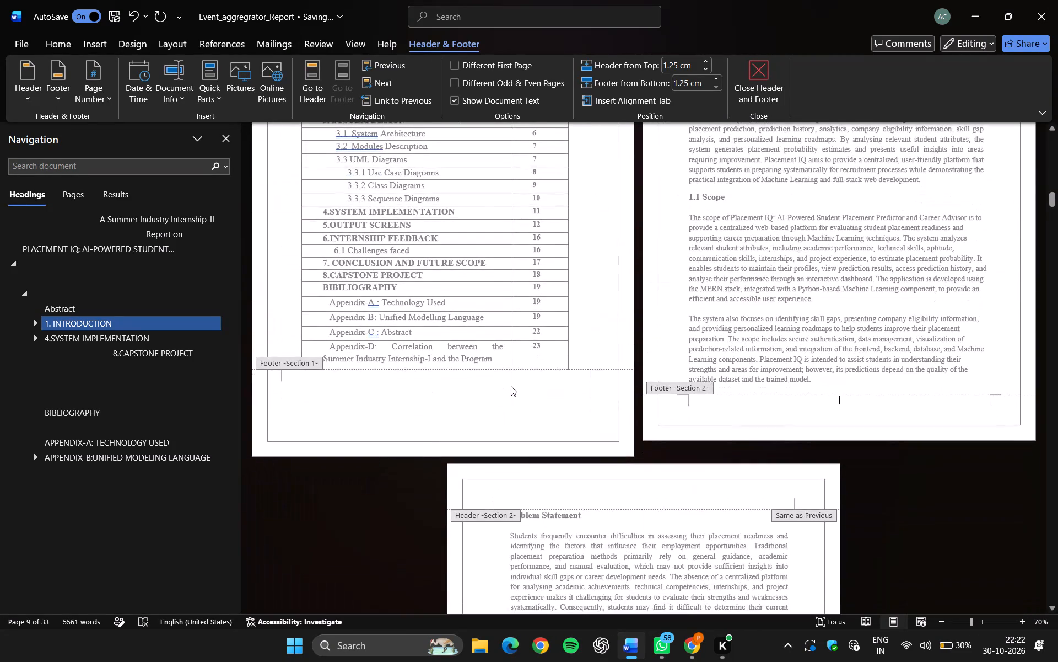
scroll(511, 386, down, 3)
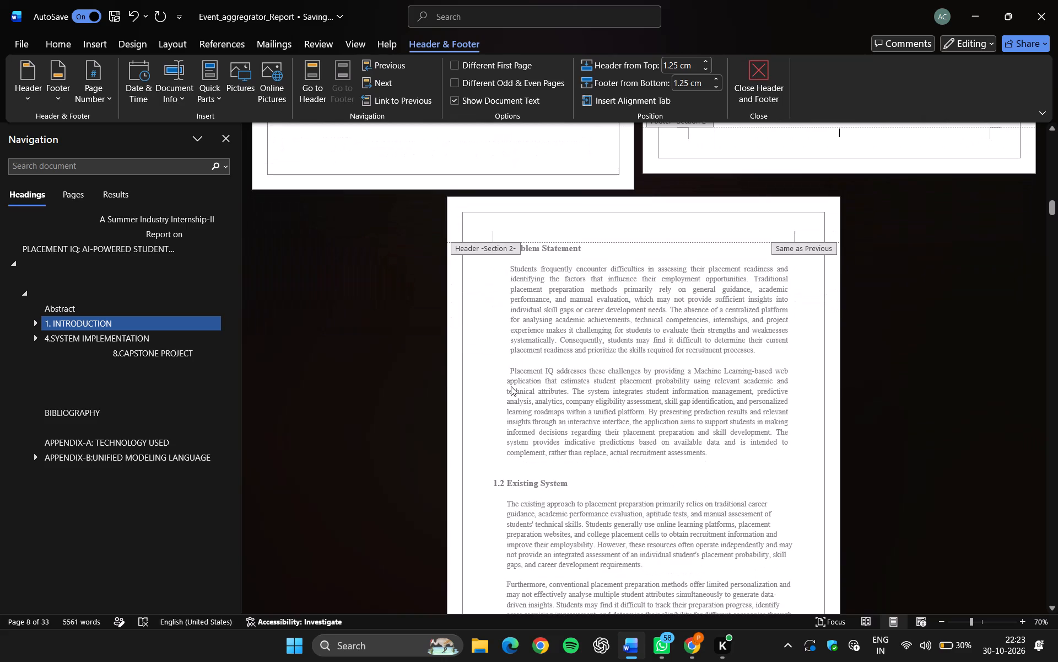
scroll(511, 386, down, 1)
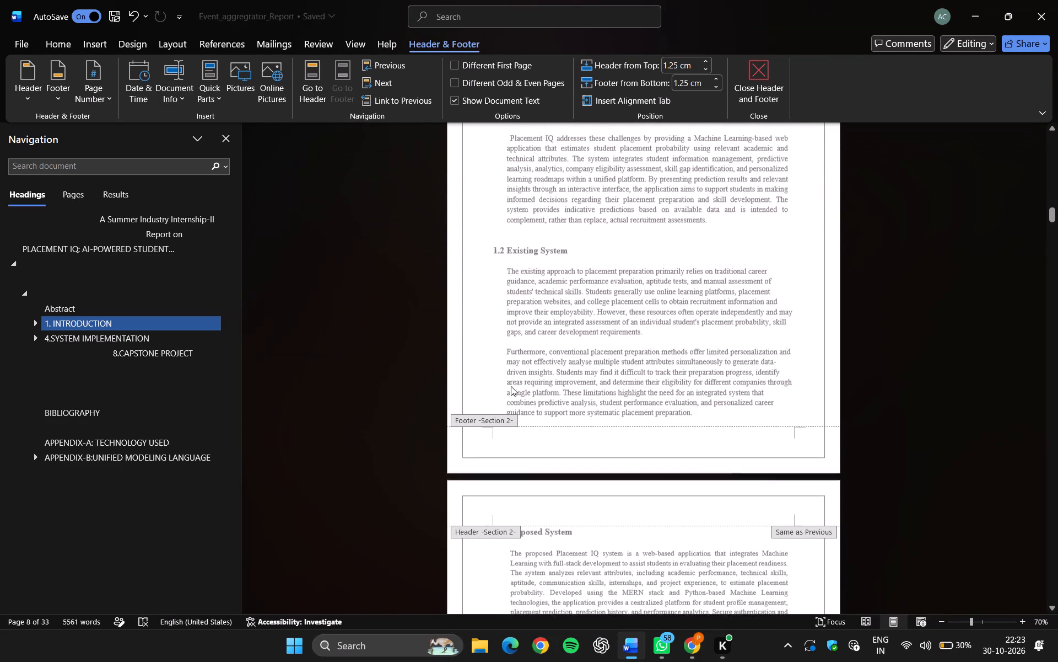
scroll(511, 386, up, 1)
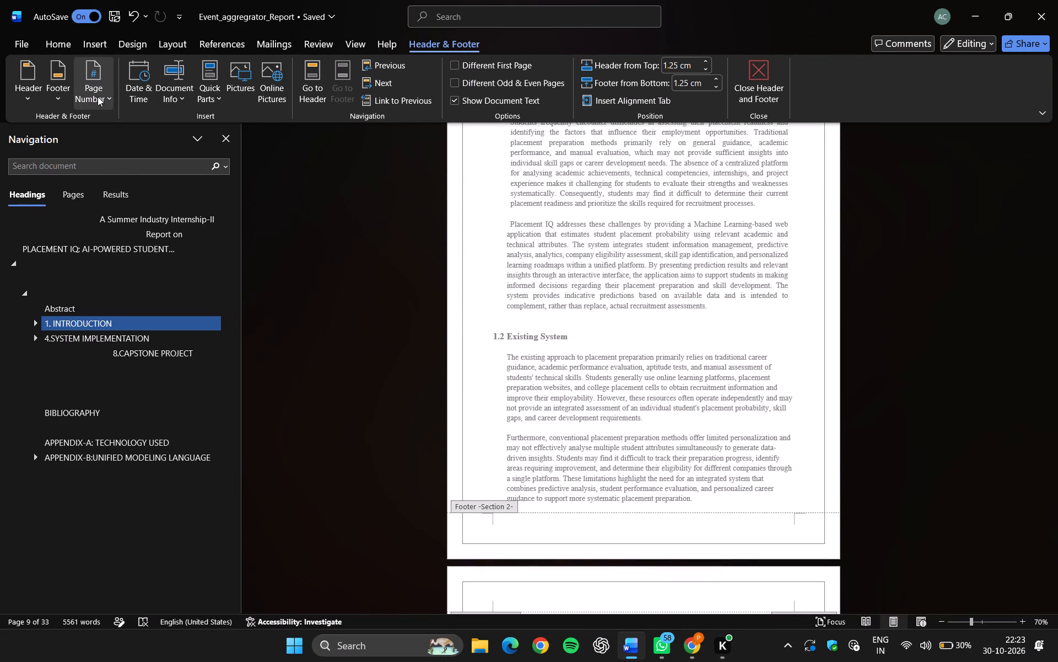
Insert a bottom-of-page number in the Section 2 footer using the Plain Number 3 style.
click(98, 97)
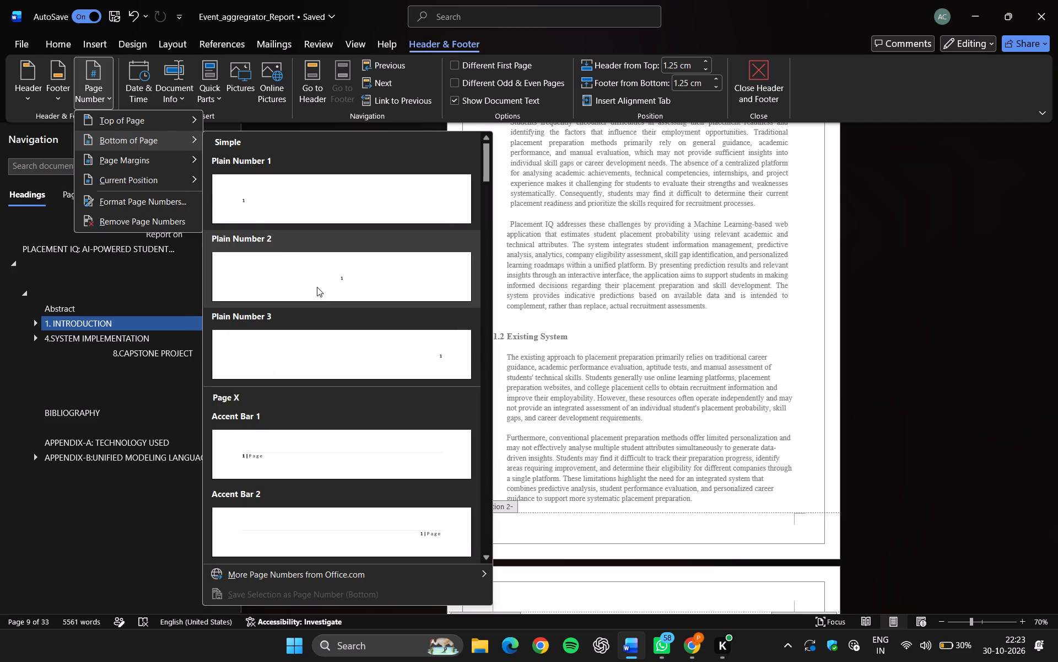
click(385, 366)
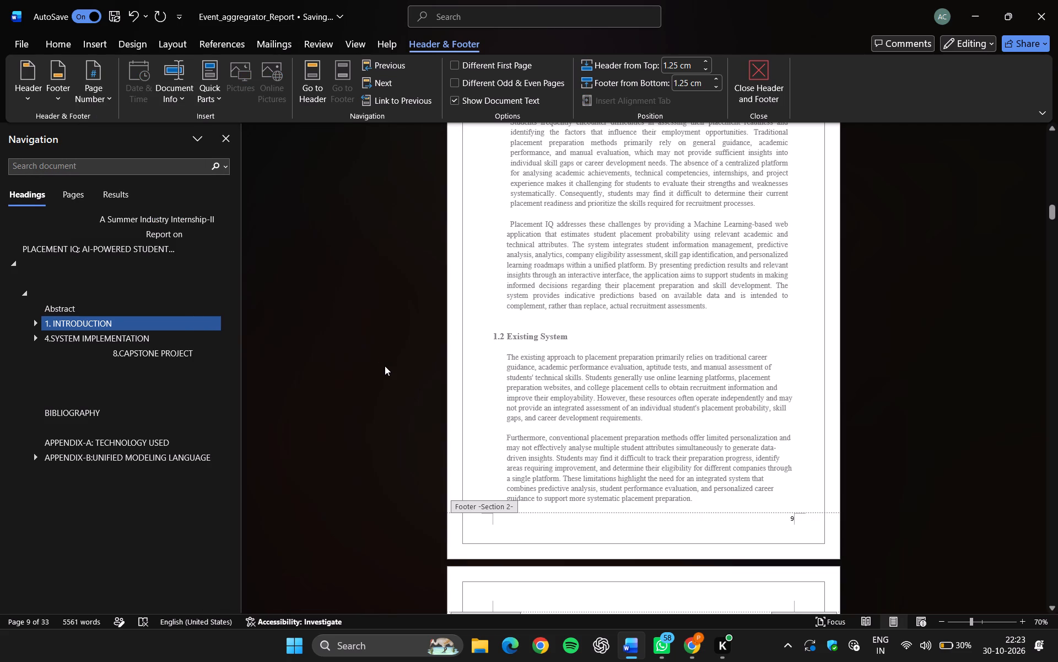
Replace the automatic number in the Introduction page's Section 2 footer with a manual 1 and leave header and footer editing.
scroll(385, 366, up, 3)
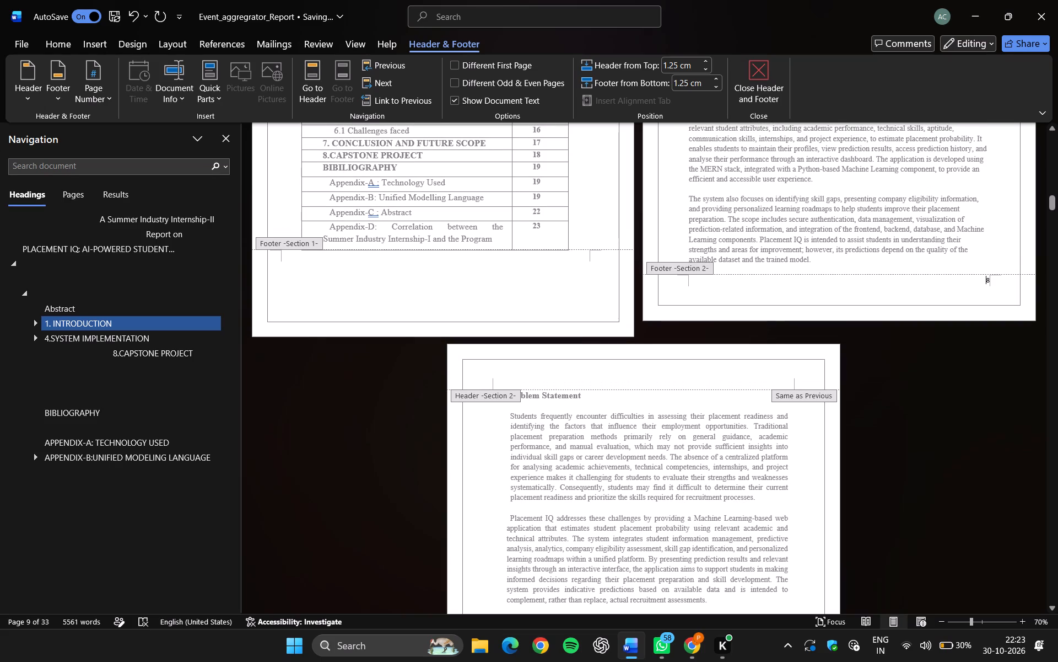
key(Delete)
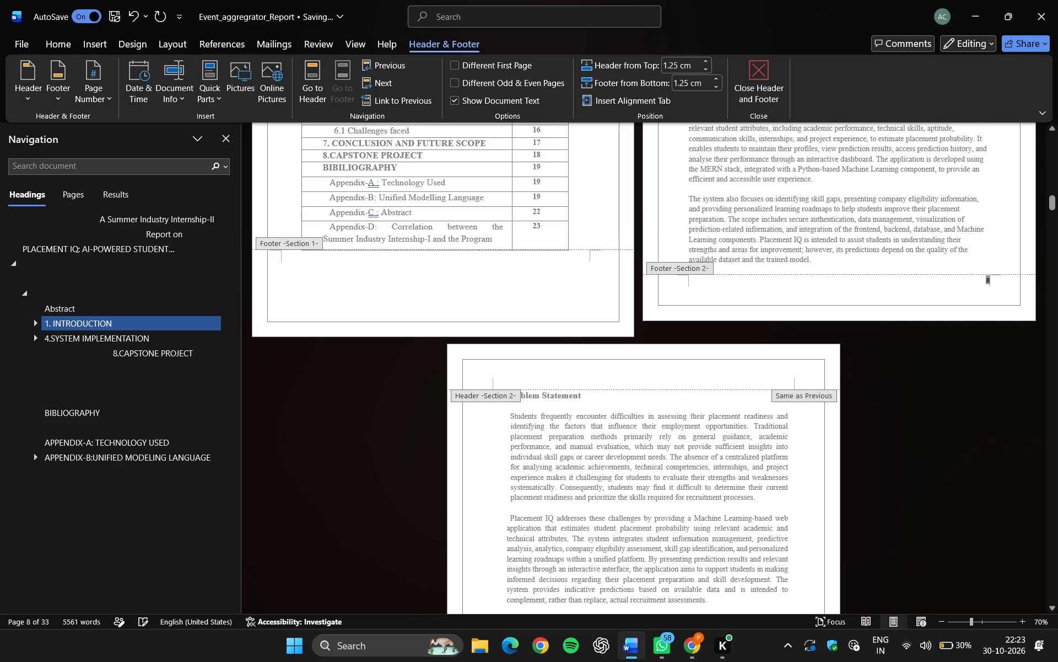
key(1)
scroll(994, 308, down, 3)
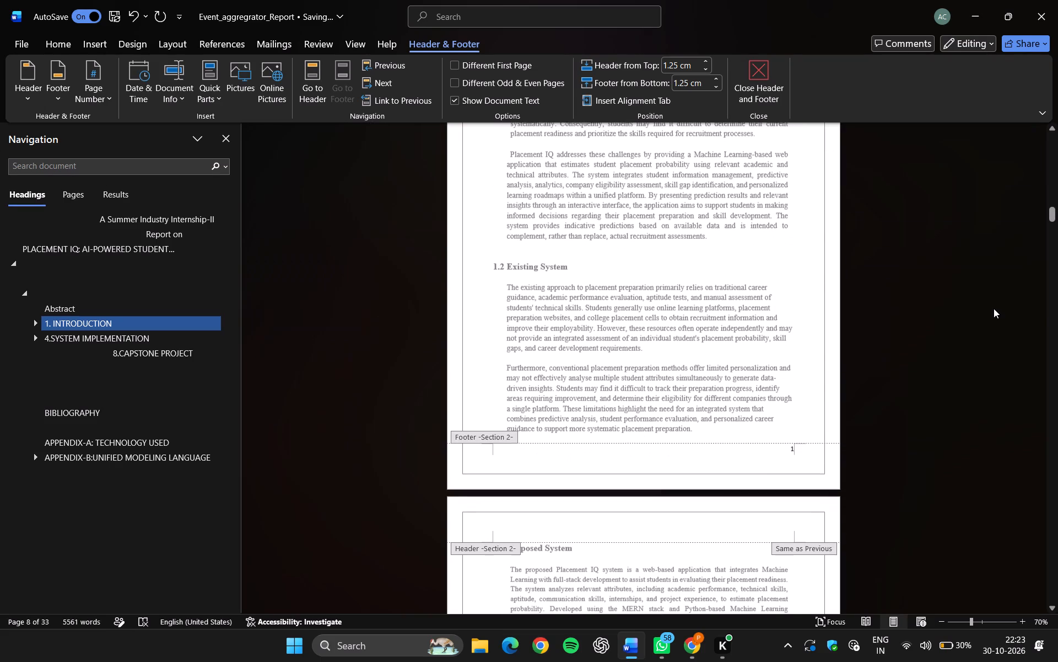
scroll(994, 308, down, 1)
click(789, 445)
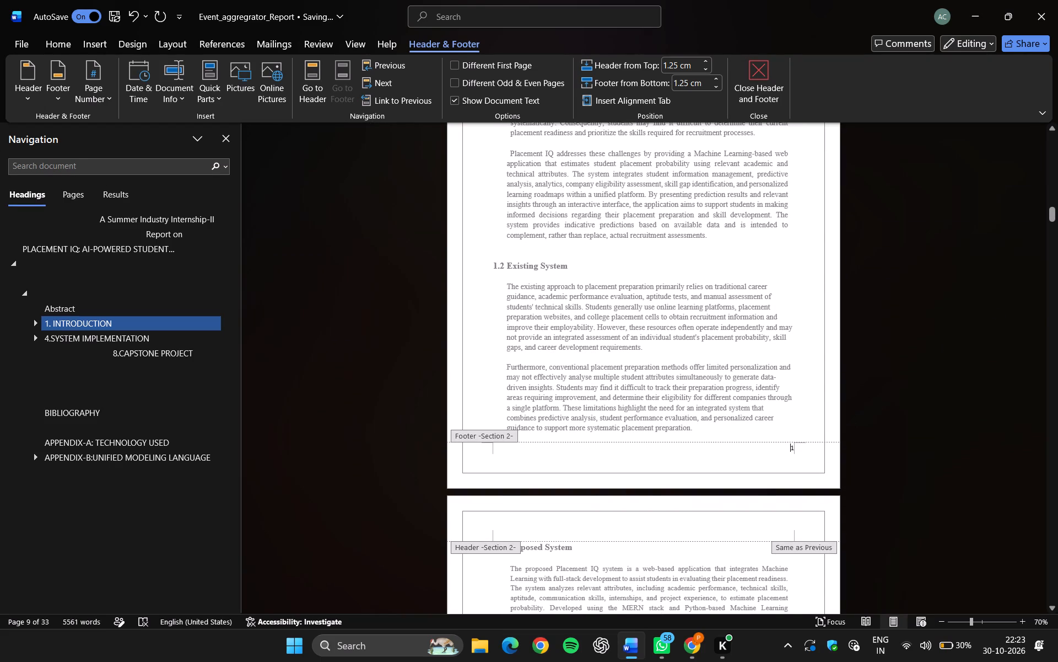
click(944, 370)
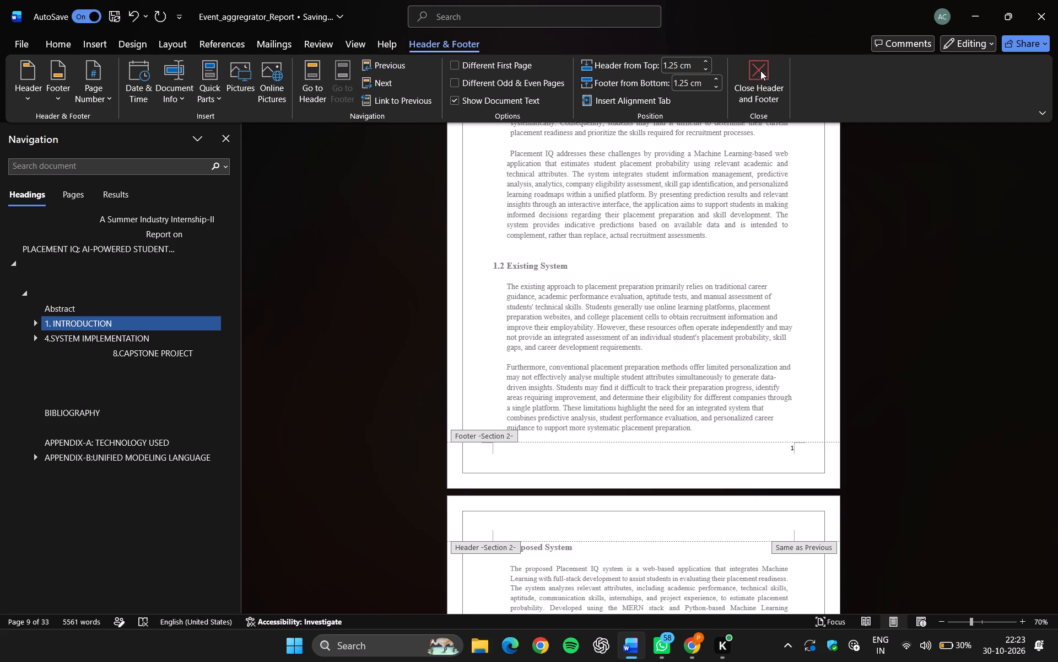
click(760, 73)
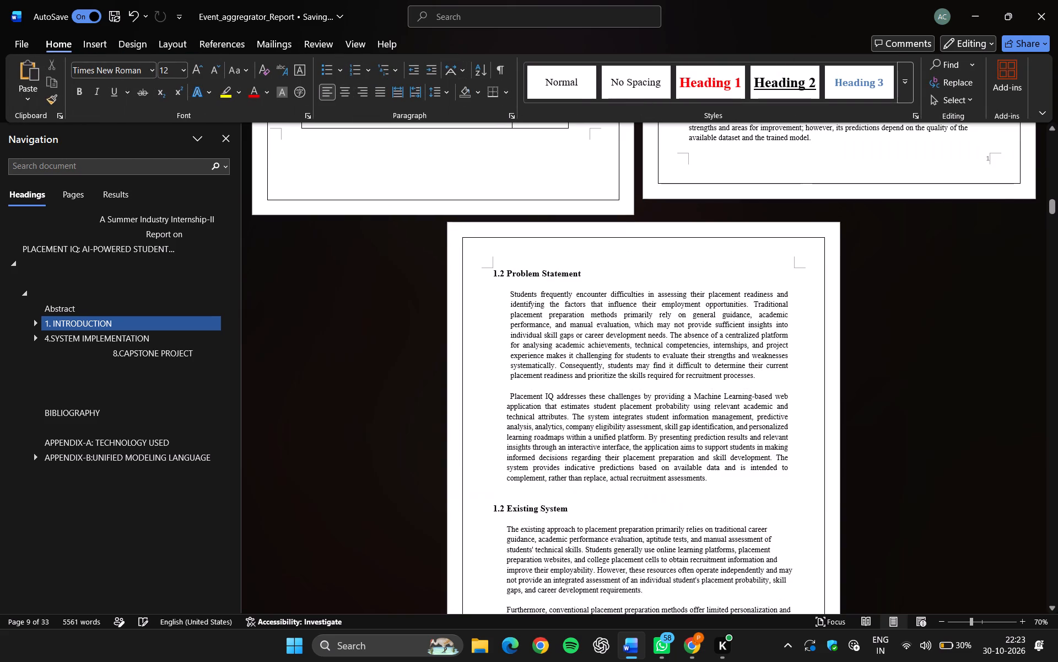
Remove the manually entered page number from the Section 2 footer on the Introduction page.
scroll(785, 449, down, 5)
drag(794, 383, 784, 383)
scroll(784, 383, up, 4)
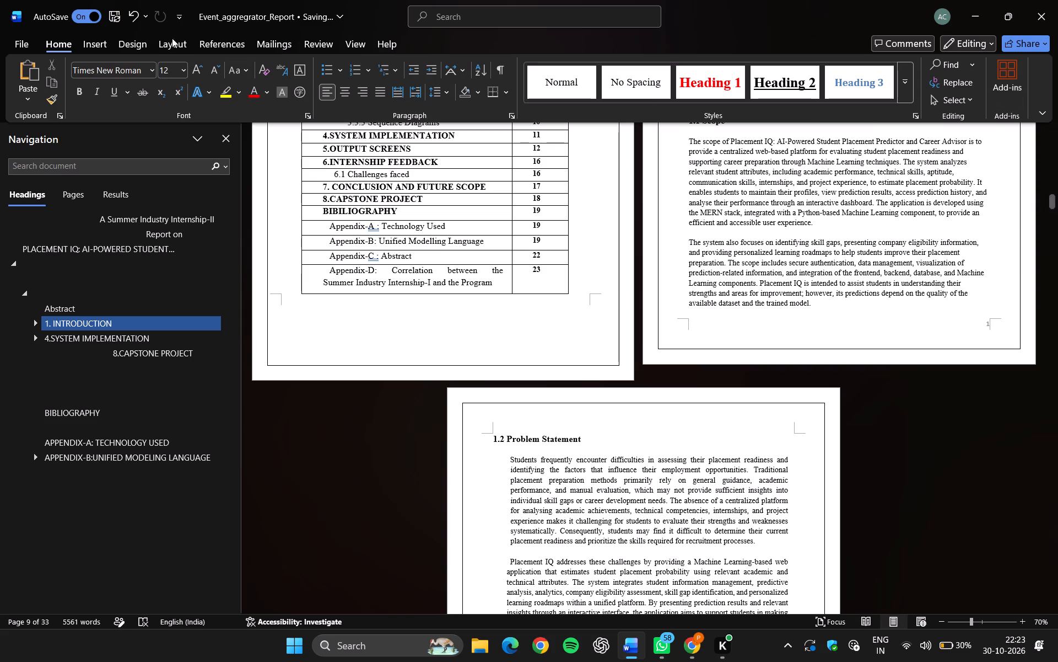
right_click(982, 327)
click(963, 335)
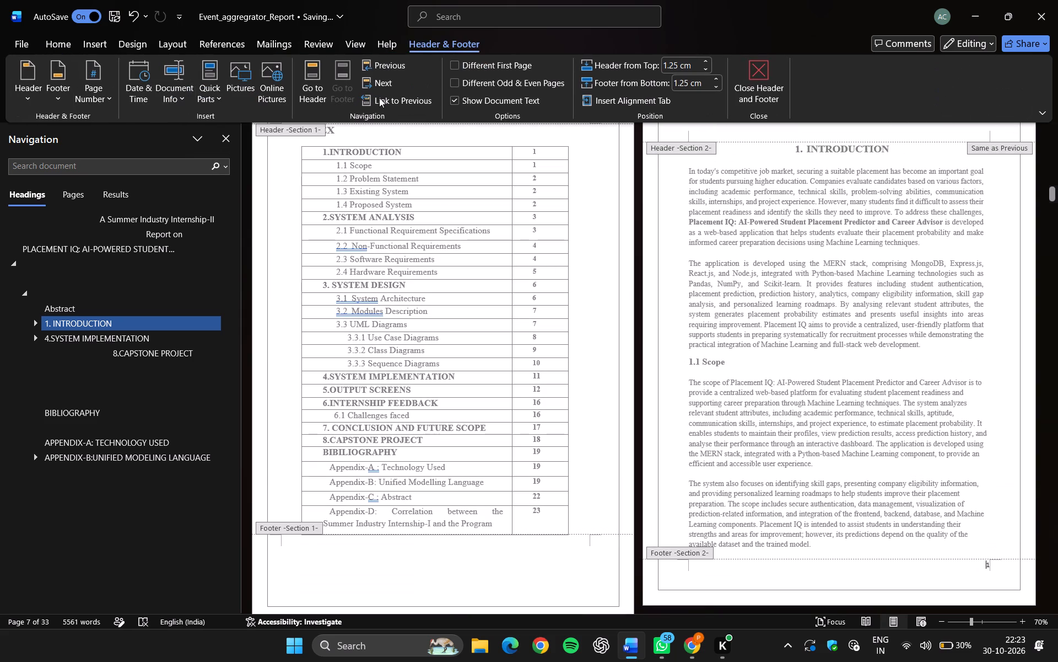
click(96, 98)
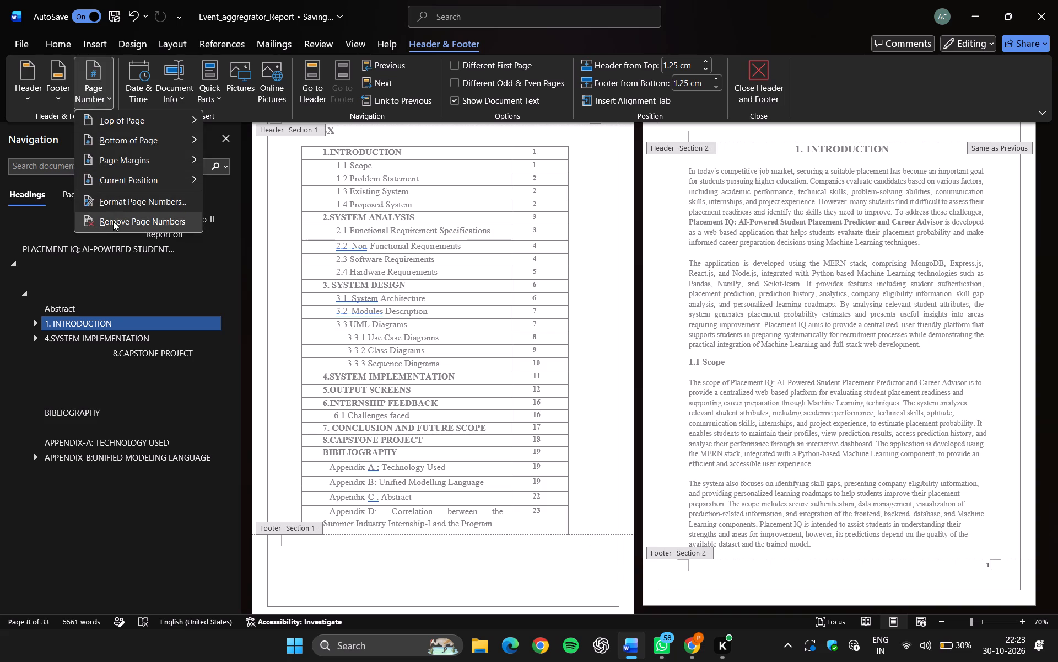
click(113, 221)
Insert an automatic page number centred at the bottom of the Section 2 pages.
scroll(712, 436, down, 1)
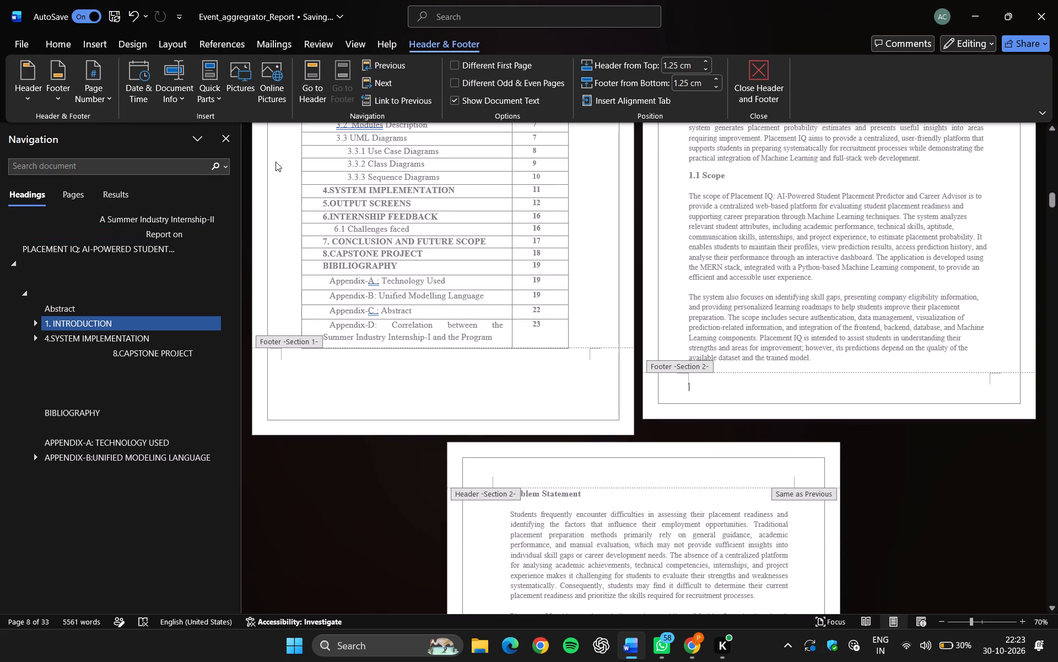
click(101, 66)
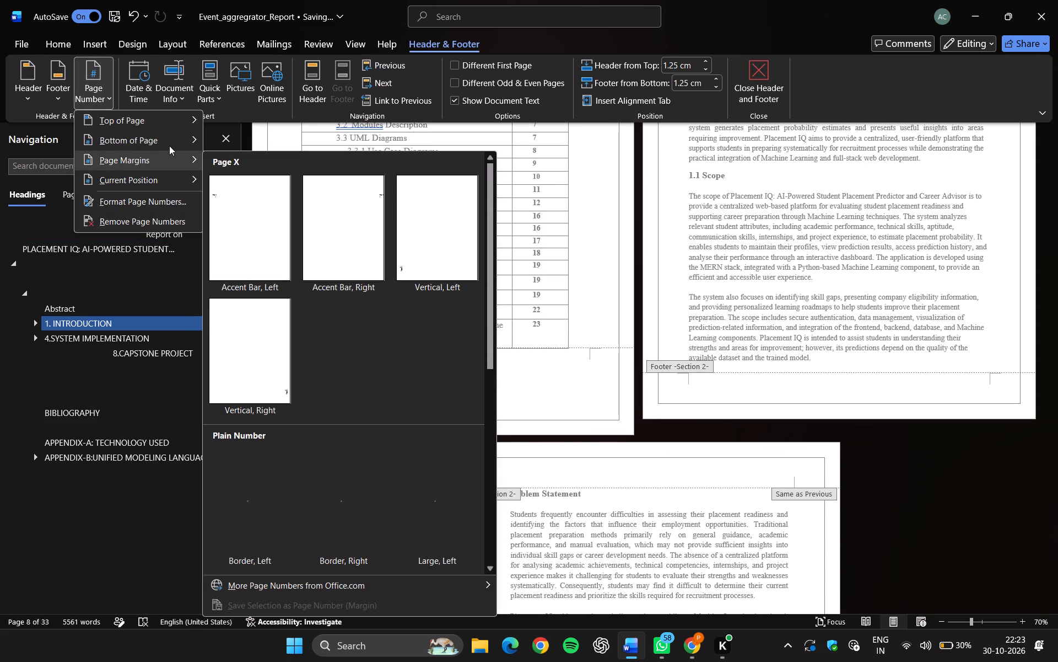
click(350, 291)
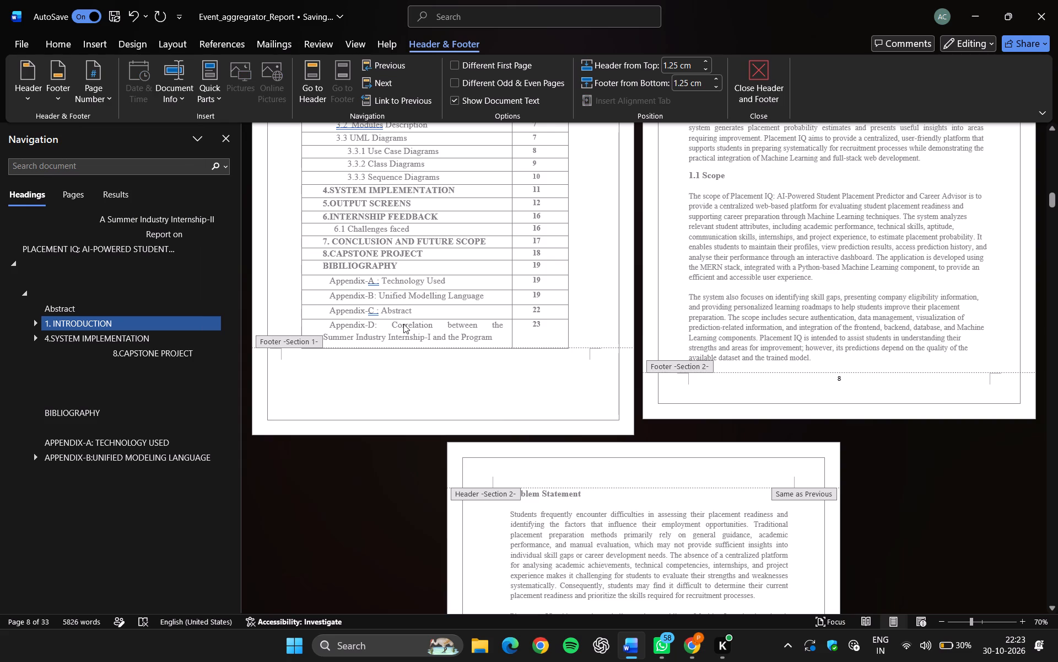
Set the Section 2 page numbering to start at 1, check the following footers and leave header and footer editing.
click(93, 94)
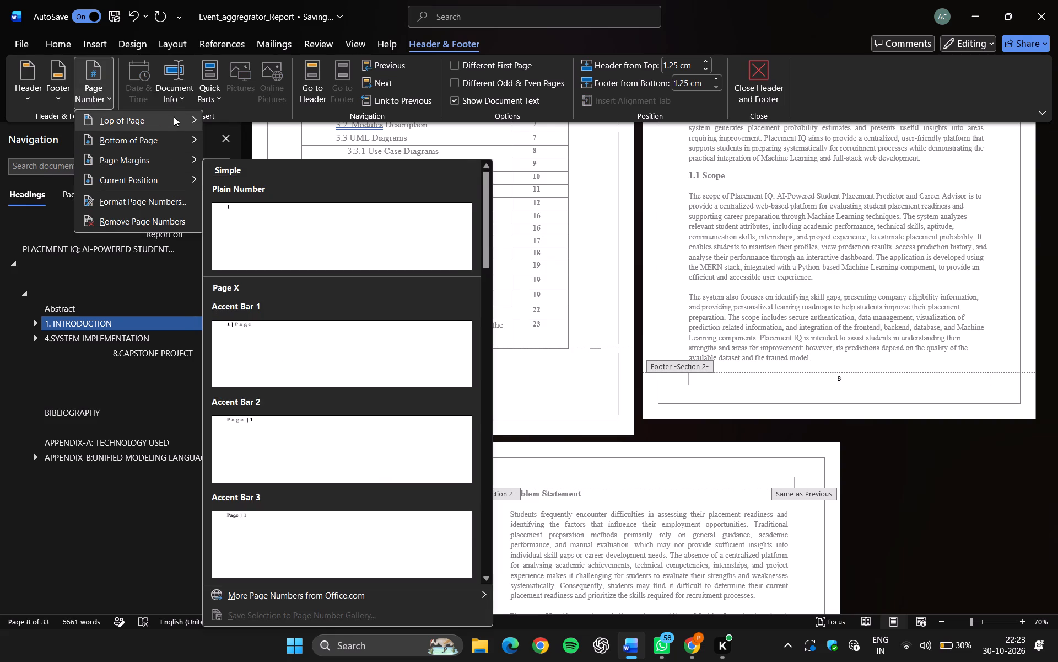
click(163, 202)
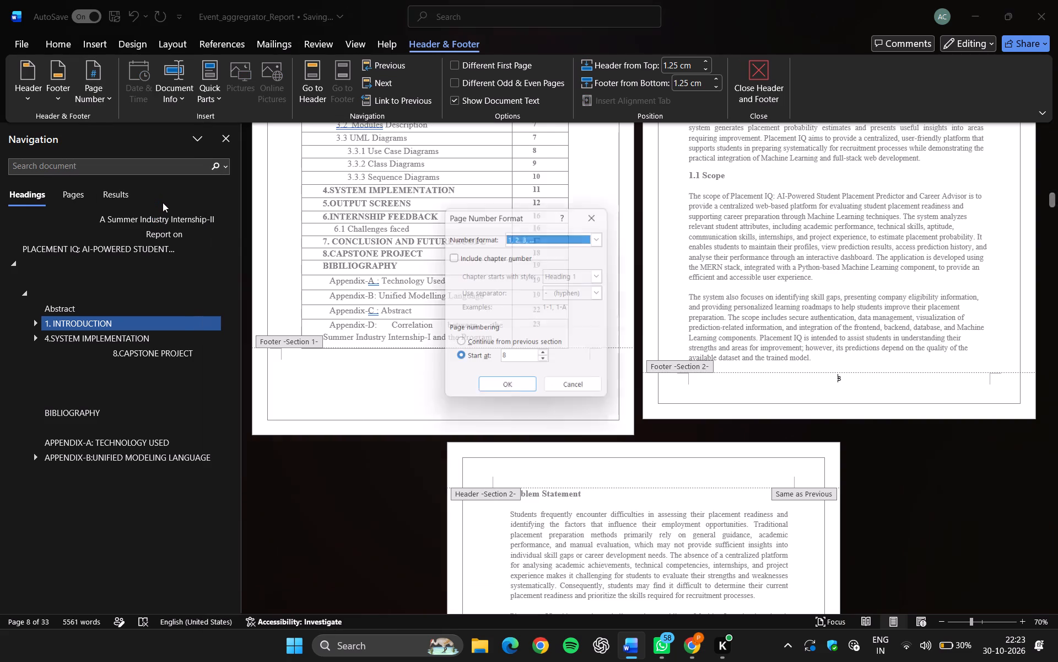
click(512, 357)
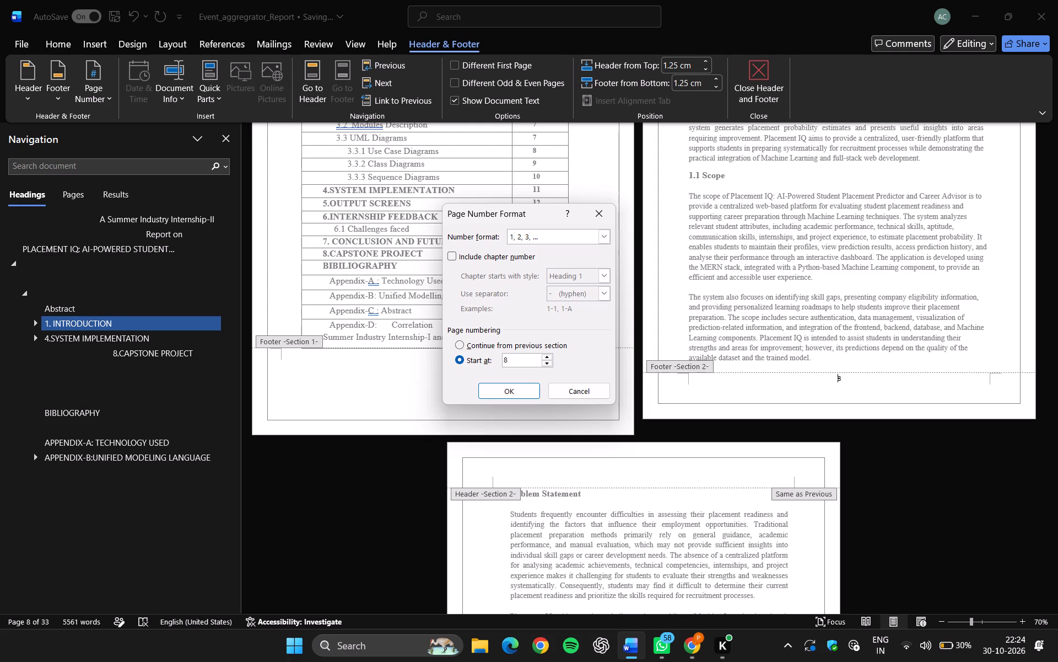
key(BackSpace)
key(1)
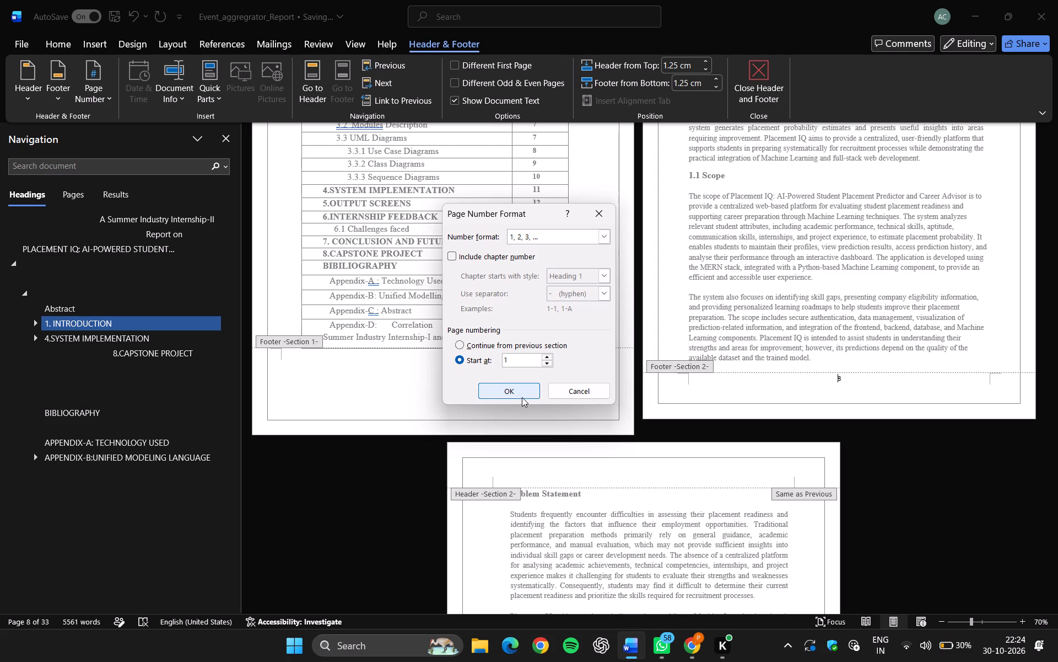
click(522, 397)
scroll(590, 498, down, 5)
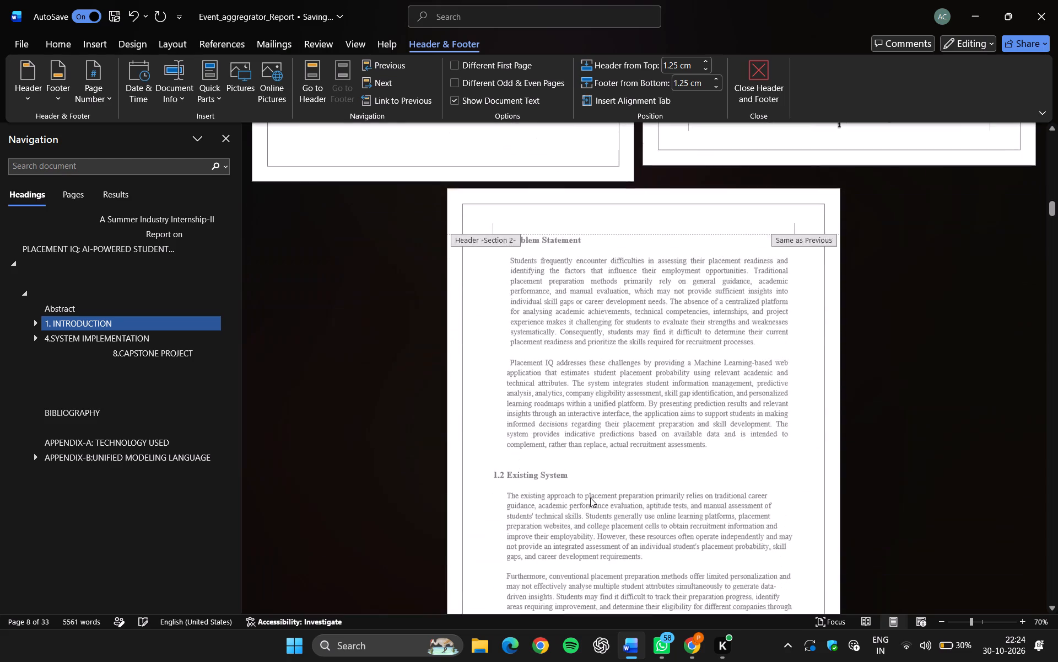
scroll(590, 498, down, 9)
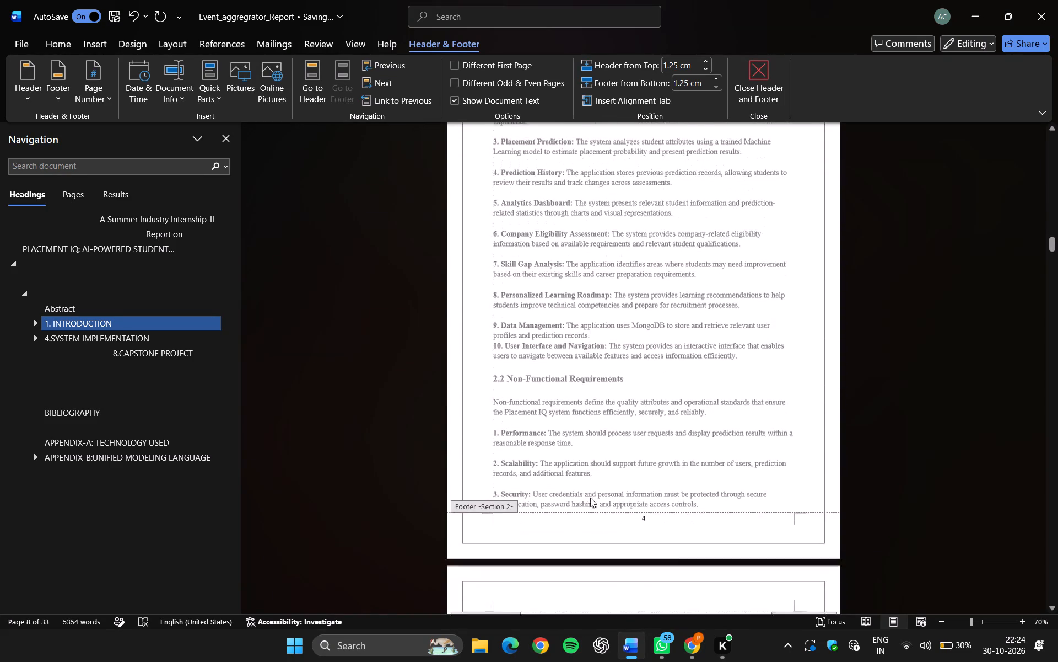
scroll(590, 498, down, 2)
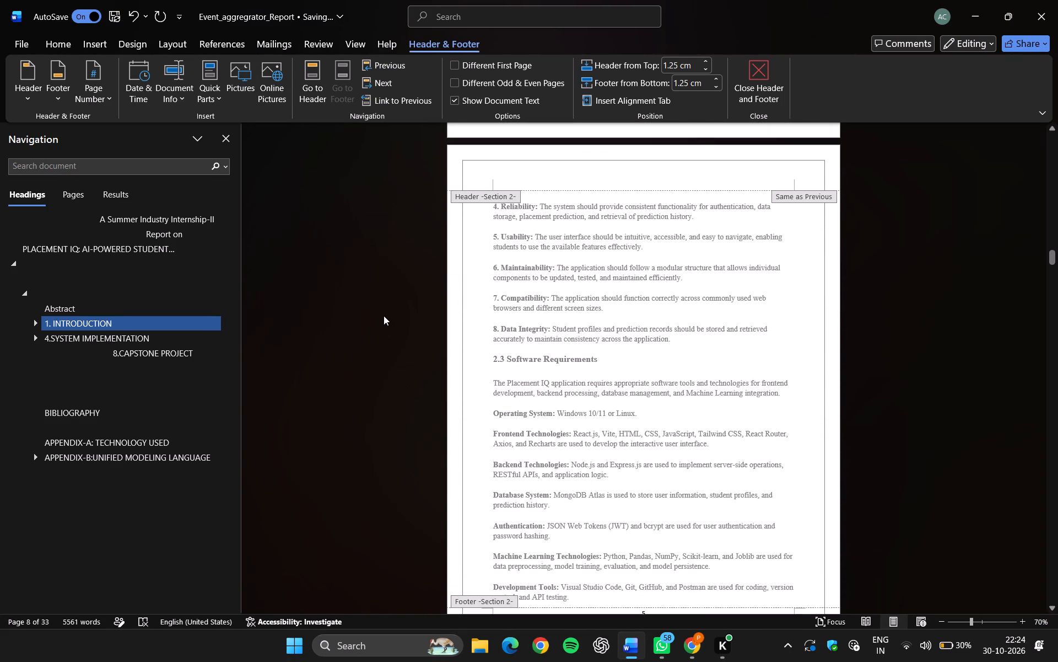
click(748, 89)
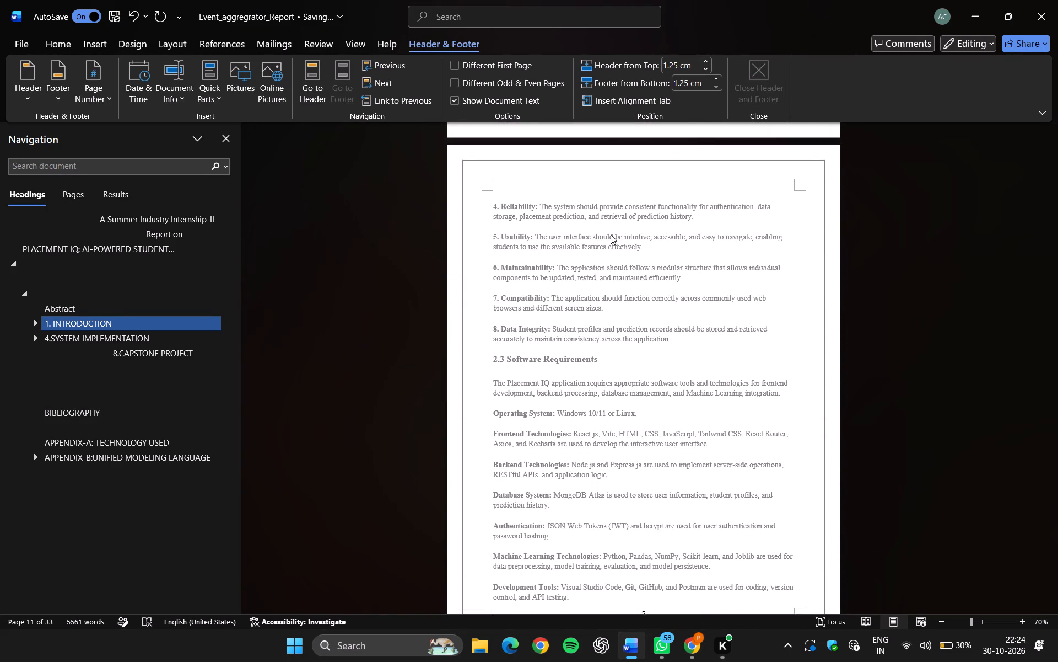
Compare the page numbers listed in the index with the footers of the Introduction through Functional Requirements pages.
scroll(365, 278, down, 1)
scroll(365, 278, up, 1)
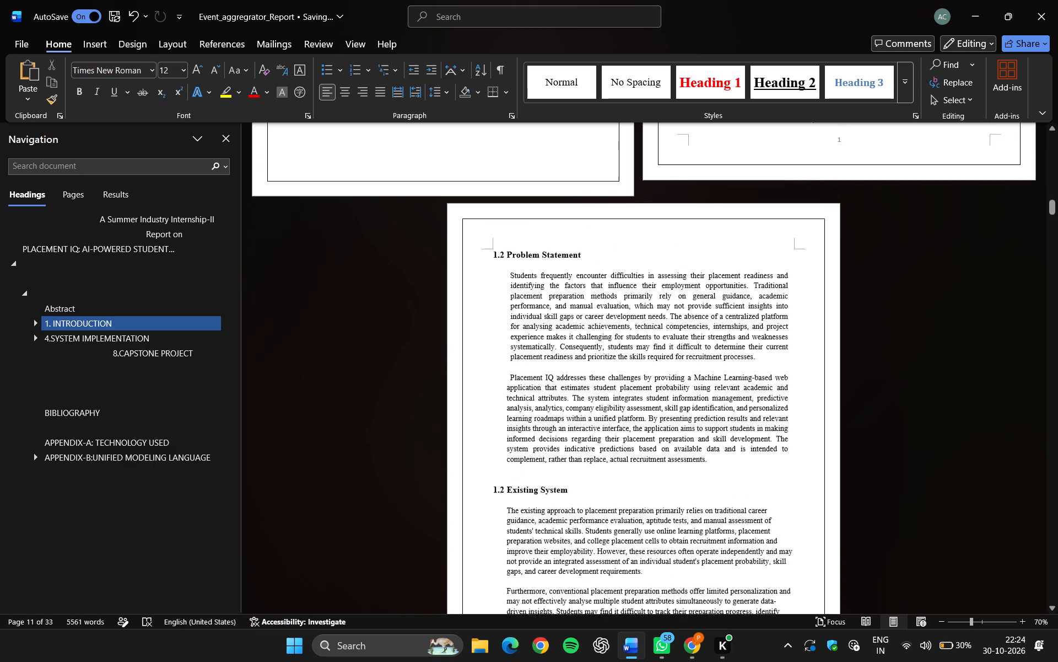
scroll(365, 278, up, 3)
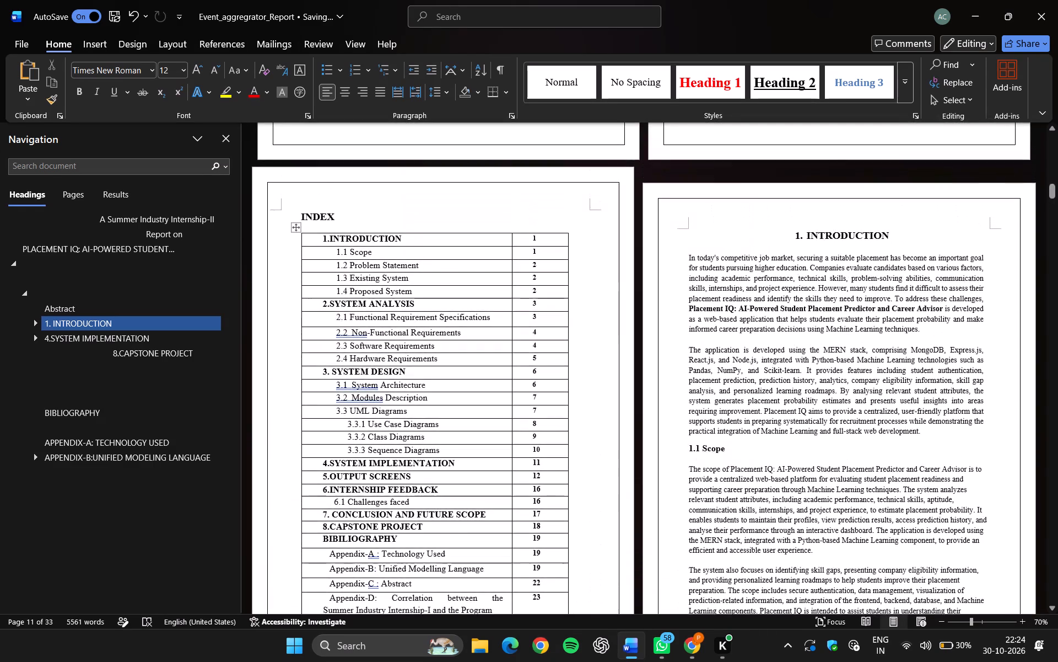
scroll(391, 241, down, 3)
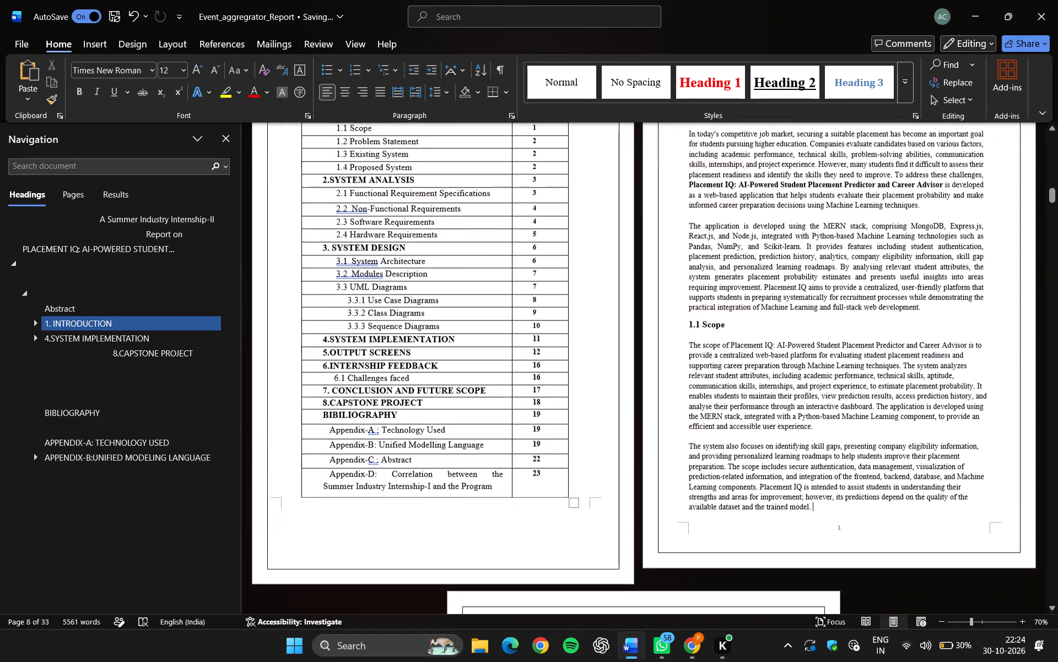
scroll(391, 241, down, 6)
scroll(391, 241, up, 3)
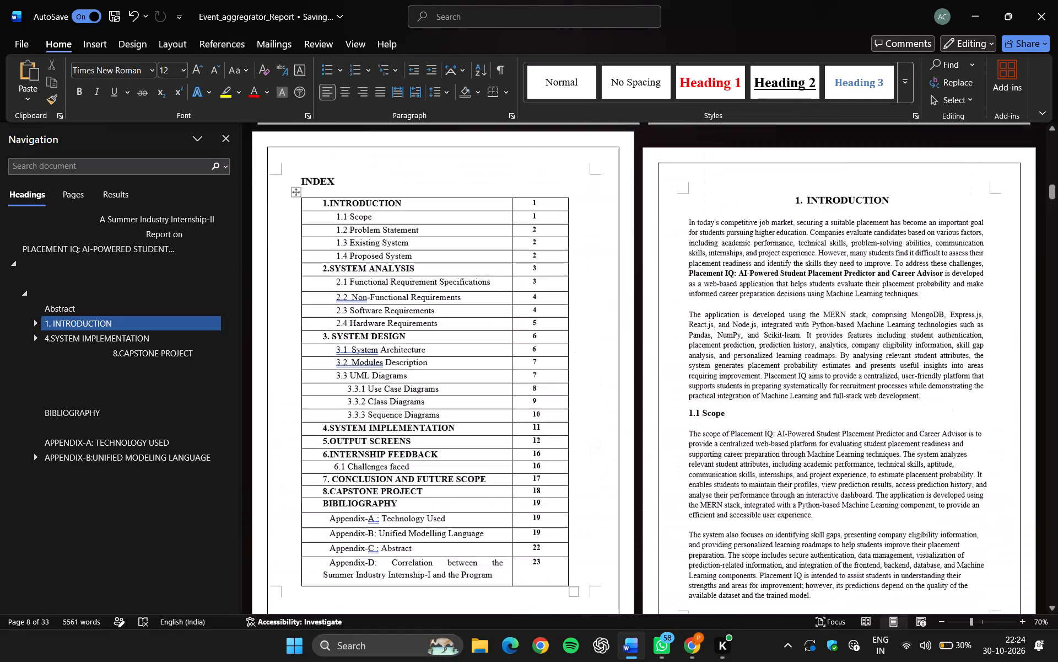
scroll(391, 241, up, 1)
scroll(503, 341, down, 5)
scroll(503, 341, up, 1)
scroll(503, 341, down, 1)
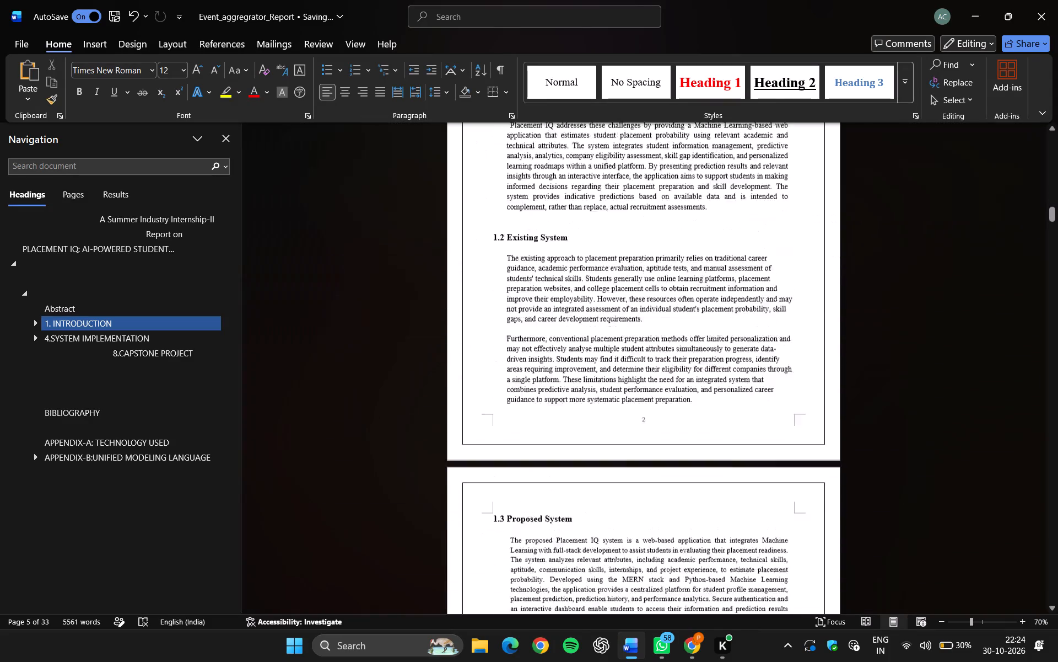
scroll(503, 341, down, 1)
scroll(503, 341, right, 1)
scroll(503, 341, up, 3)
scroll(503, 341, right, 1)
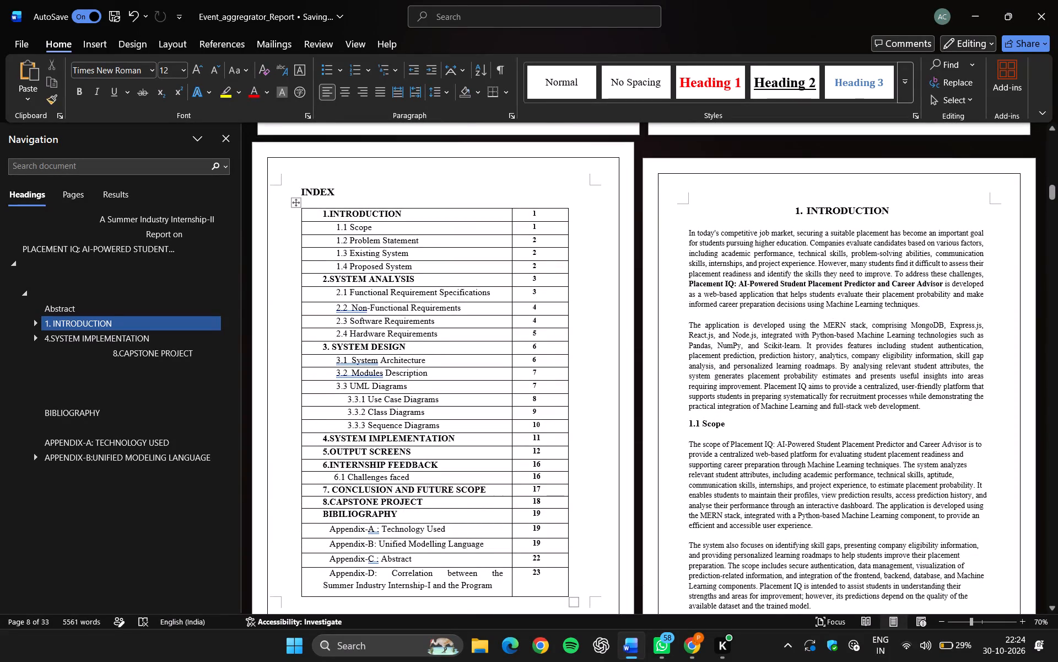
scroll(556, 400, down, 8)
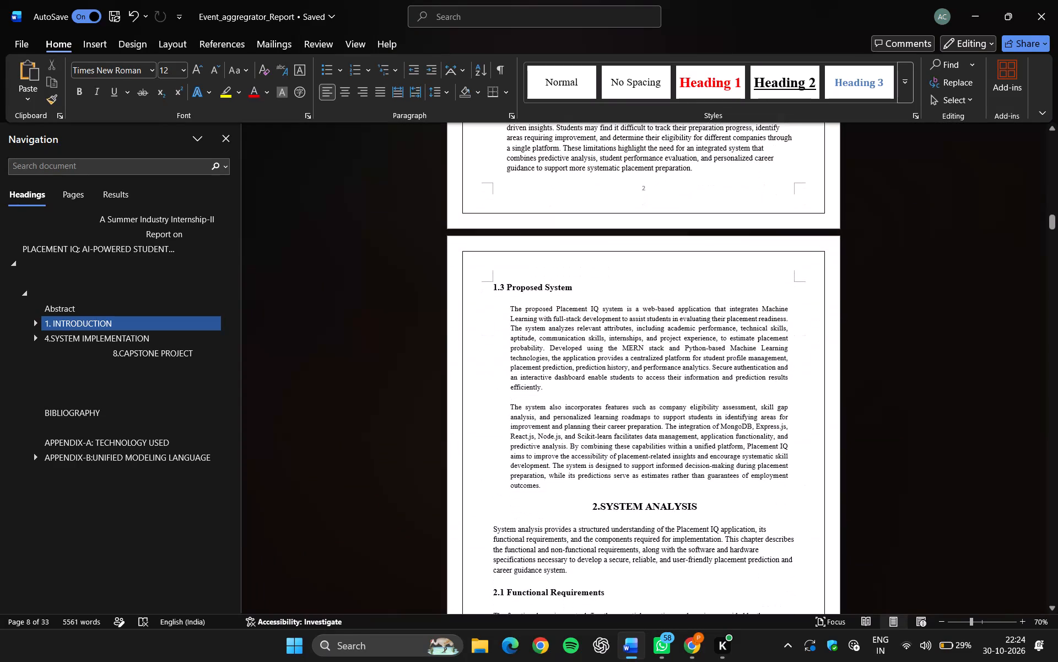
scroll(556, 400, down, 3)
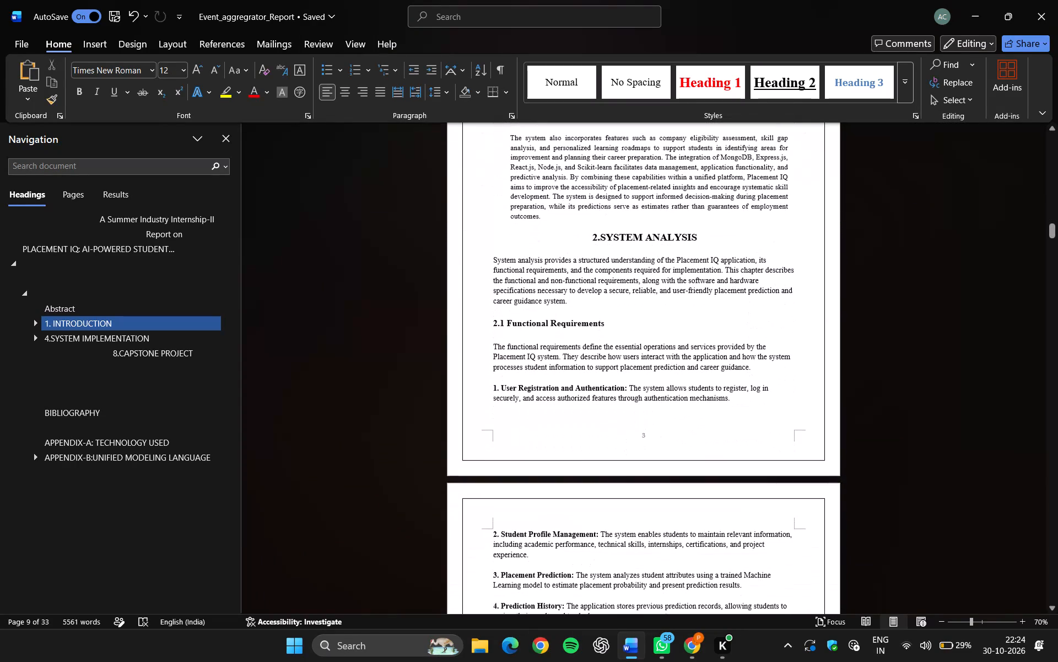
scroll(556, 400, down, 1)
scroll(556, 400, up, 7)
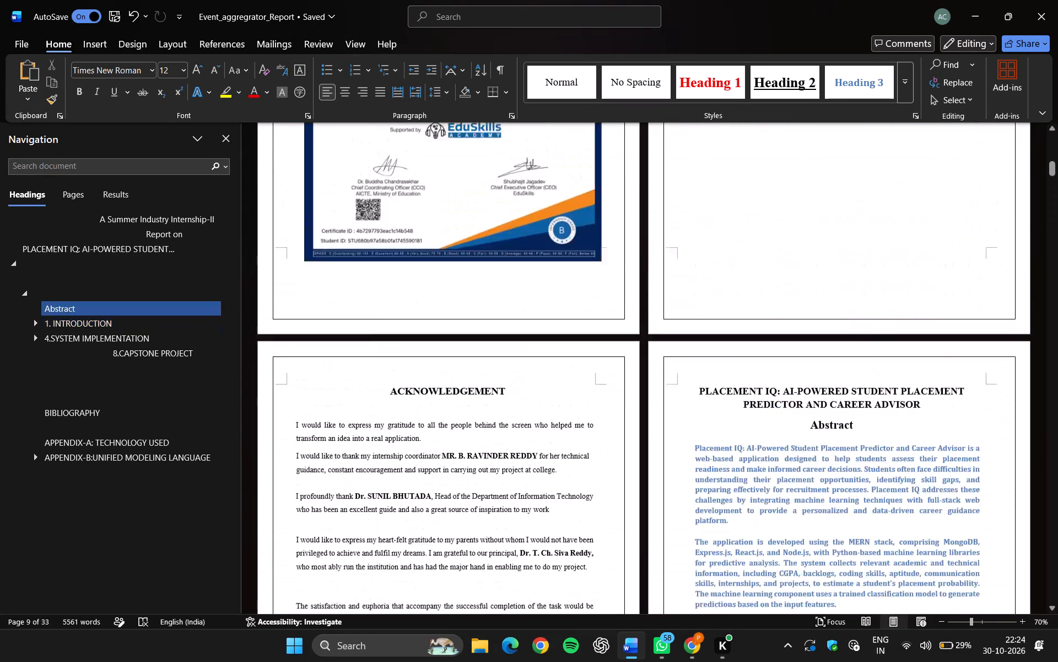
scroll(556, 401, down, 4)
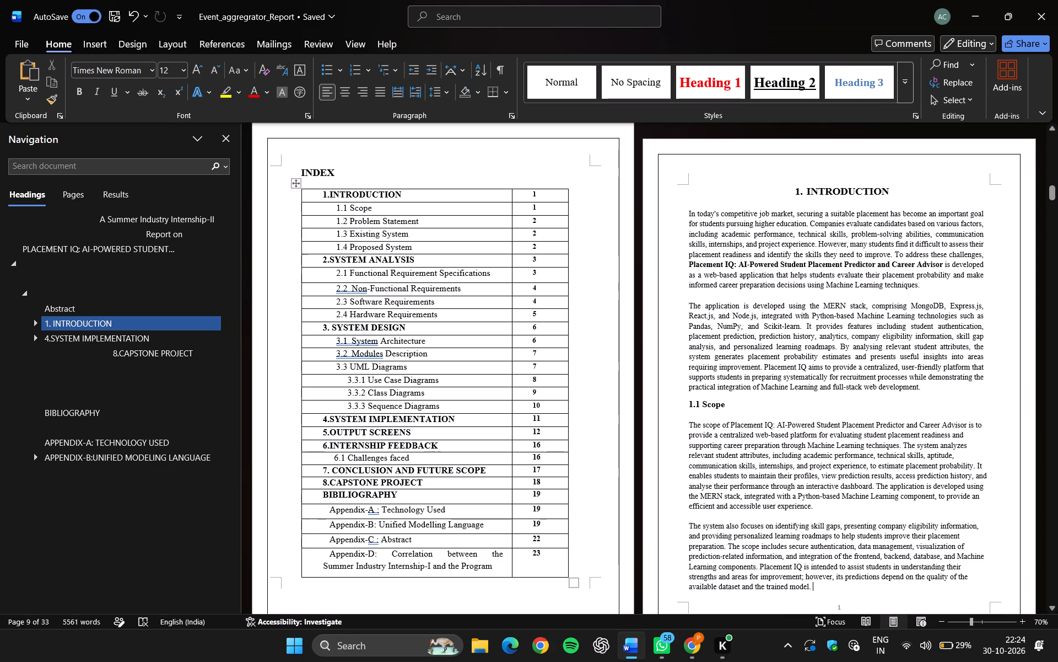
scroll(539, 254, down, 5)
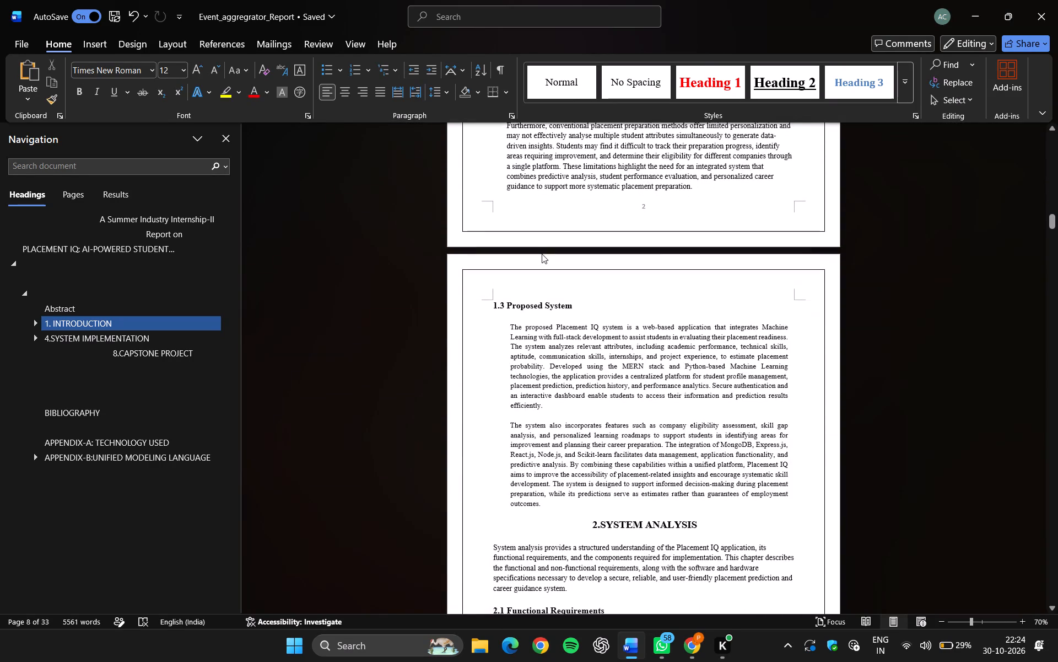
scroll(542, 254, down, 4)
scroll(542, 254, up, 2)
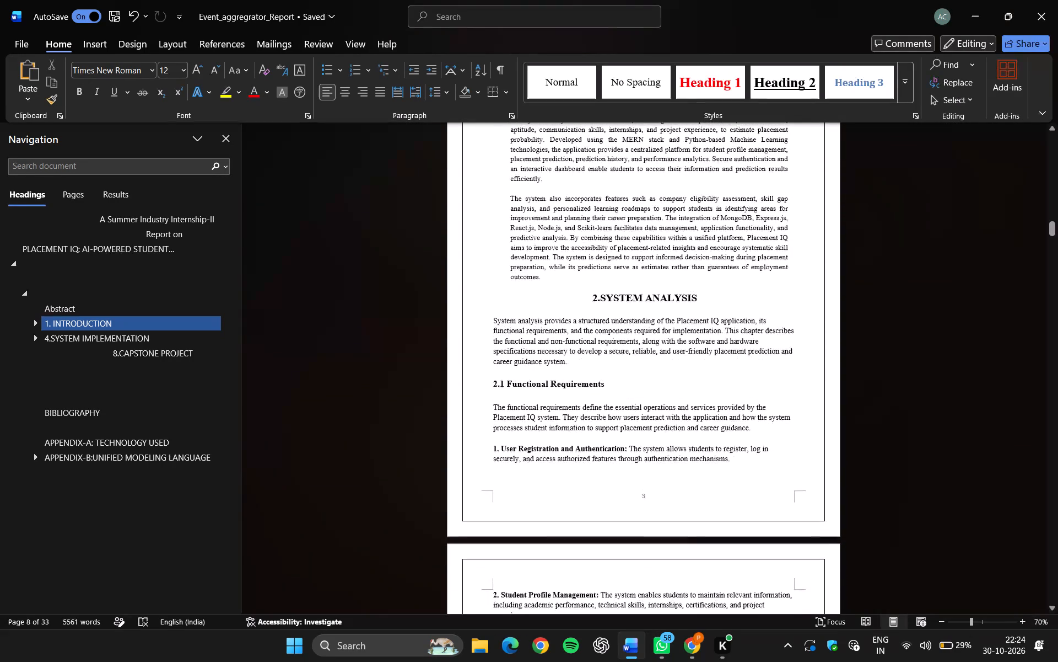
scroll(542, 254, up, 6)
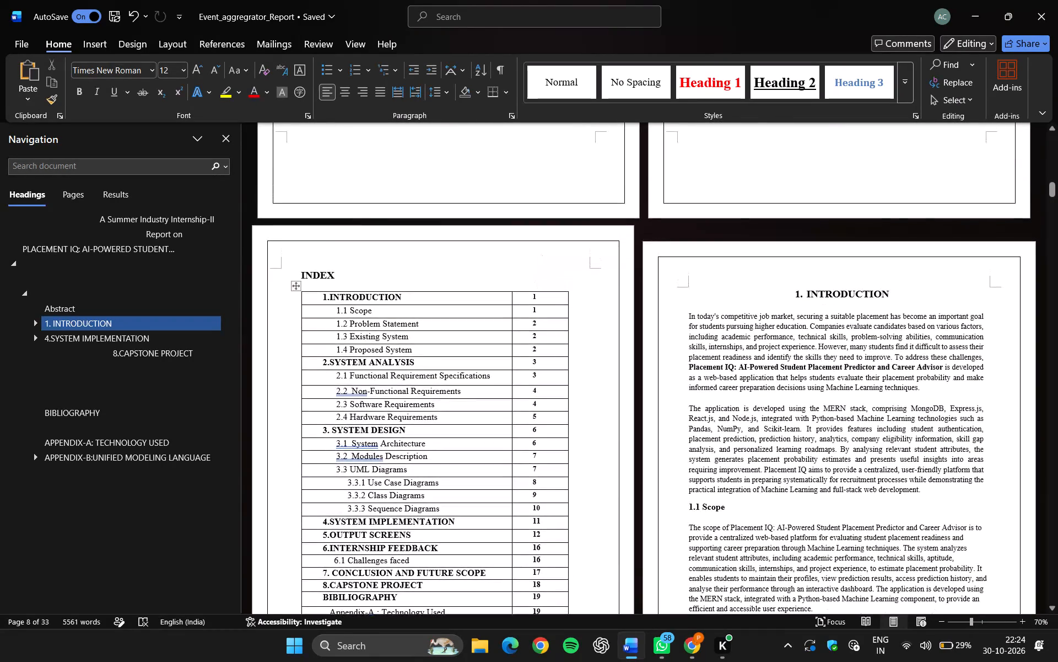
Change the page number of 1.4 Proposed System in the index table to 3.
click(538, 351)
key(BackSpace)
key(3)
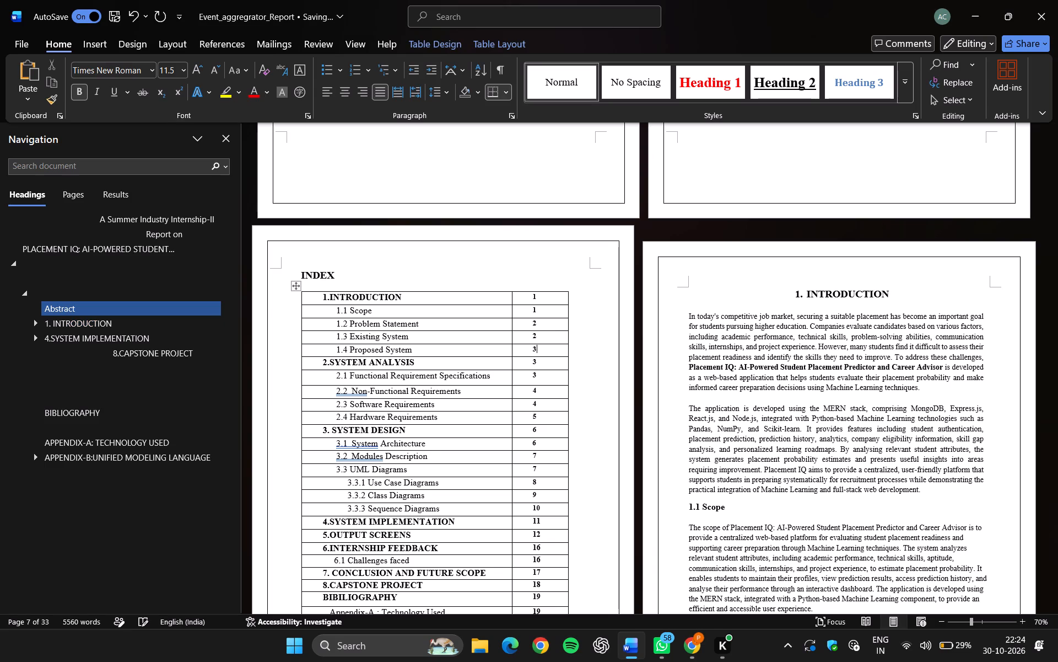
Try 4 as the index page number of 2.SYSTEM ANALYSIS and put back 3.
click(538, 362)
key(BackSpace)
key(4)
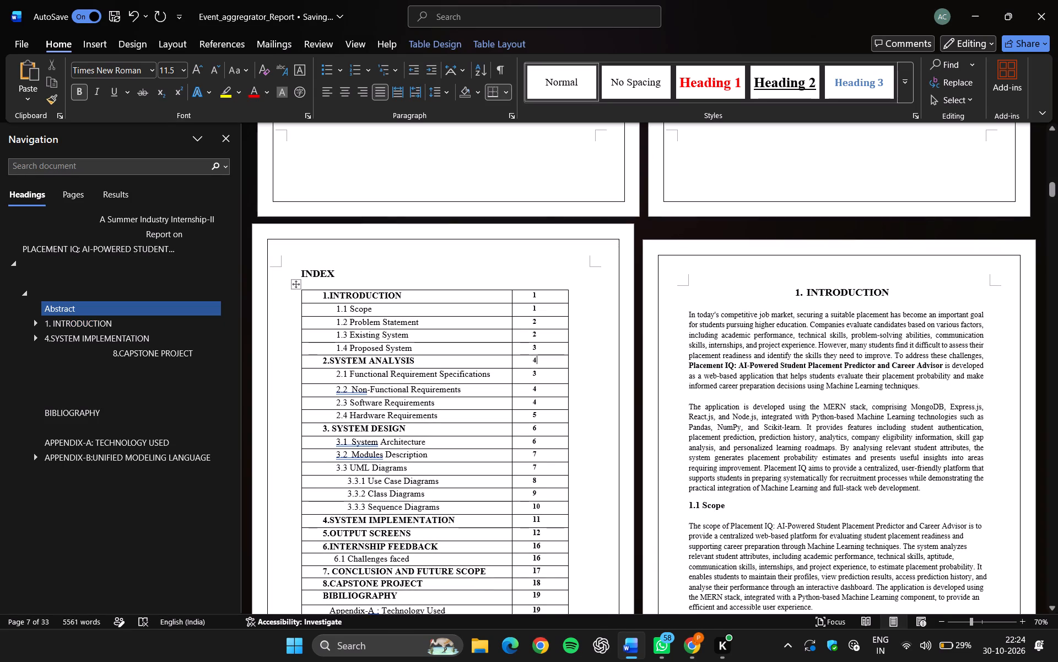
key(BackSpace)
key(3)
Check the index entries for System Analysis and Functional Requirement Specifications against the footer numbers of the pages containing those headings.
scroll(538, 362, down, 8)
scroll(538, 362, up, 3)
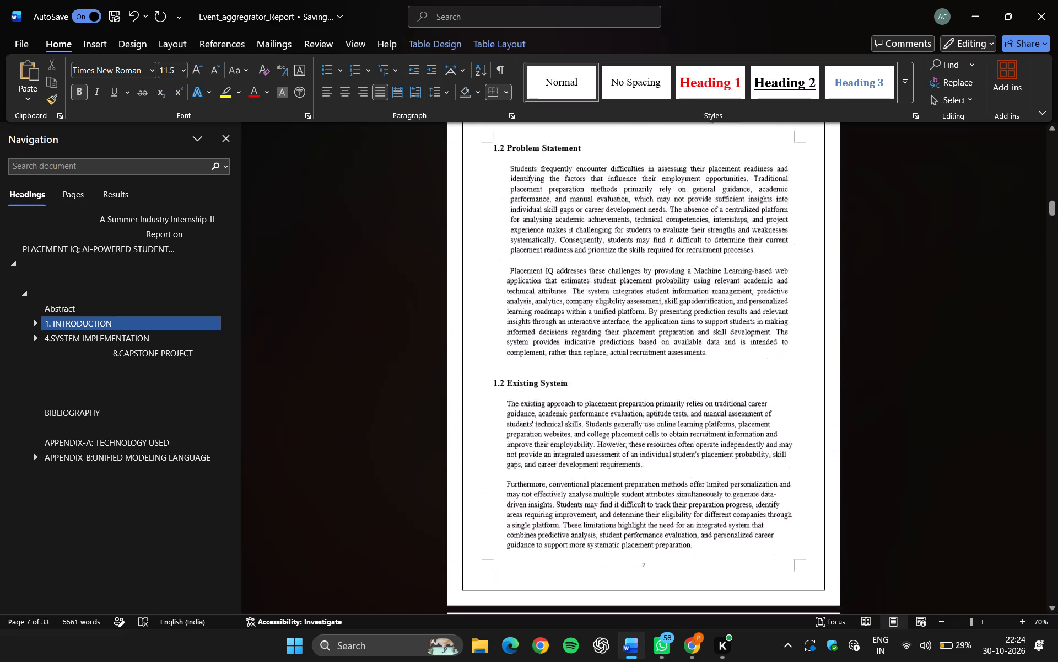
scroll(538, 362, up, 2)
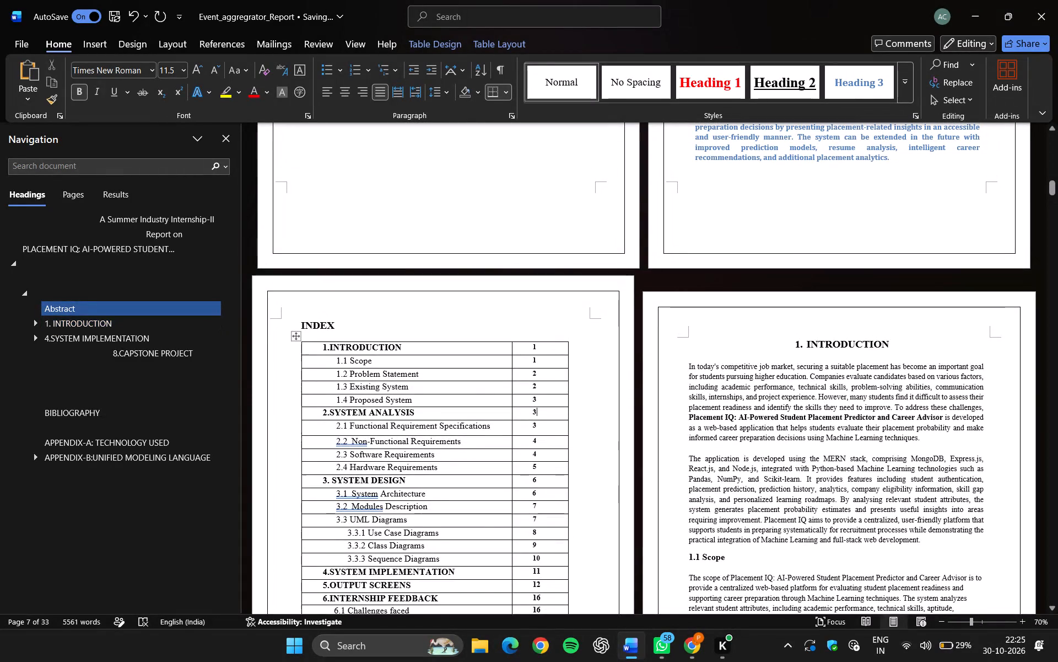
click(539, 431)
scroll(539, 431, down, 3)
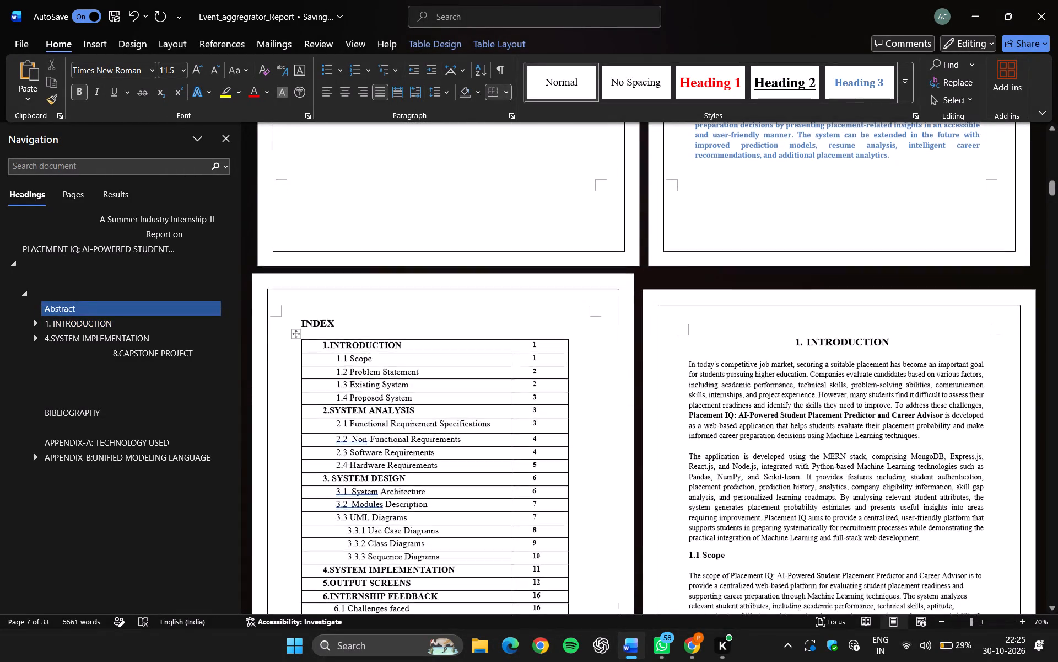
scroll(539, 431, down, 6)
scroll(539, 431, up, 2)
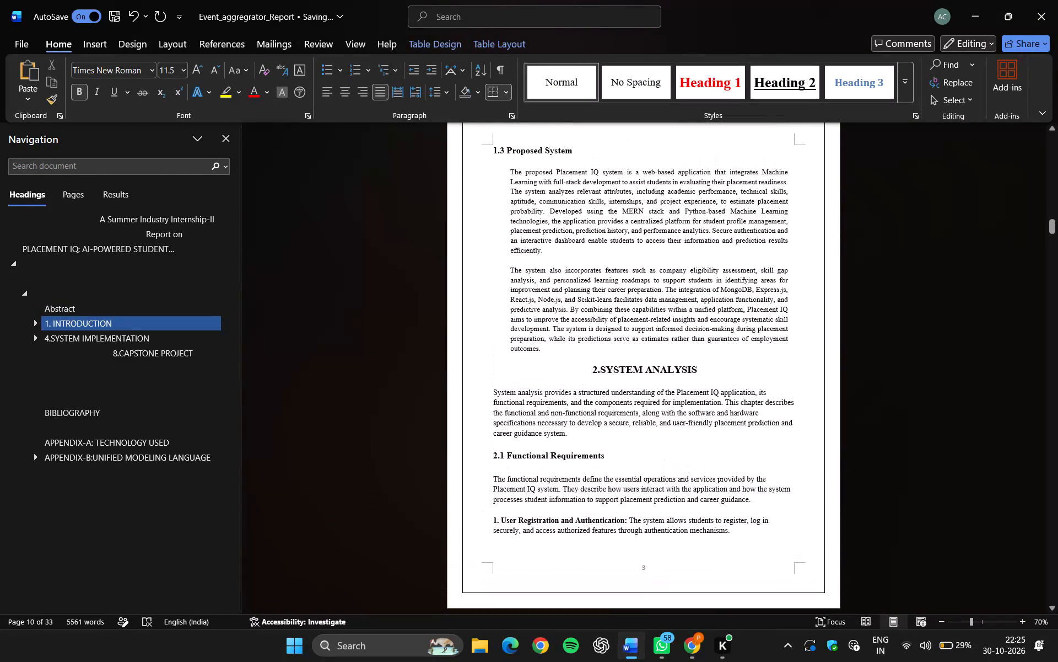
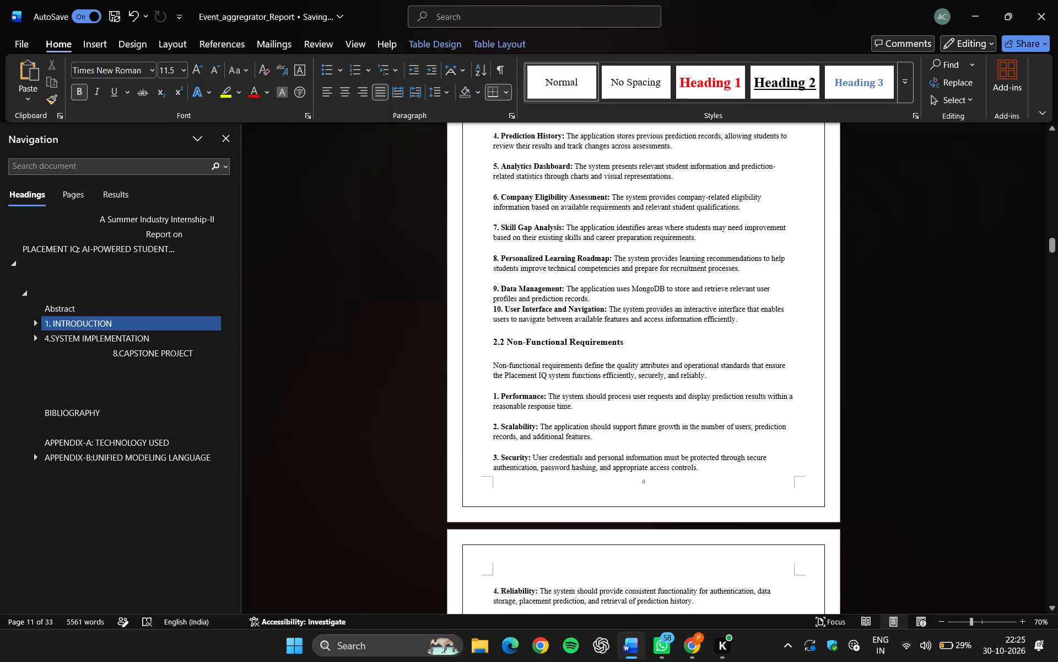
Check the index page number of 2.2 Non-Functional Requirements against the footer of the page containing that heading.
scroll(539, 431, up, 7)
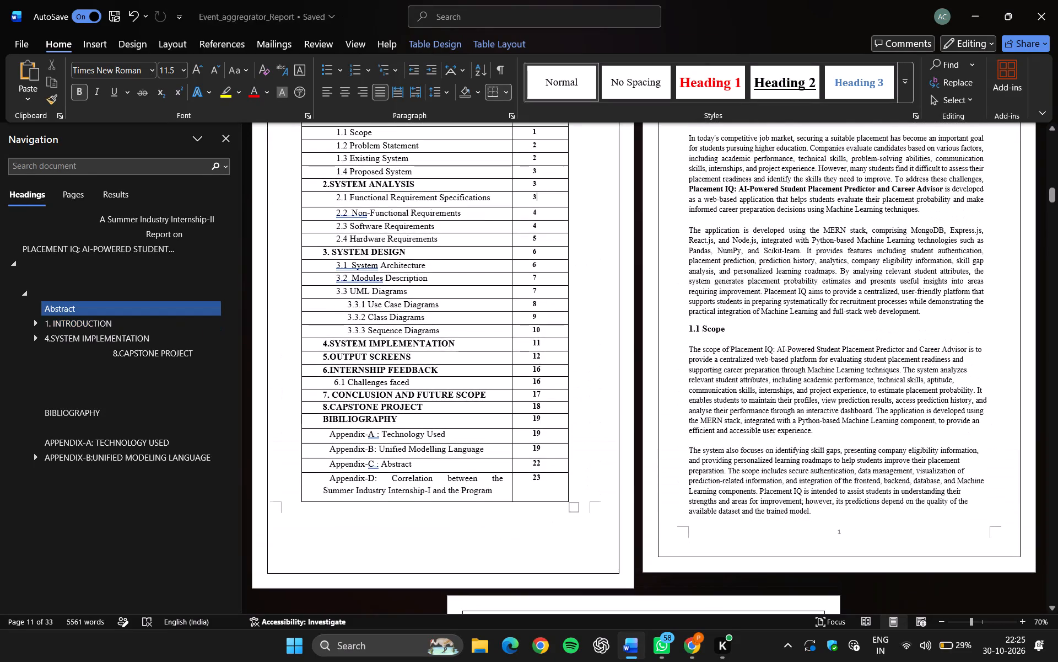
scroll(535, 426, up, 1)
click(537, 314)
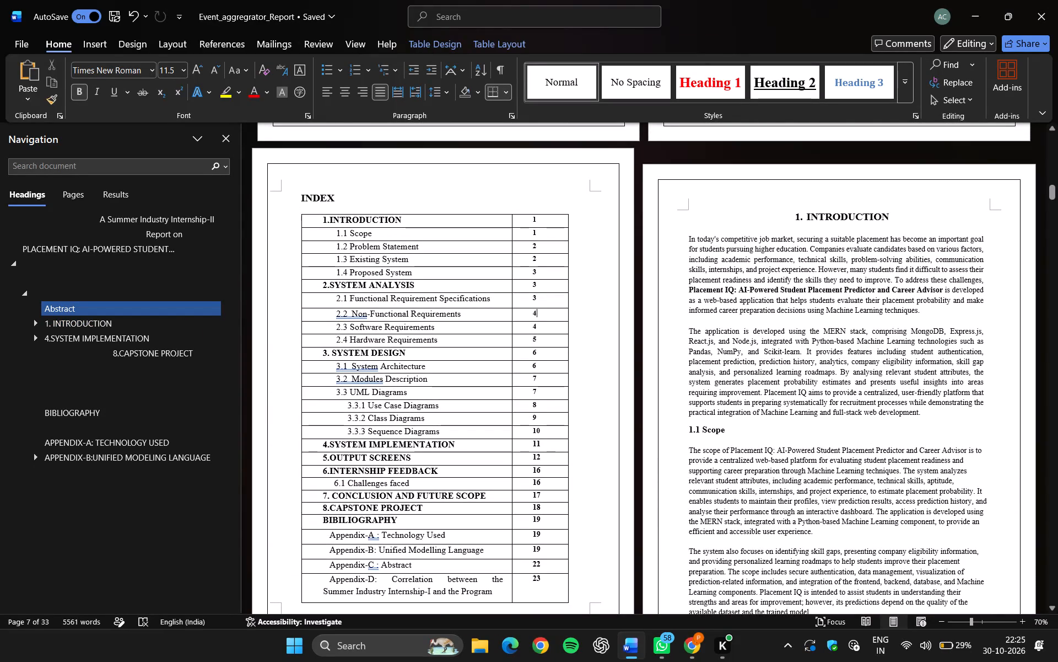
scroll(537, 314, down, 8)
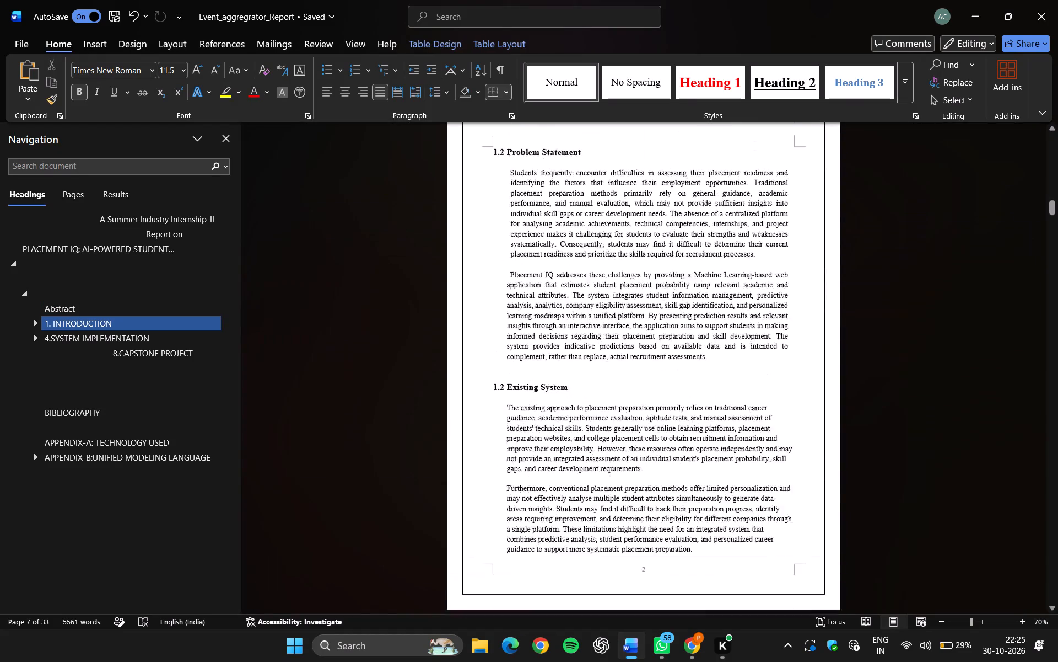
scroll(537, 314, down, 5)
scroll(537, 314, up, 1)
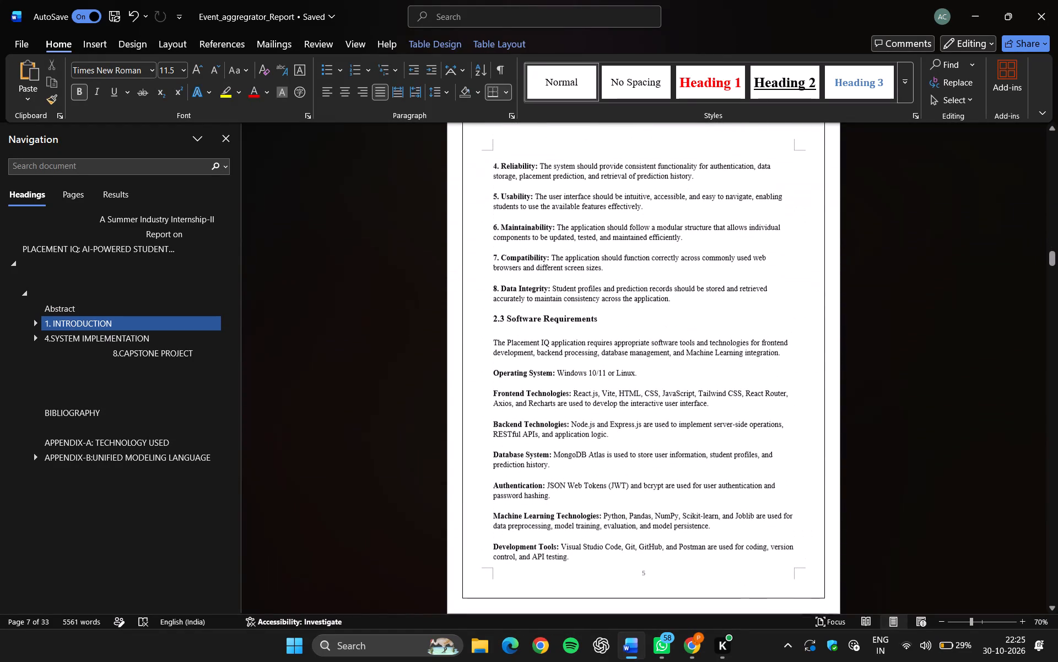
scroll(537, 314, up, 2)
scroll(537, 314, right, 1)
scroll(537, 314, down, 1)
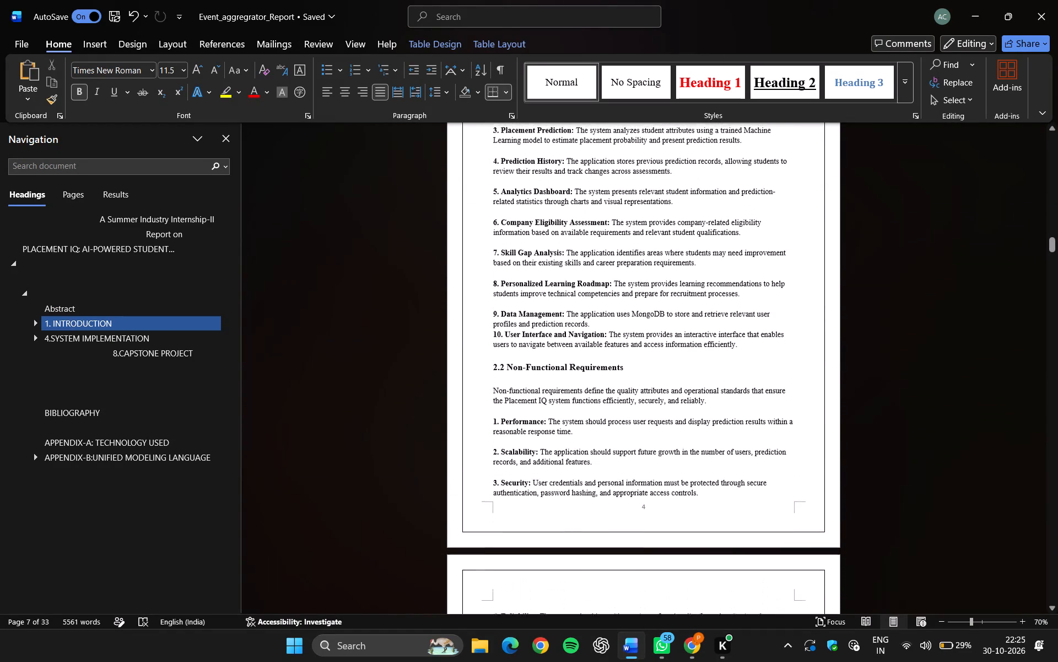
scroll(537, 314, down, 1)
scroll(537, 314, up, 7)
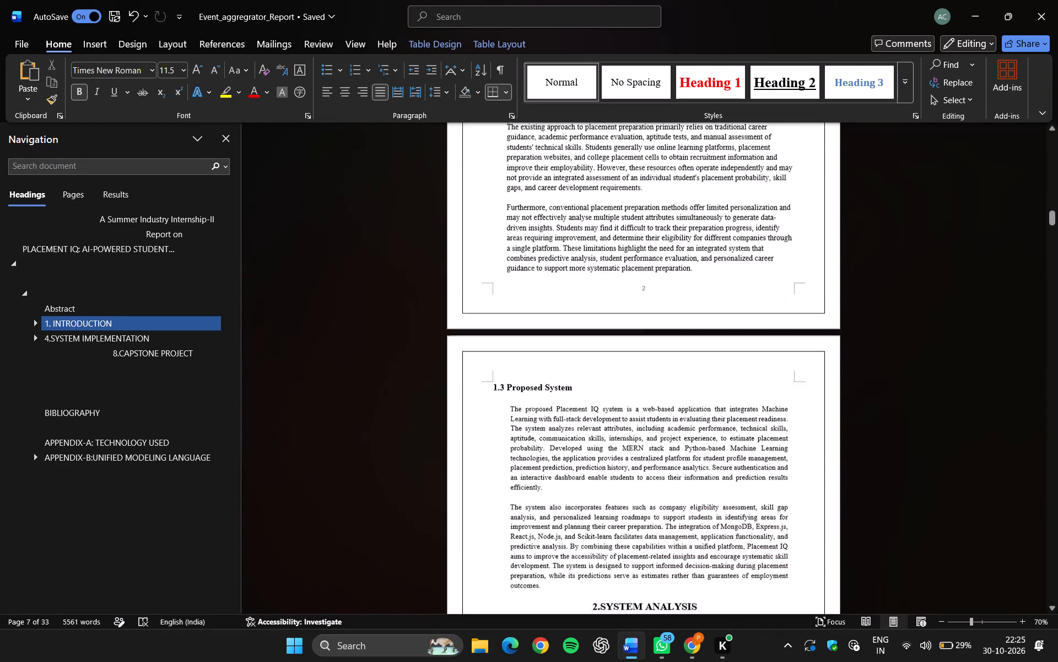
scroll(537, 314, up, 3)
scroll(537, 314, down, 2)
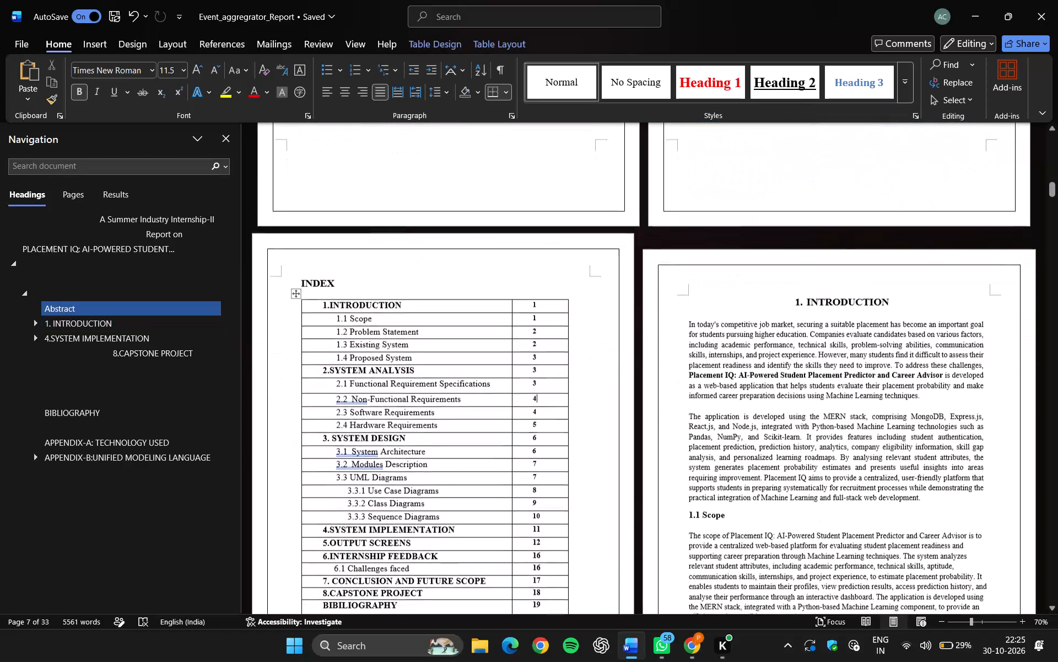
Compare the index entries for 2.3 Software Requirements and 2.4 Hardware Requirements with the footer numbers of their pages.
scroll(537, 419, down, 8)
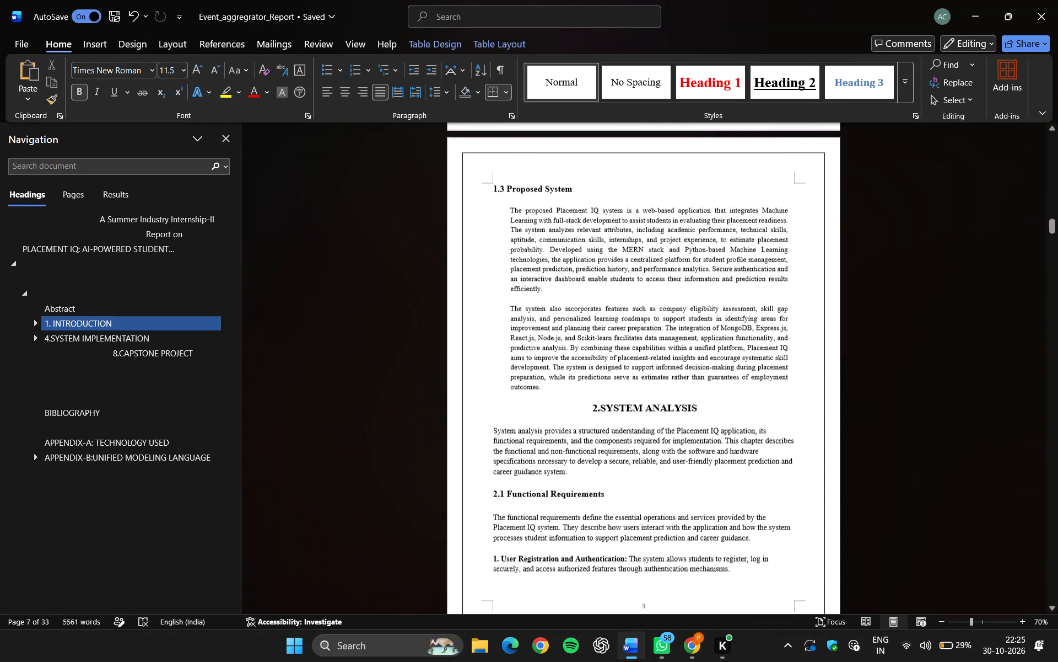
scroll(537, 419, down, 4)
scroll(537, 419, up, 1)
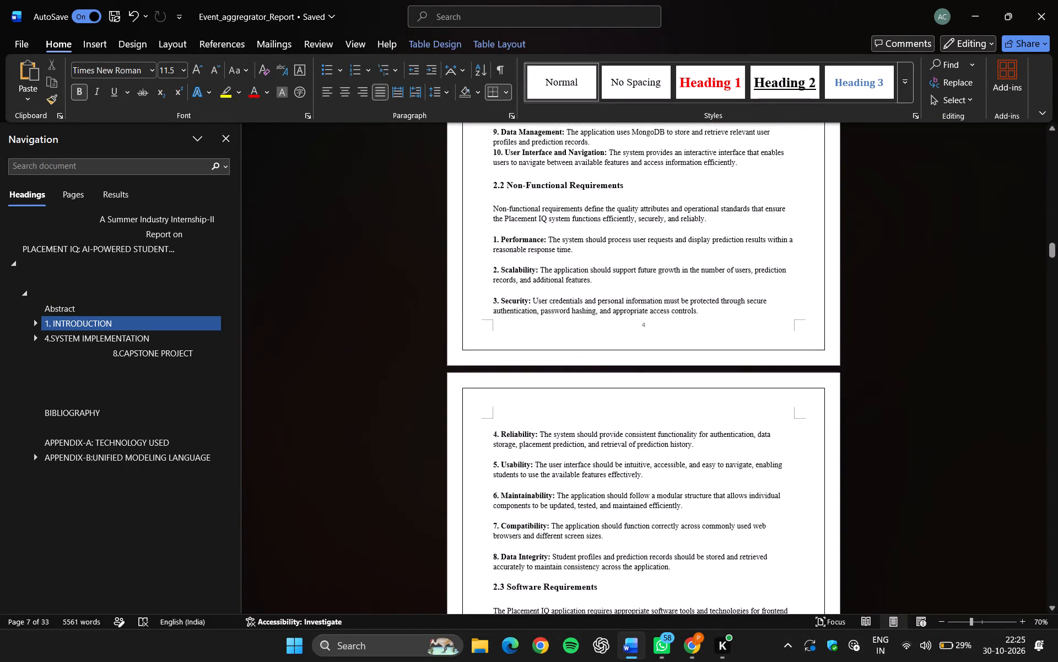
scroll(537, 419, down, 4)
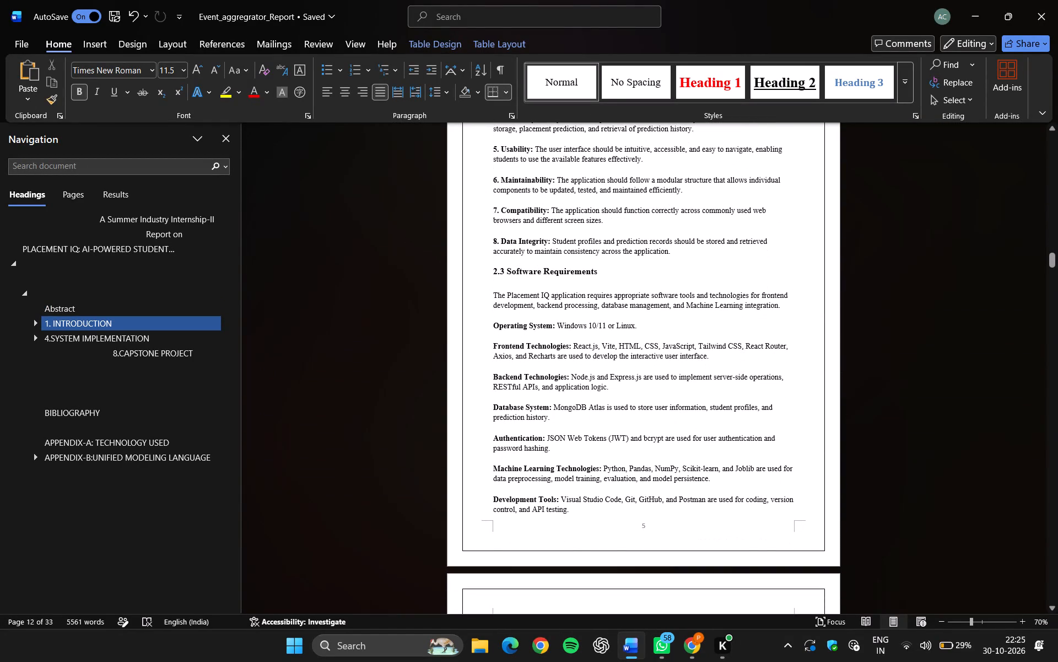
scroll(537, 419, down, 8)
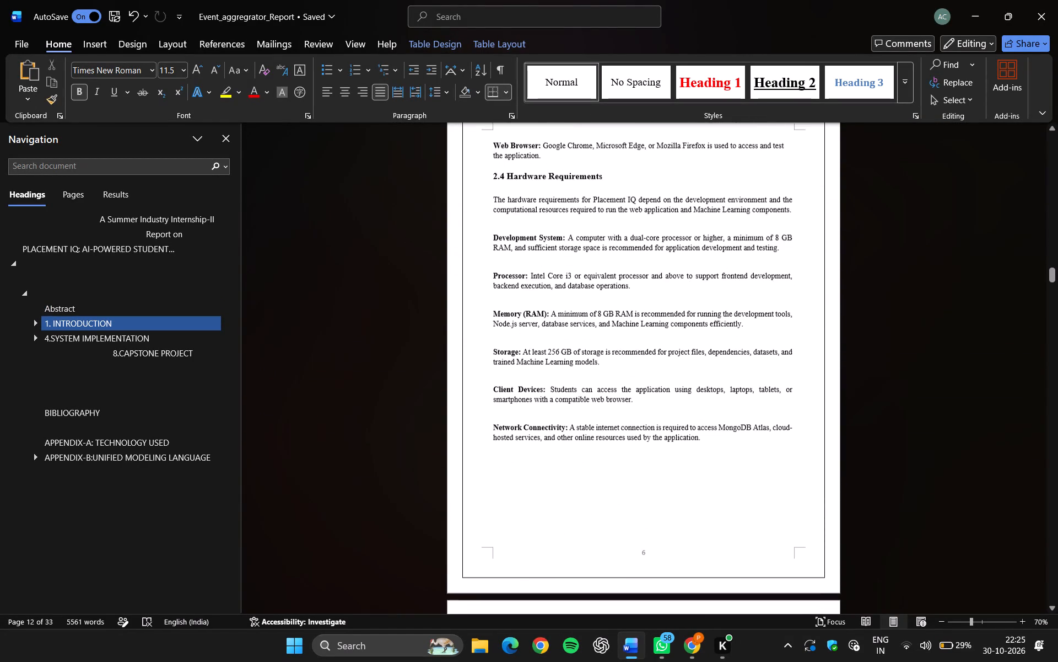
scroll(537, 419, down, 1)
scroll(537, 419, up, 12)
scroll(537, 419, down, 1)
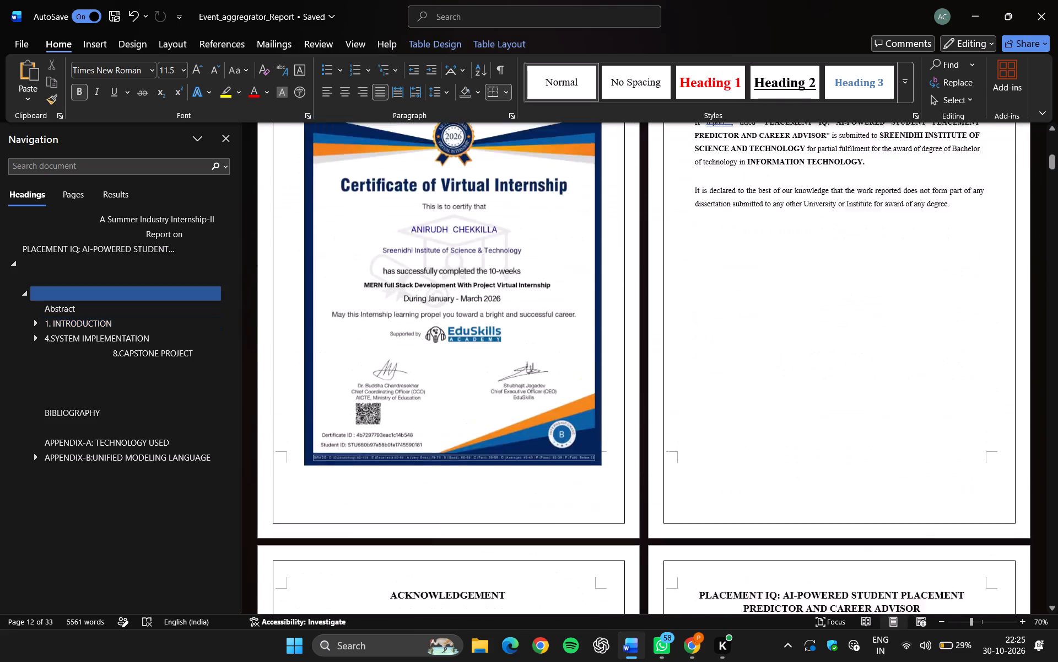
scroll(537, 419, down, 1)
scroll(537, 419, up, 4)
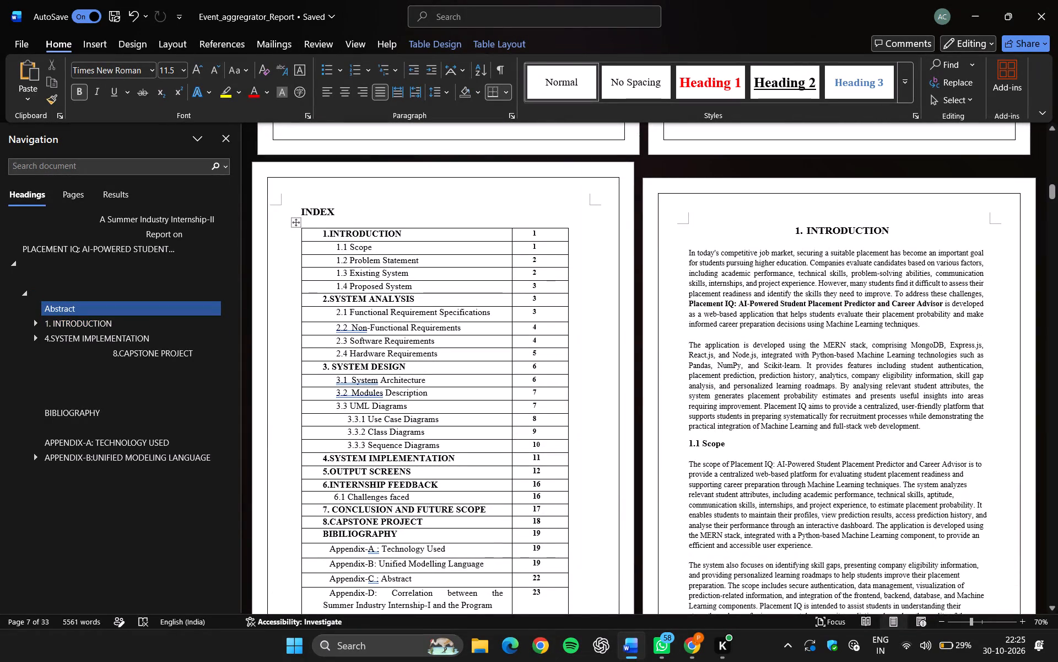
Set the index page numbers to 5 for 2.3 Software Requirements and 6 for 2.4 Hardware Requirements.
click(538, 341)
key(BackSpace)
key(5)
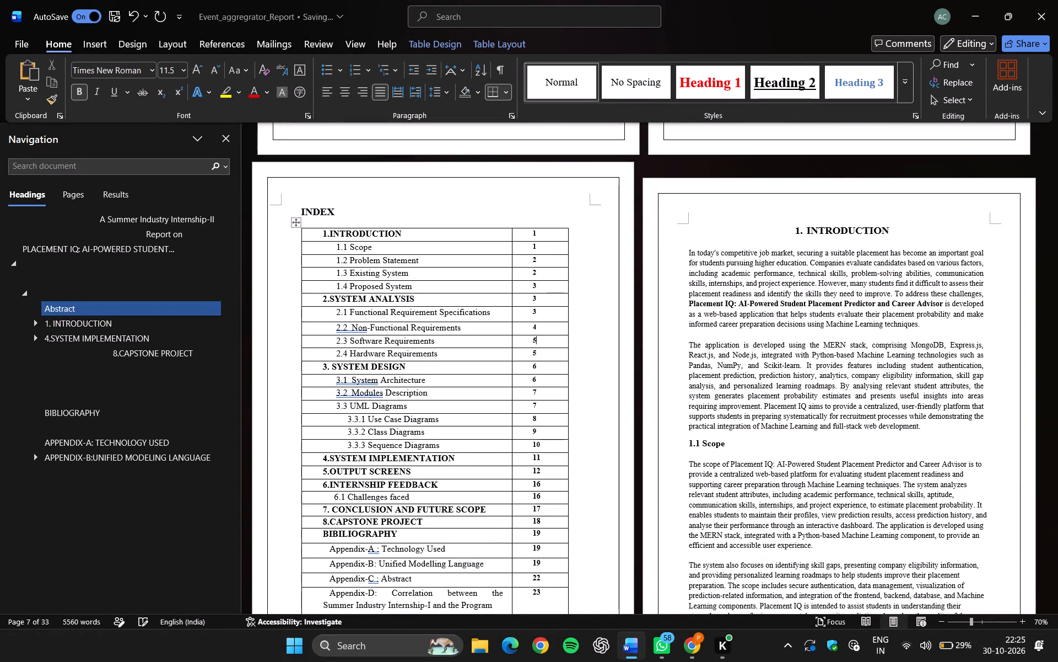
click(539, 350)
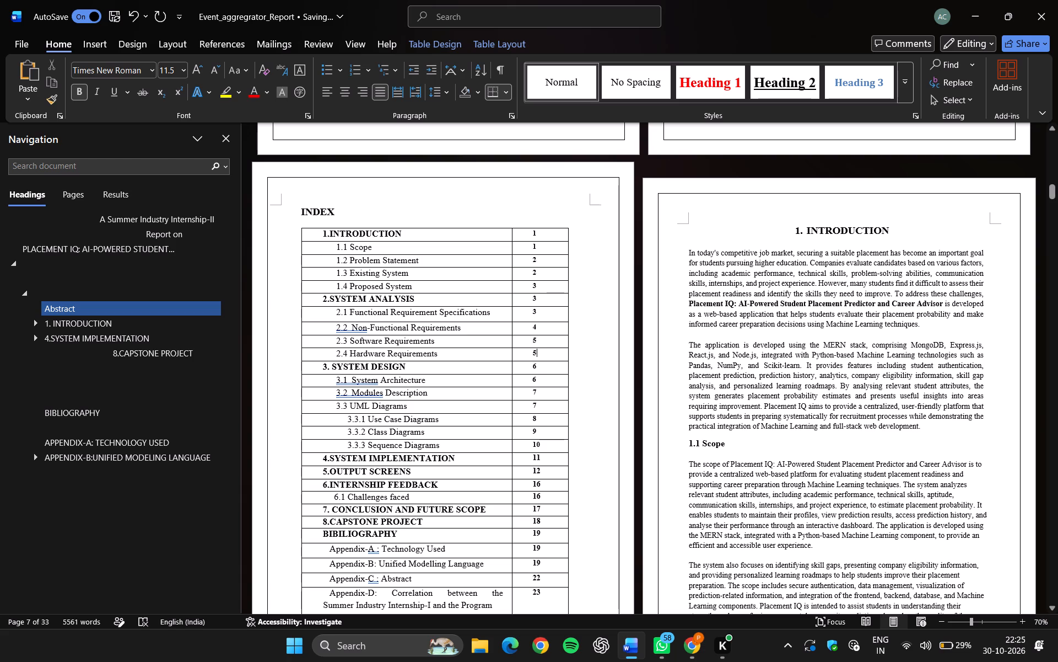
key(BackSpace)
key(6)
Examine the footer numbers of the System Design pages, from Architectural Design through the UML diagrams, for comparison with the index.
scroll(569, 437, down, 6)
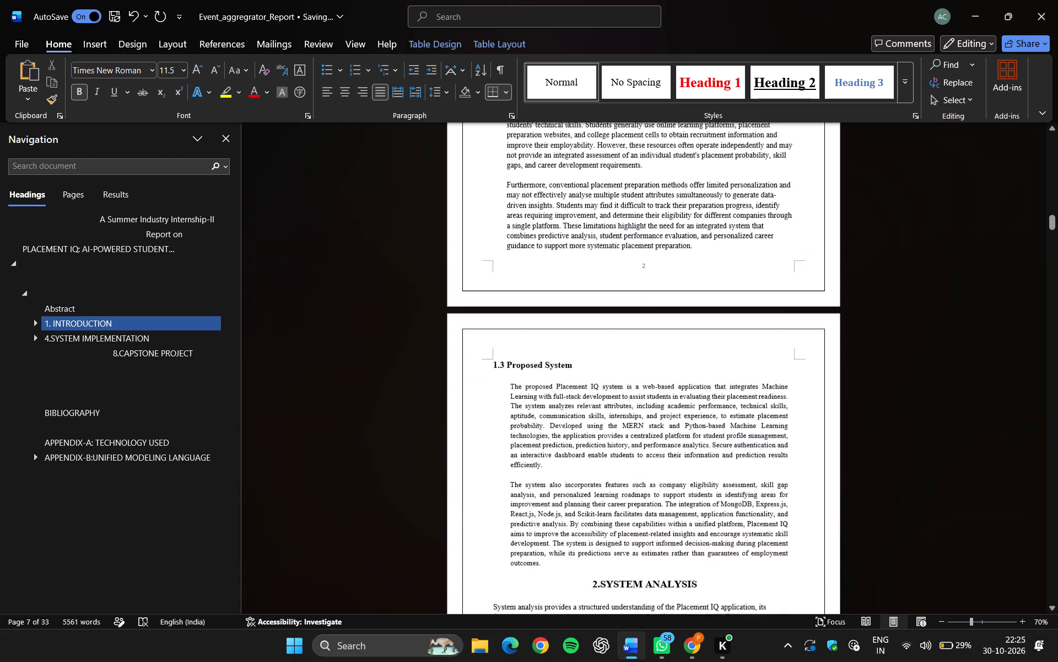
scroll(569, 437, down, 9)
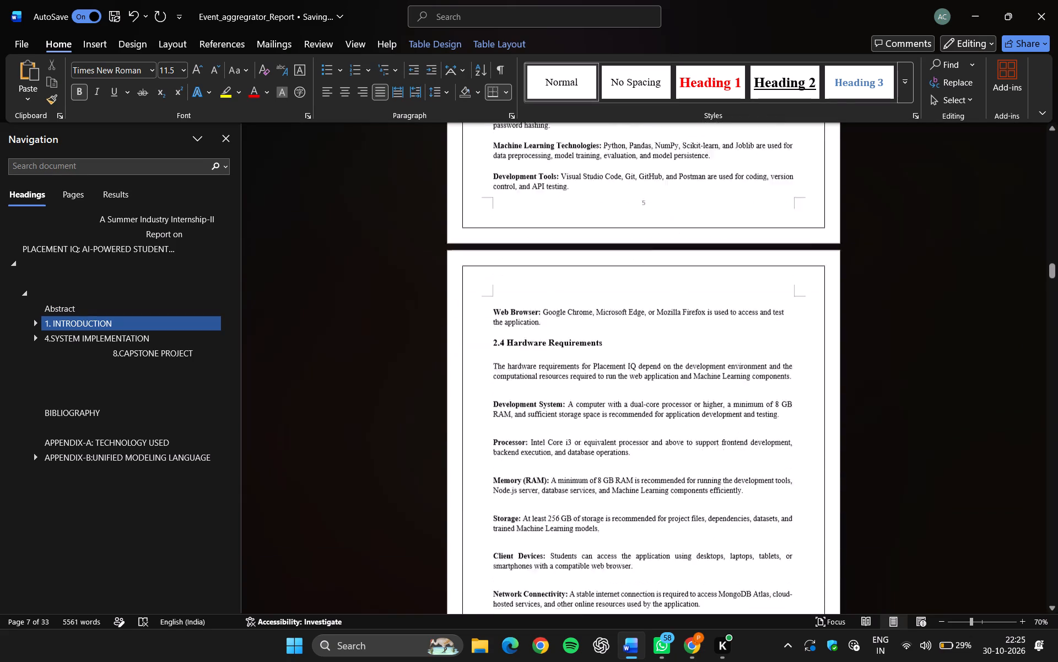
scroll(569, 437, down, 6)
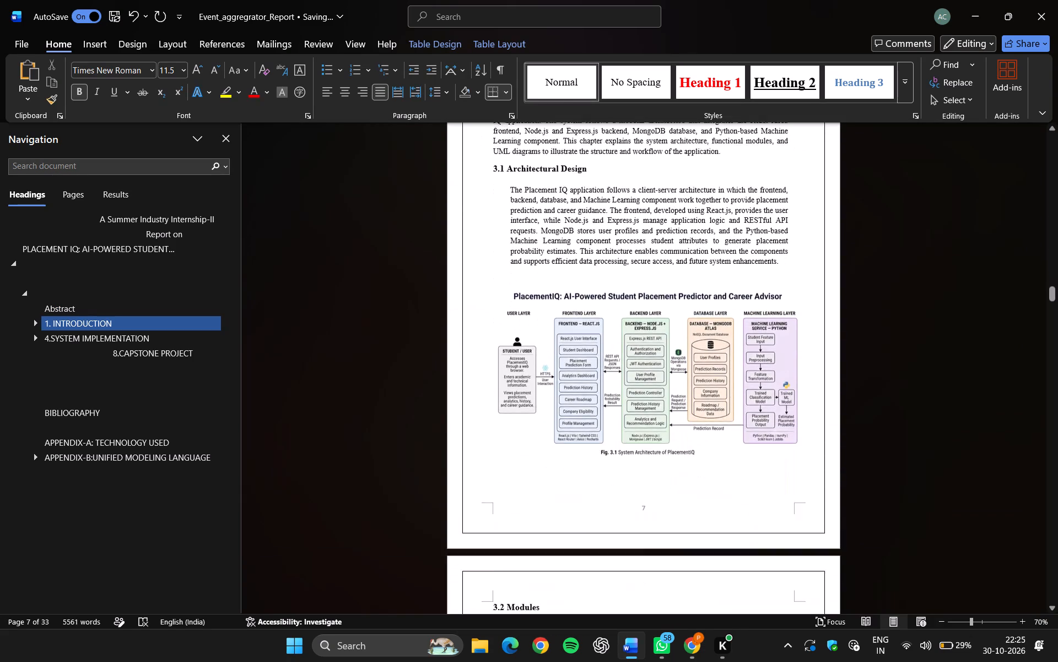
scroll(569, 437, down, 4)
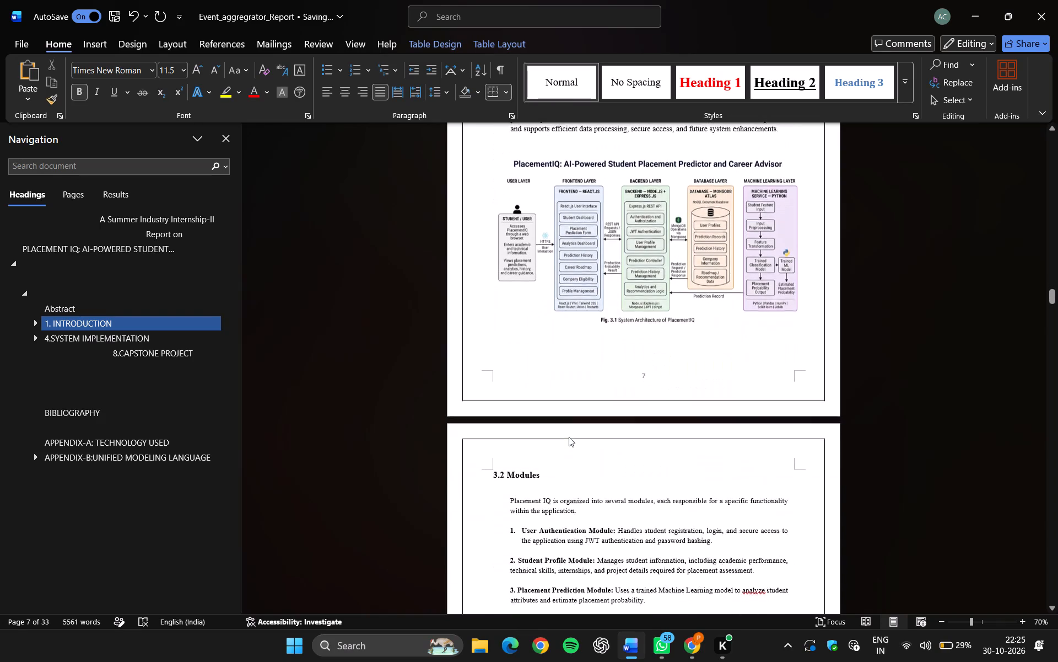
scroll(569, 437, down, 4)
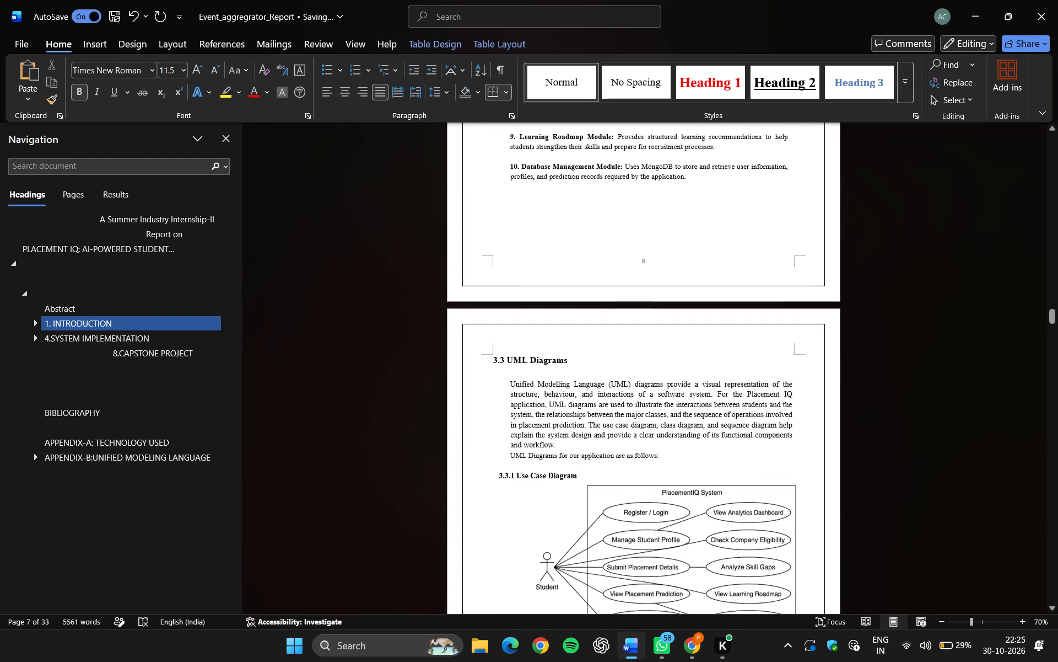
scroll(569, 437, down, 5)
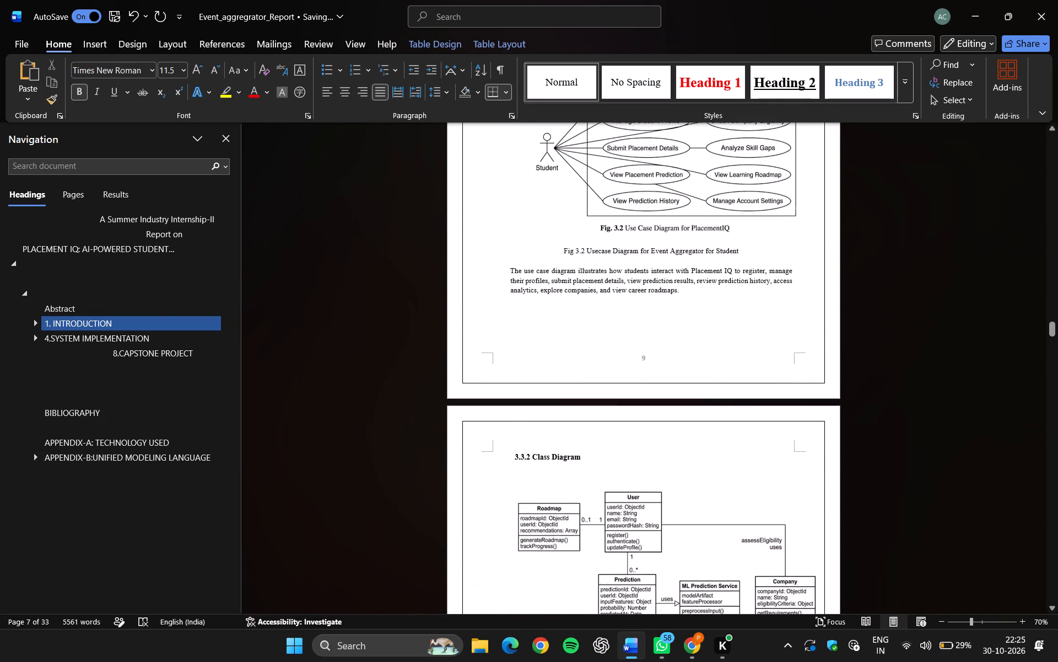
scroll(569, 437, down, 3)
scroll(569, 437, up, 2)
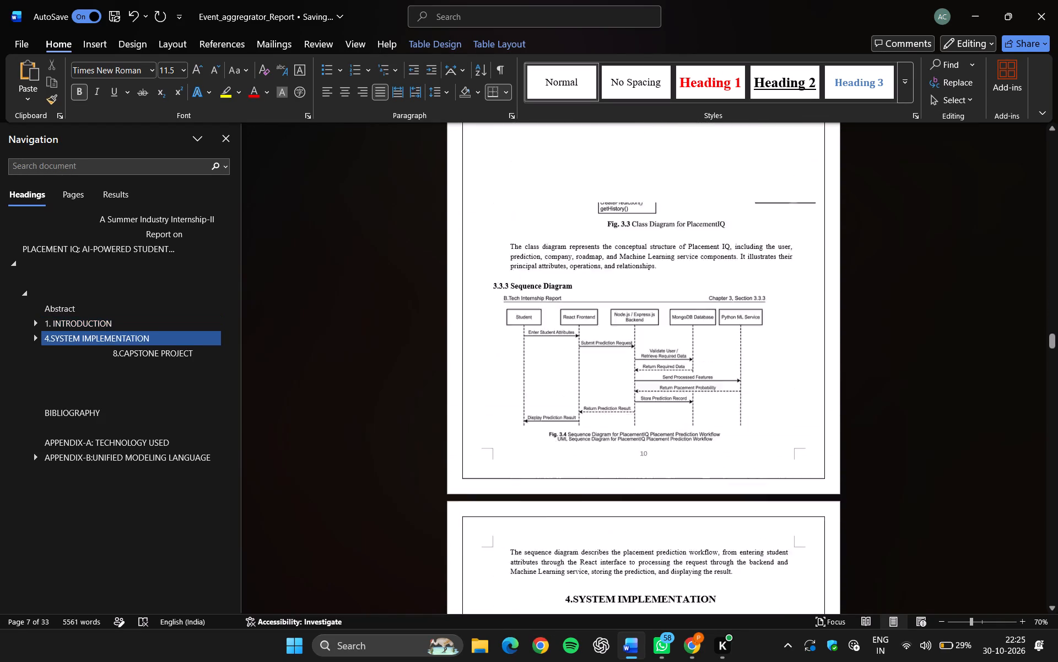
scroll(569, 437, up, 6)
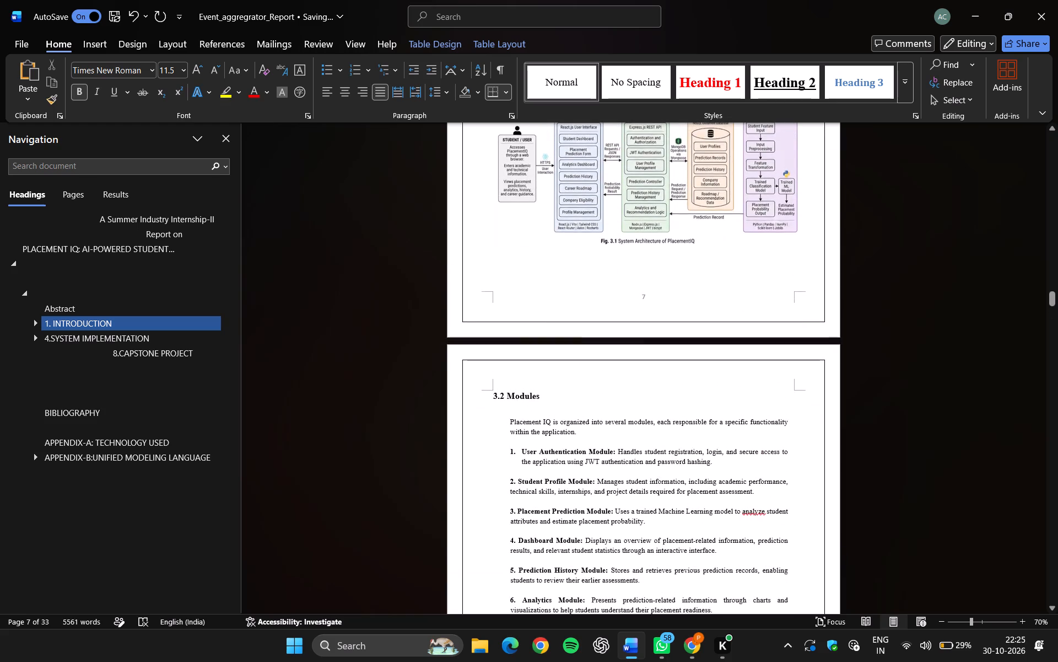
scroll(569, 437, down, 3)
scroll(569, 437, up, 1)
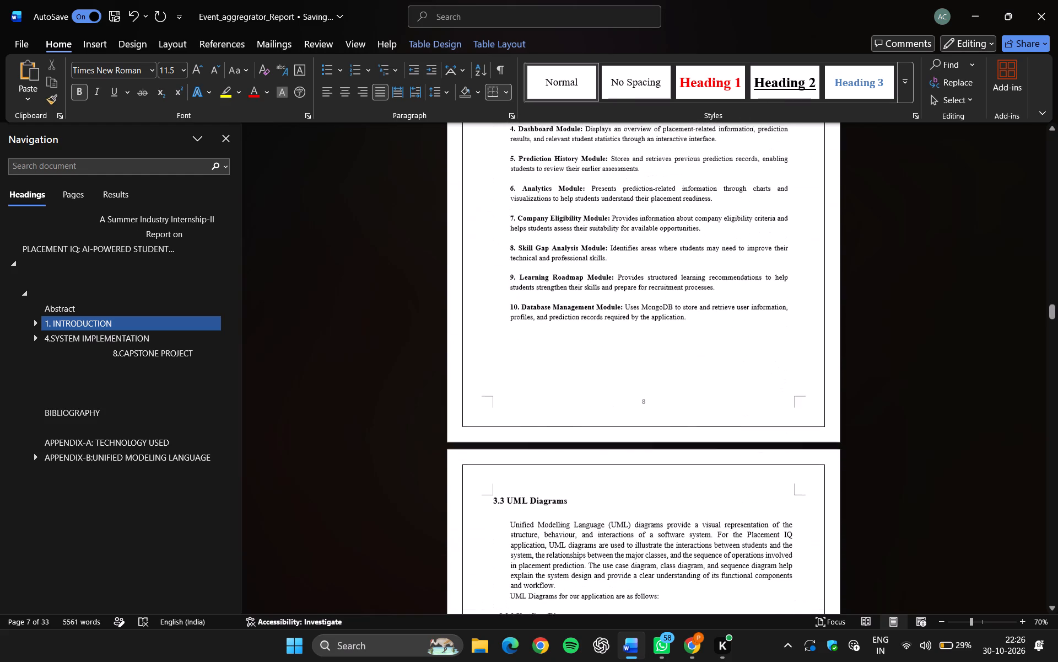
scroll(569, 437, up, 6)
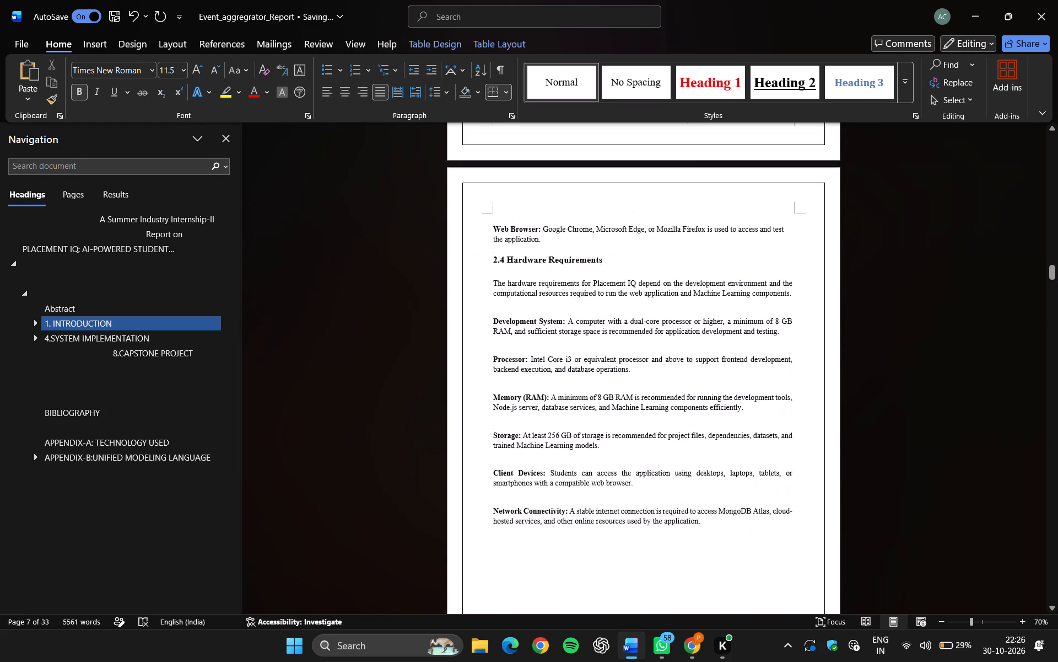
scroll(569, 437, up, 8)
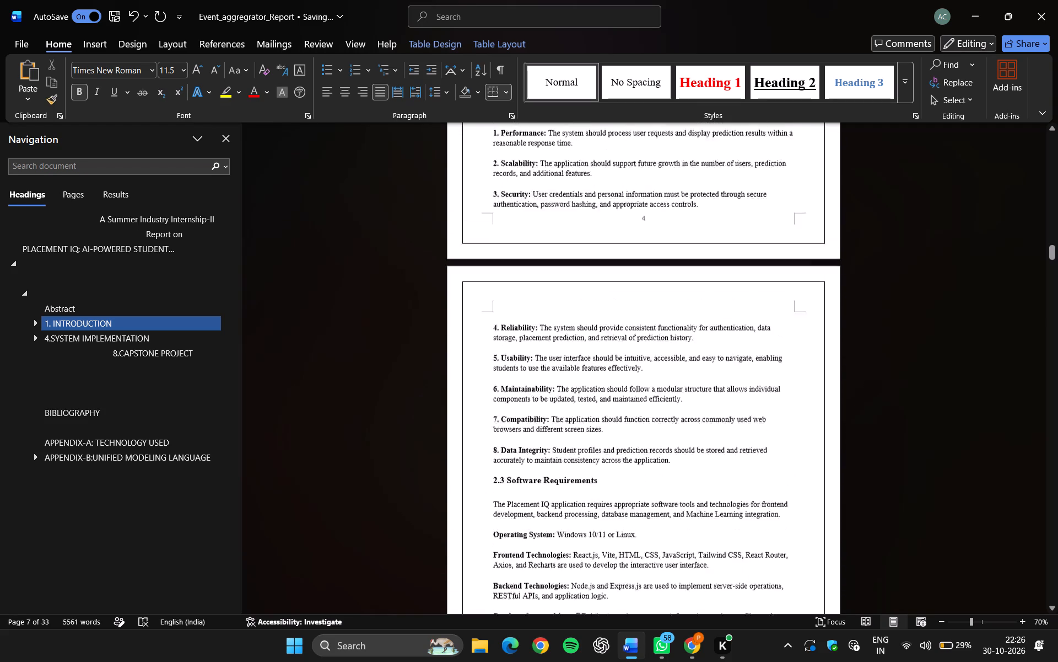
scroll(569, 437, up, 7)
scroll(569, 437, down, 1)
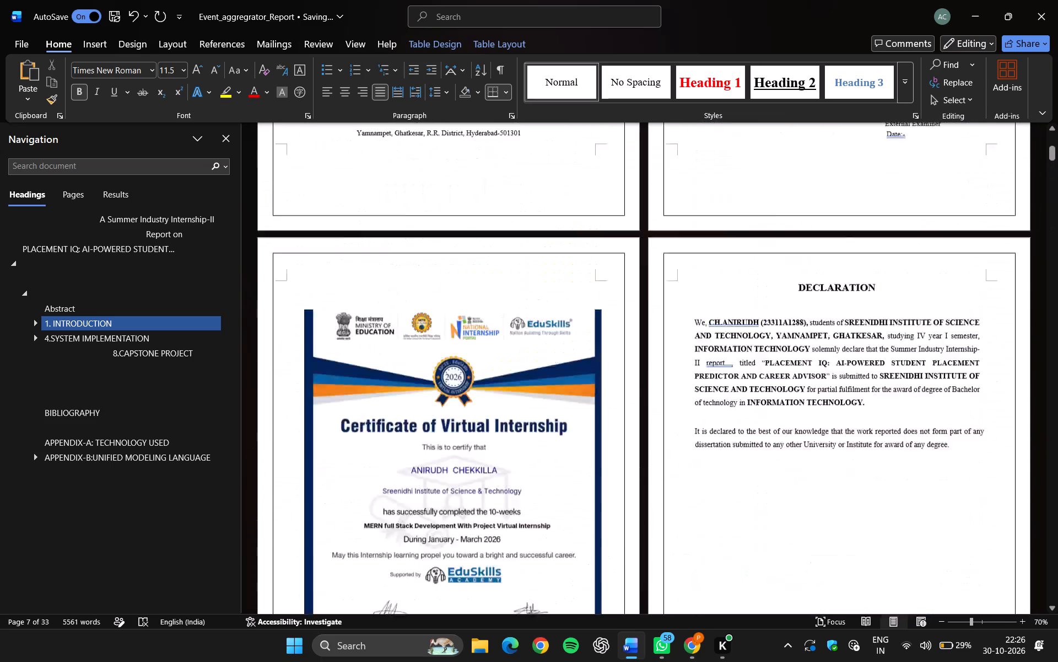
scroll(569, 437, down, 1)
scroll(569, 437, up, 1)
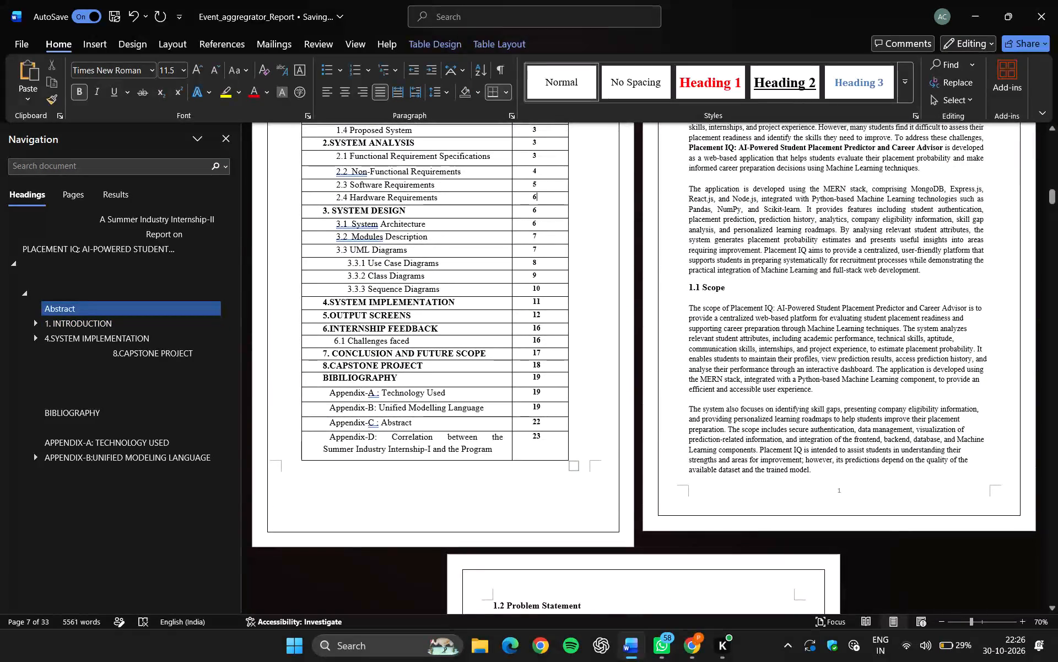
Set the index page numbers of 3. SYSTEM DESIGN and 3.1 System Architecture to 7.
click(536, 227)
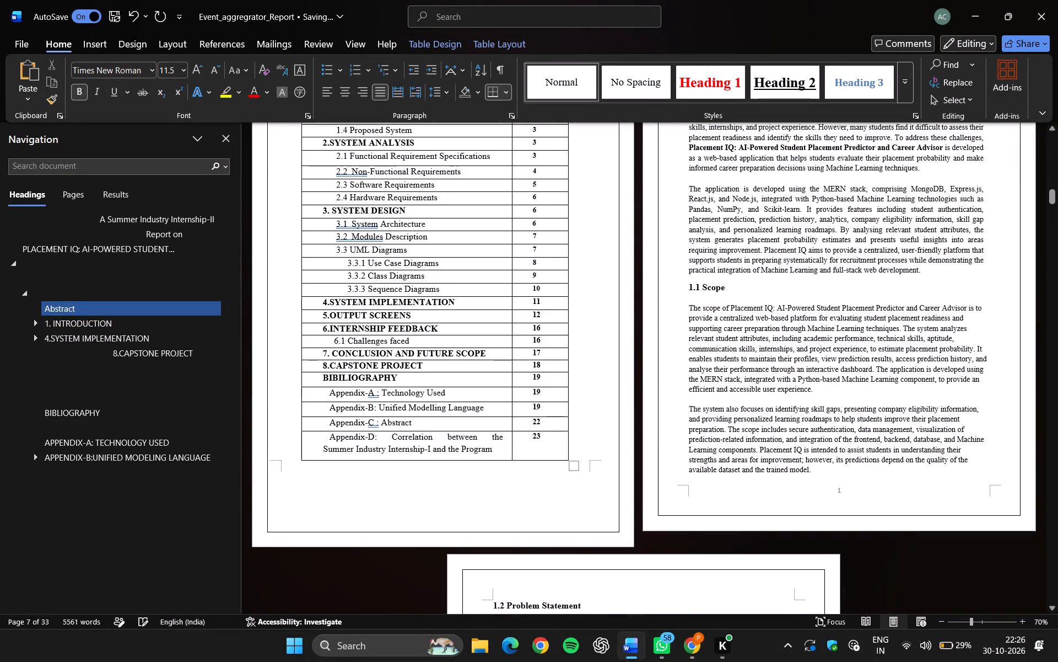
click(539, 212)
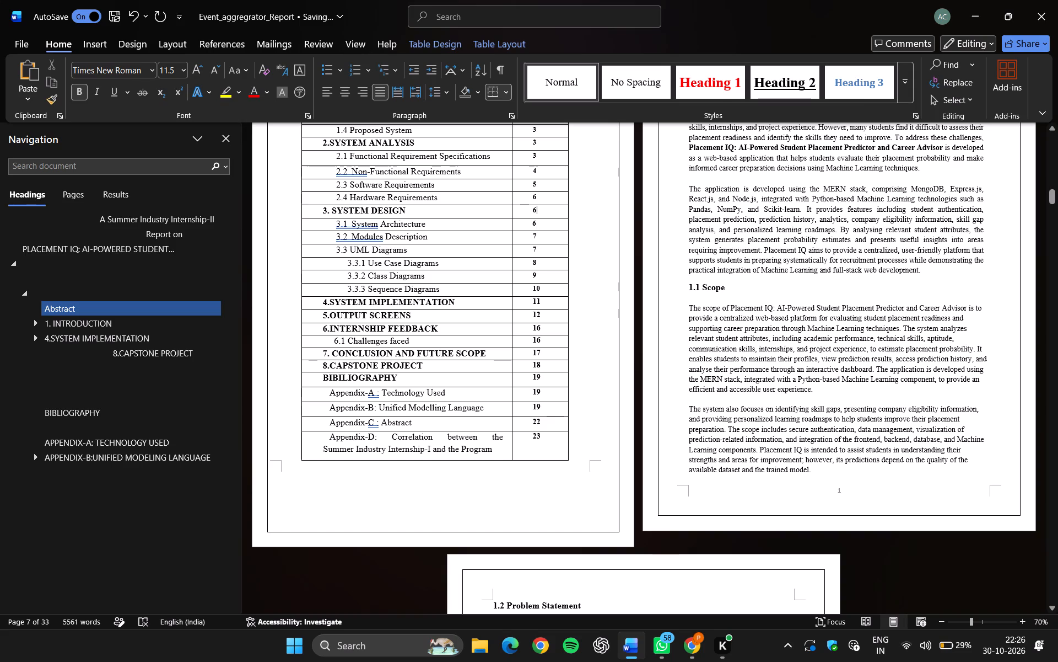
key(BackSpace)
key(7)
click(539, 225)
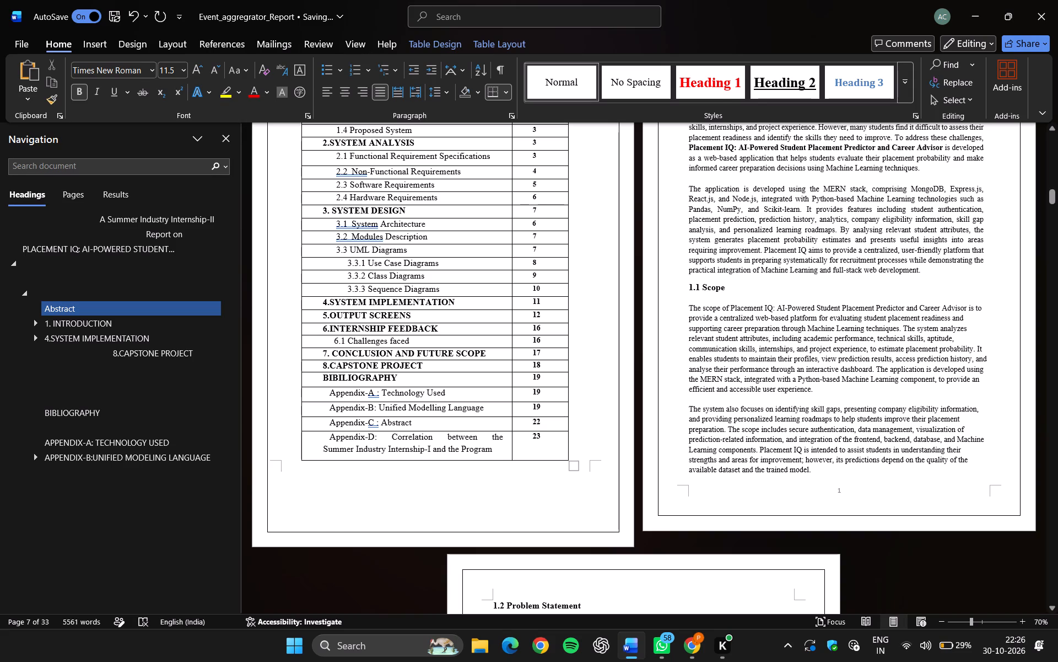
key(BackSpace)
key(7)
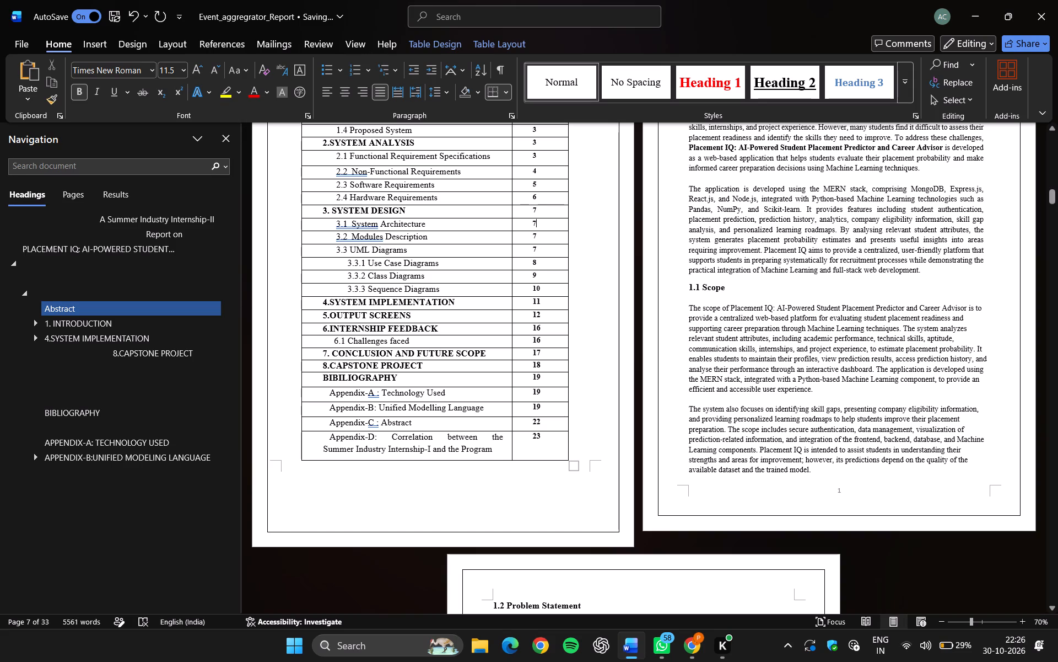
Set the index page numbers of 3.2 Modules Description and 3.3 UML Diagrams to 8.
click(538, 236)
key(BackSpace)
key(8)
click(538, 251)
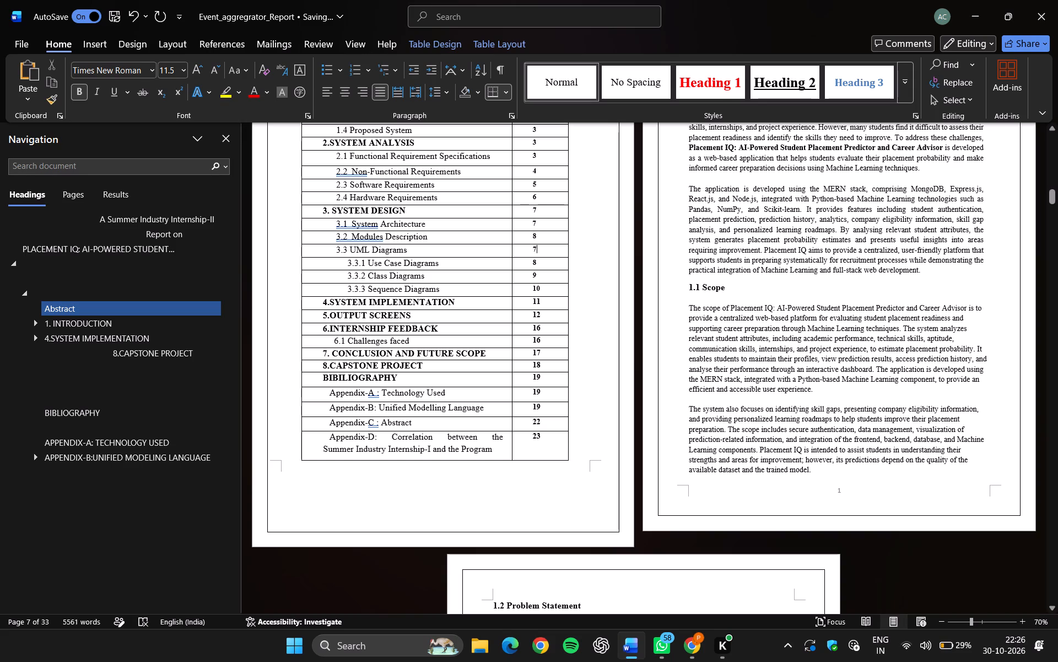
key(BackSpace)
key(8)
Set the index page number of 3.3 UML Diagrams to 9.
key(BackSpace)
key(9)
Examine the footer numbers of the use case, class and sequence diagram pages for comparison with the index.
click(537, 263)
scroll(537, 263, down, 16)
scroll(537, 263, up, 1)
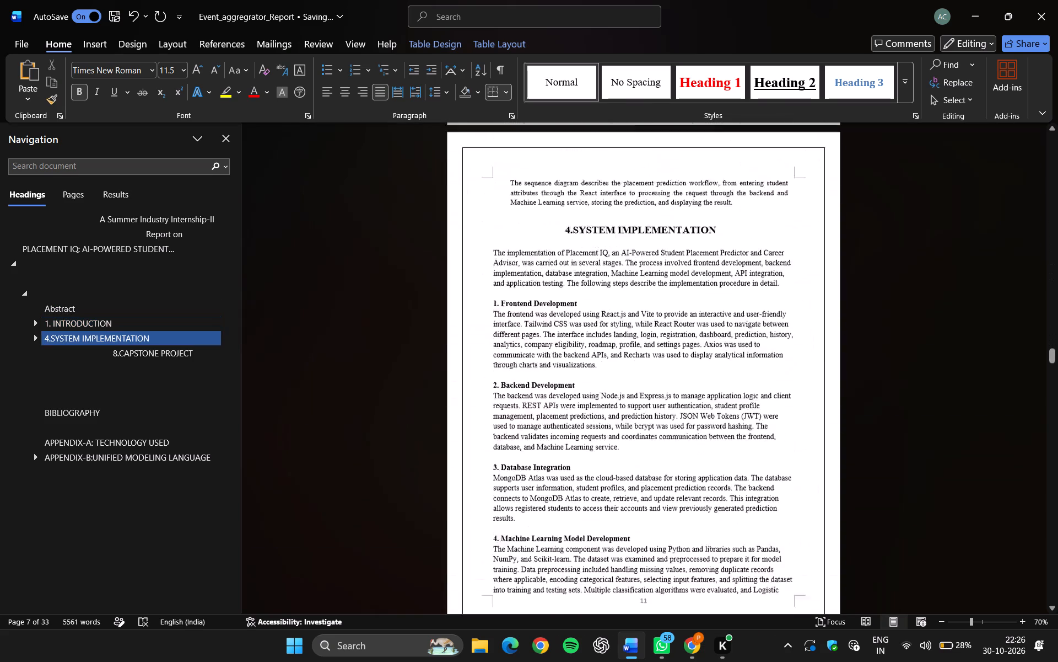
scroll(537, 263, up, 3)
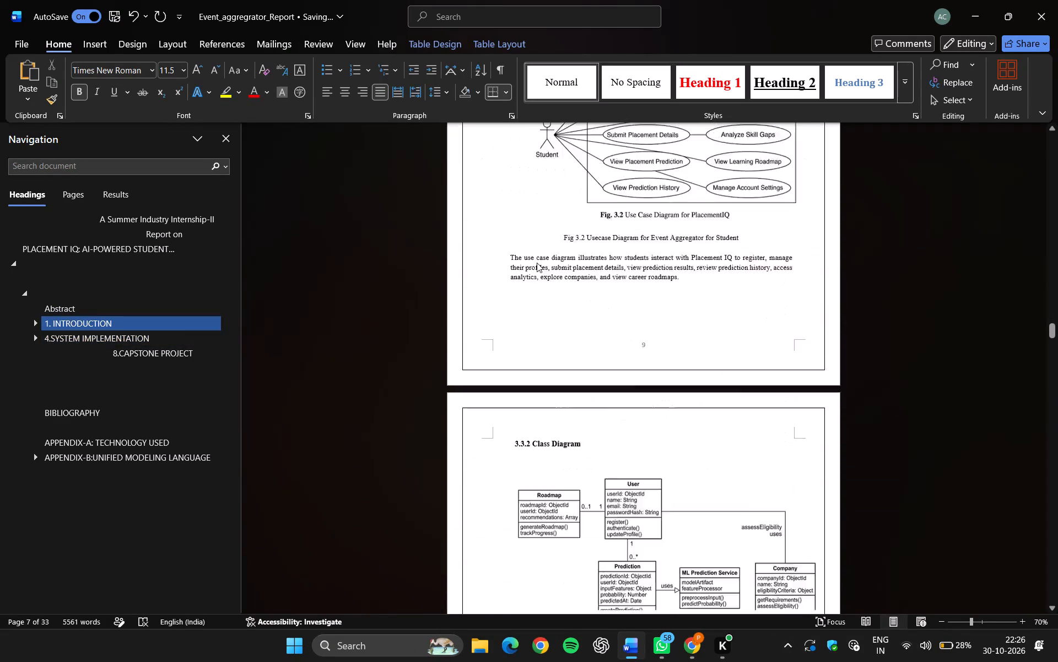
scroll(537, 263, up, 3)
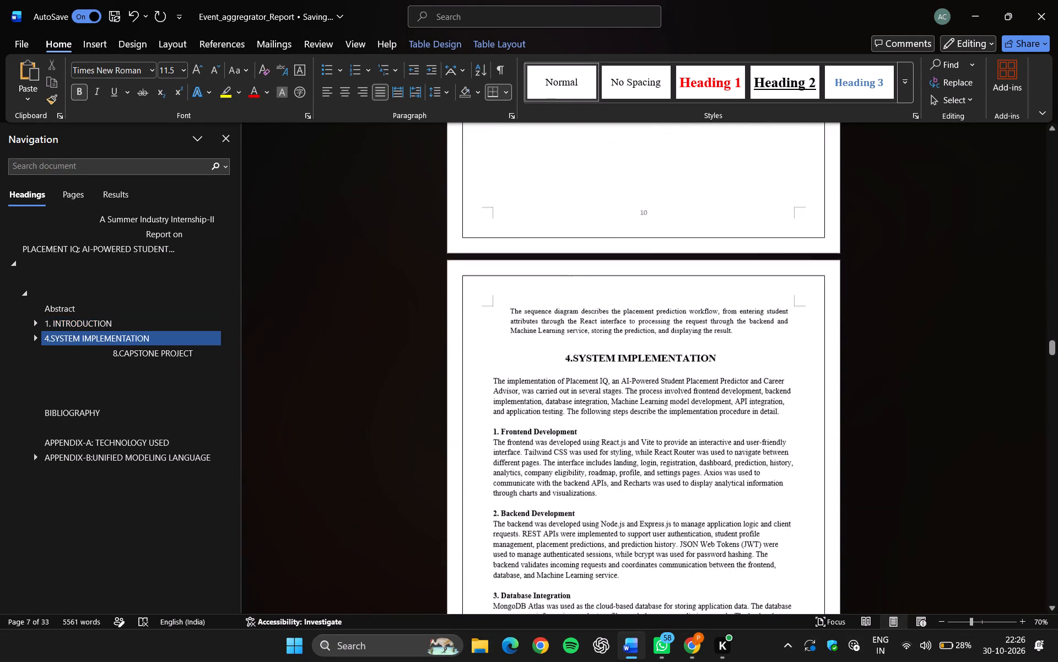
scroll(537, 263, up, 5)
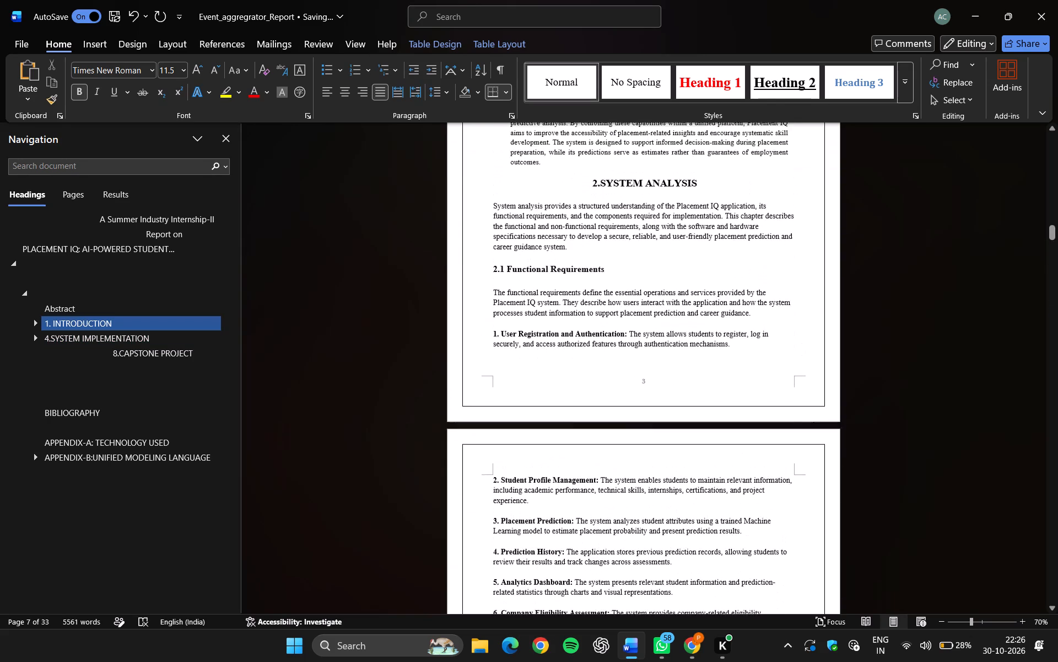
scroll(537, 263, up, 2)
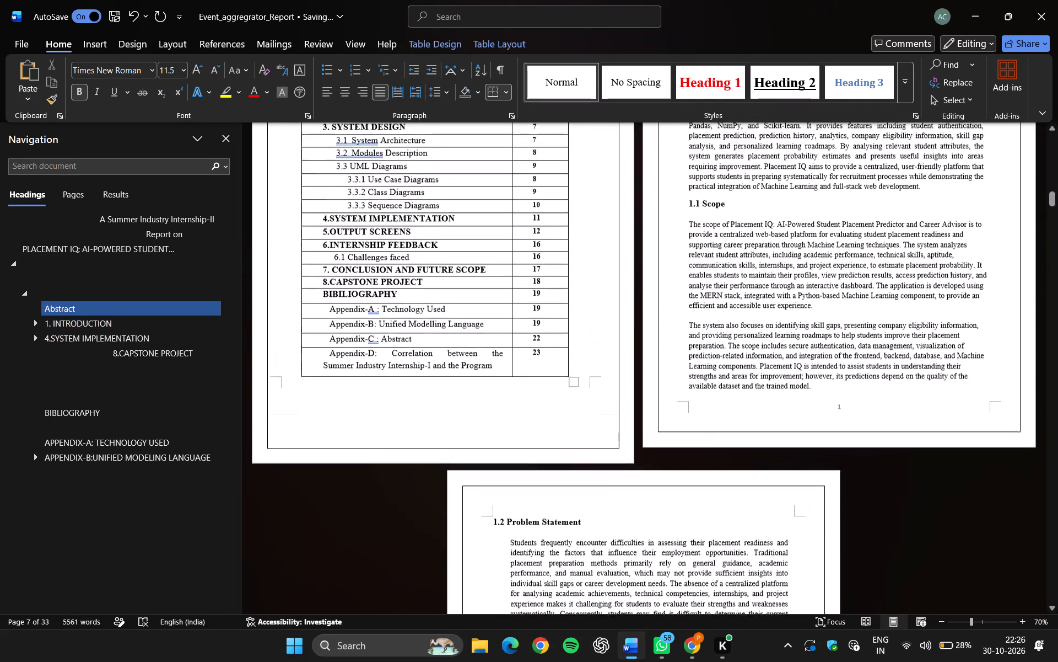
scroll(537, 263, up, 1)
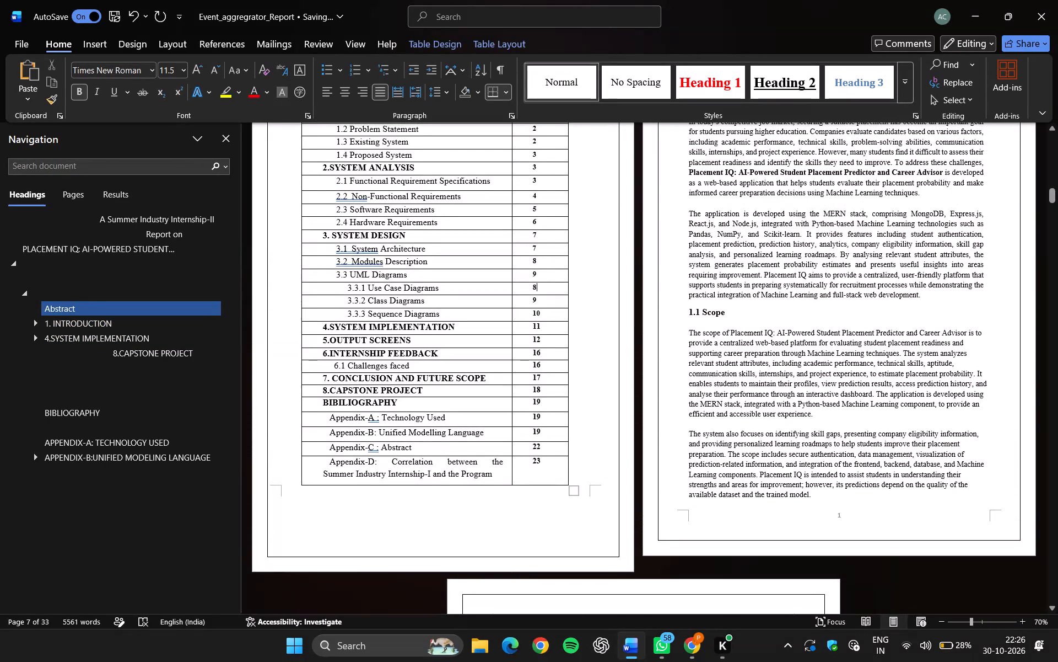
Set the index page numbers to 9 for 3.3.1 Use Case Diagrams and 10 for 3.3.2 Class Diagrams.
click(538, 301)
click(538, 290)
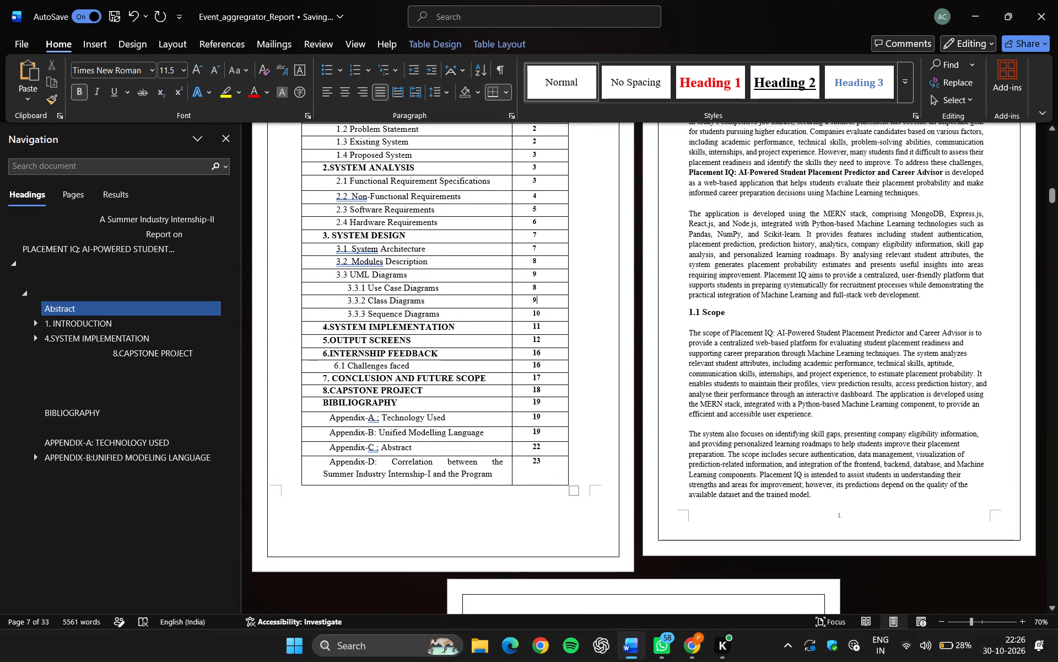
key(BackSpace)
key(9)
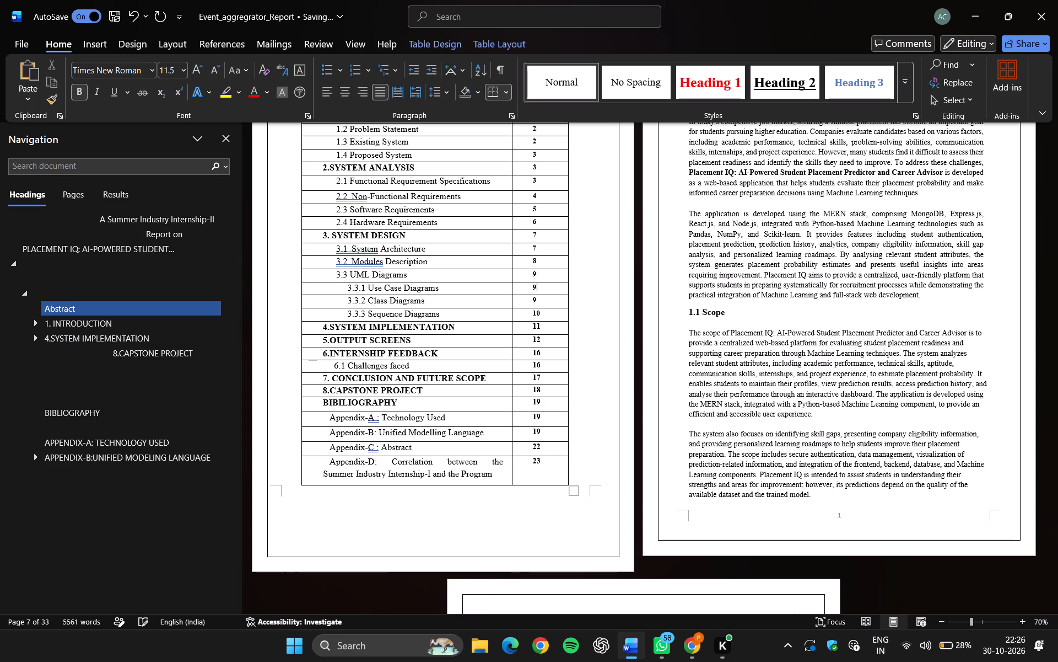
click(536, 303)
key(BackSpace)
text(10)
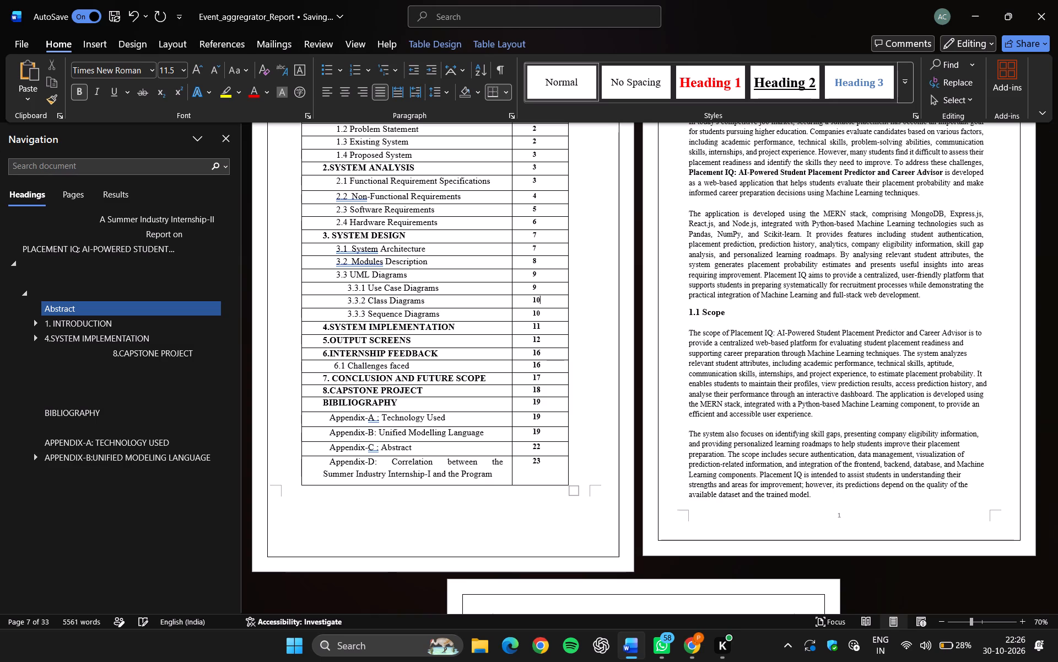
key(Down)
Examine the footer numbers from System Implementation through the Capstone Project and appendix pages for comparison with the index.
scroll(536, 303, down, 1)
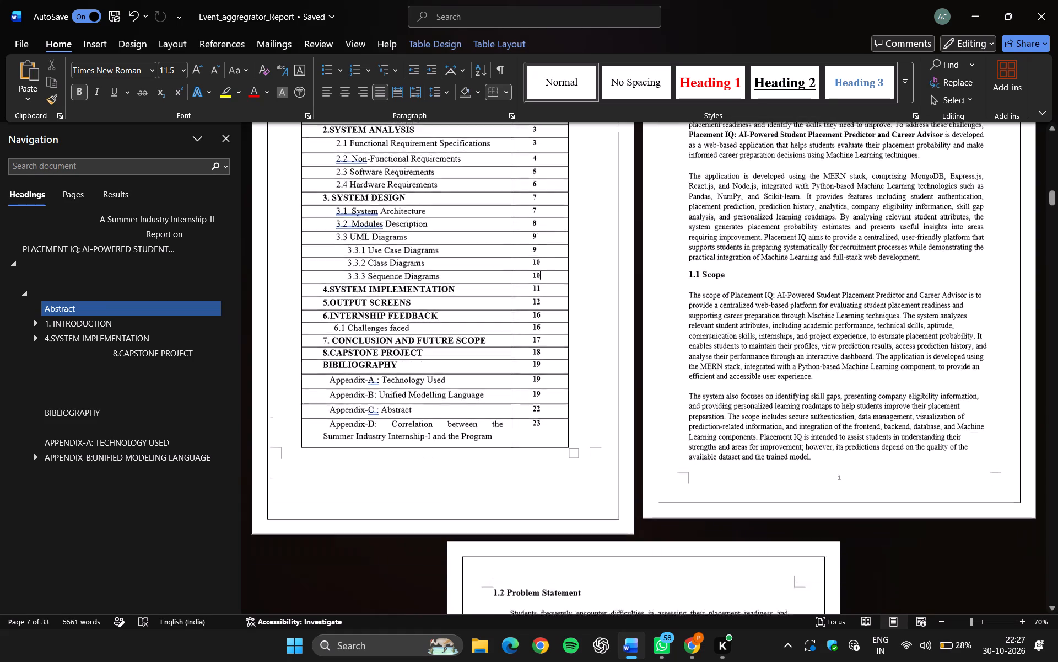
scroll(536, 303, down, 9)
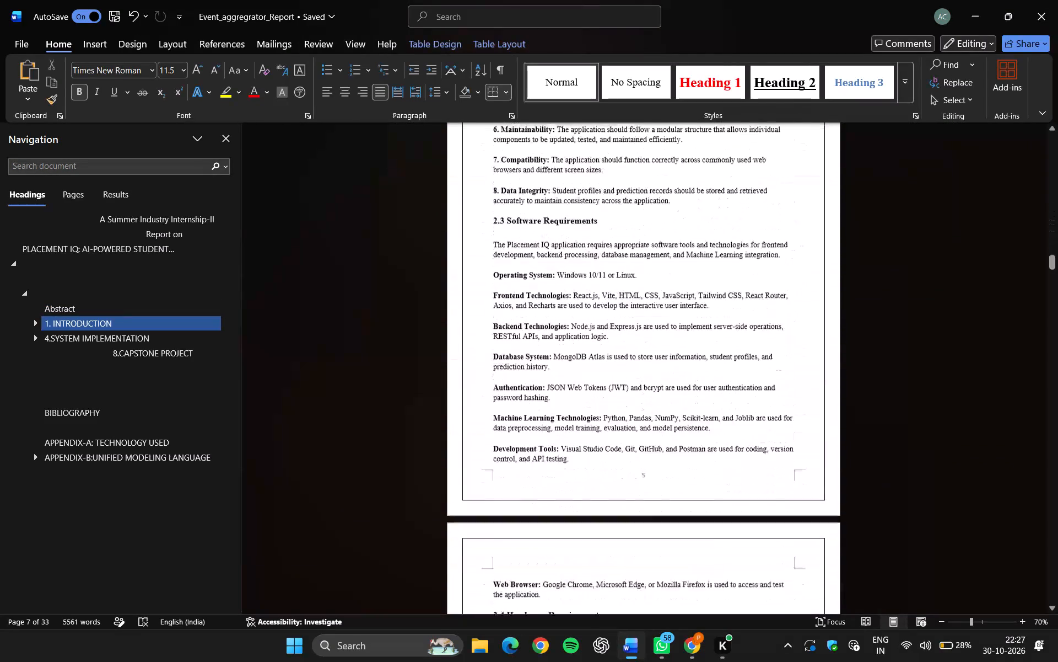
scroll(536, 303, down, 9)
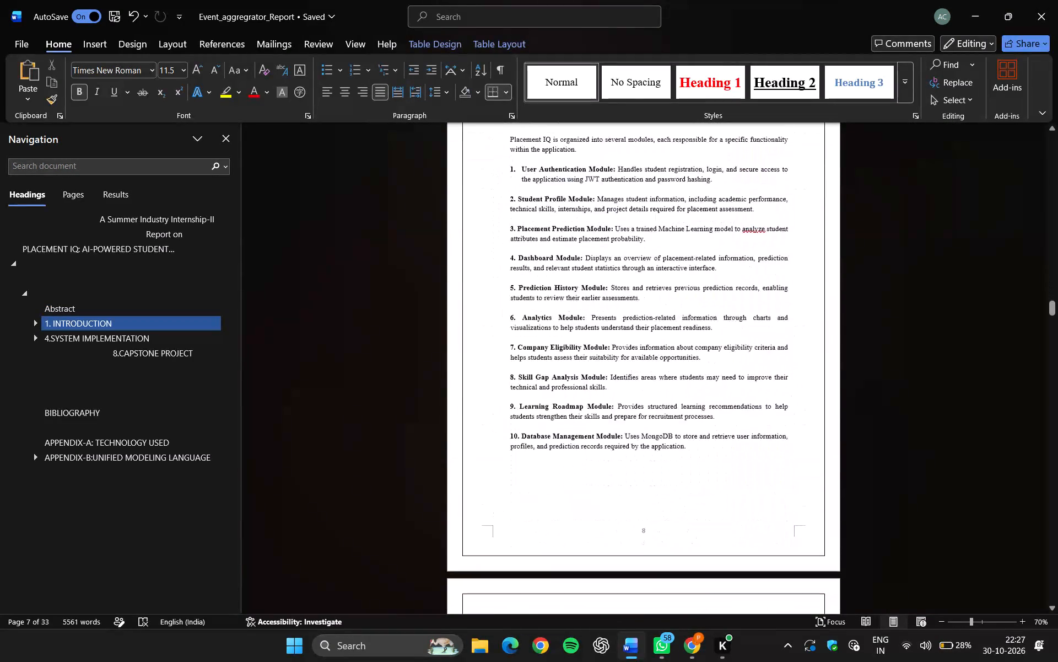
scroll(536, 303, down, 8)
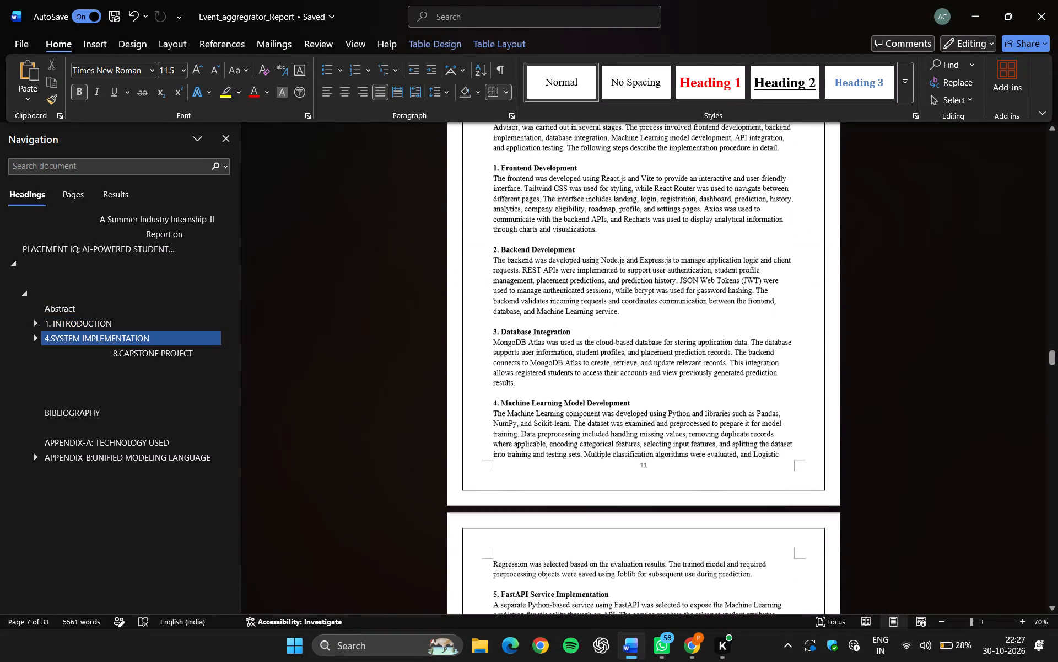
scroll(536, 303, down, 5)
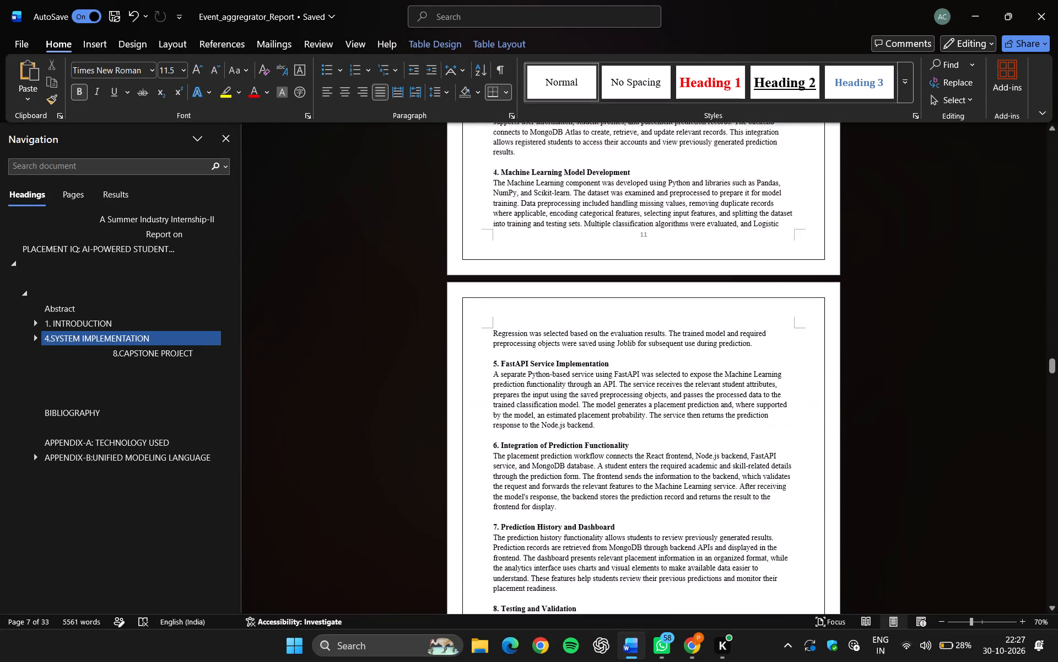
scroll(536, 303, down, 4)
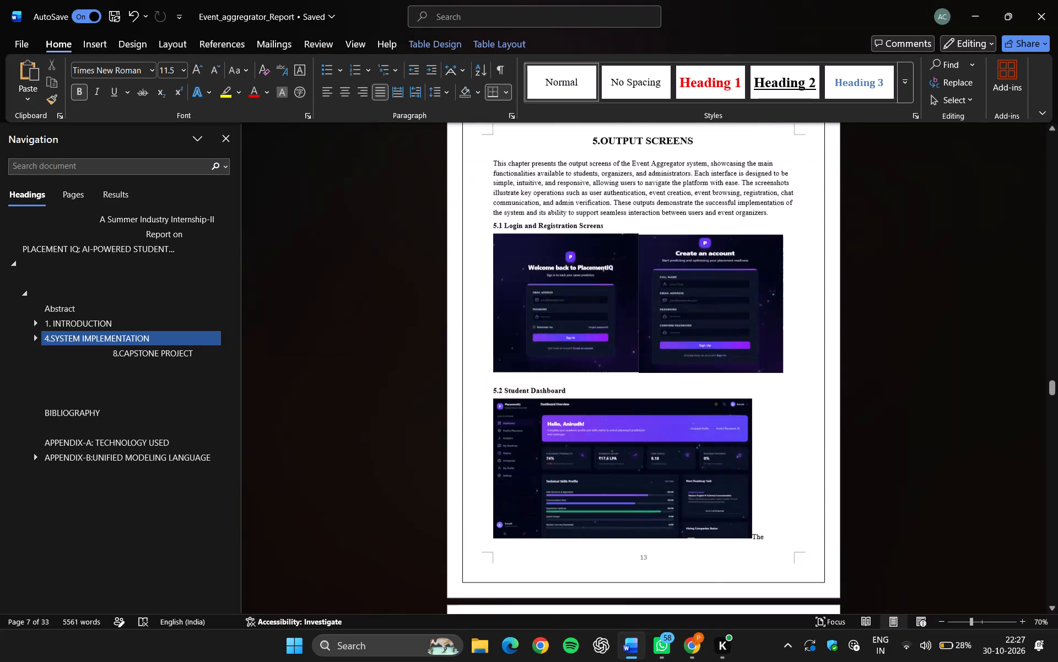
scroll(536, 303, down, 7)
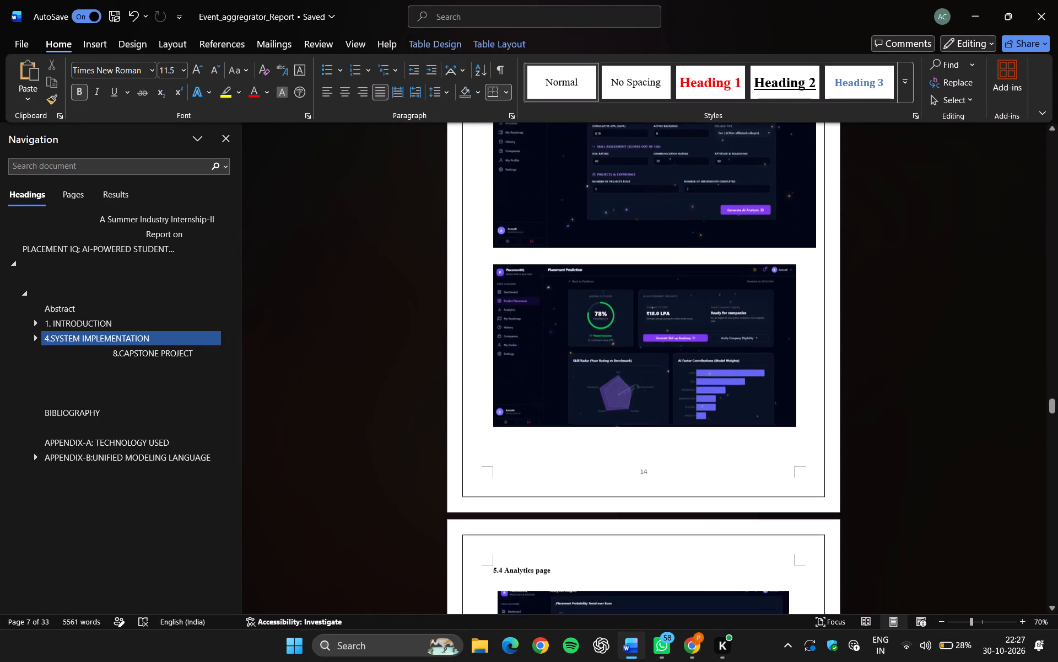
scroll(536, 303, down, 6)
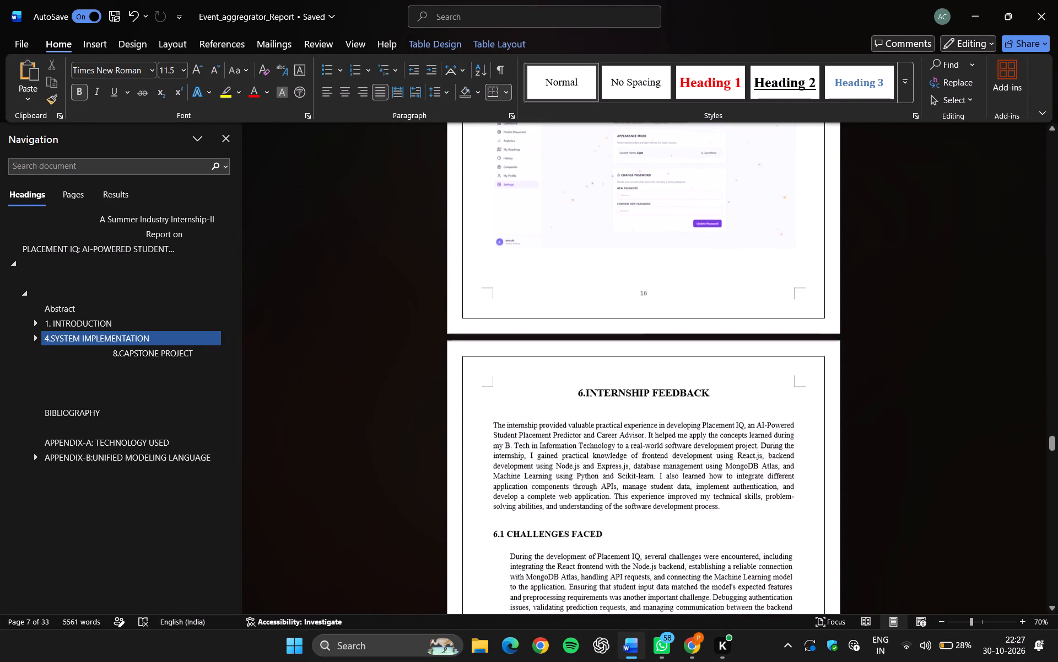
scroll(536, 303, down, 6)
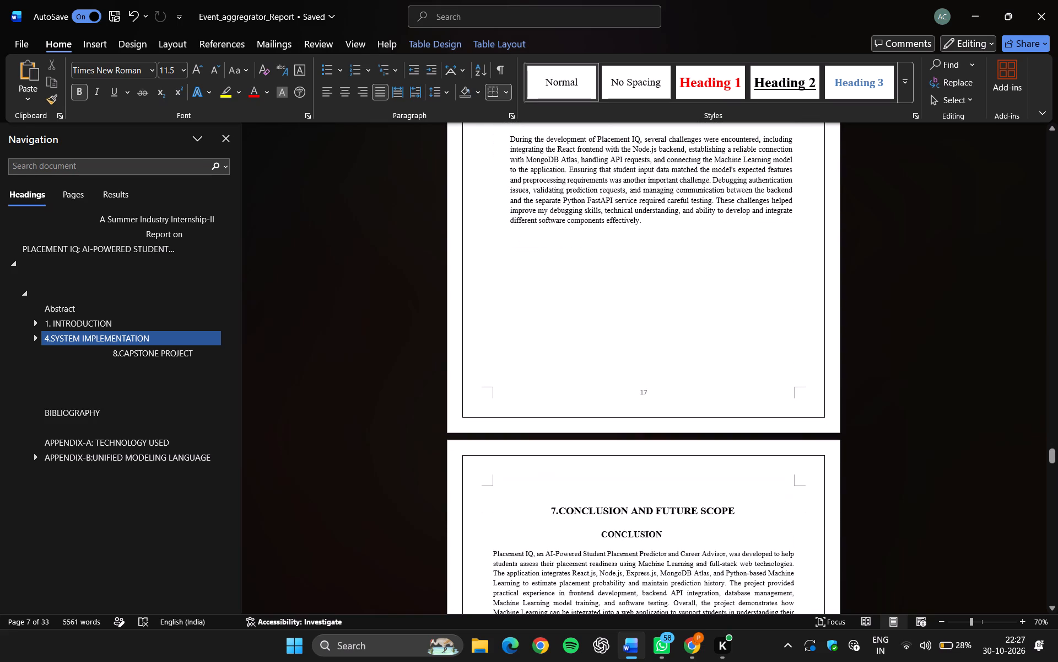
scroll(536, 303, up, 5)
scroll(536, 303, down, 8)
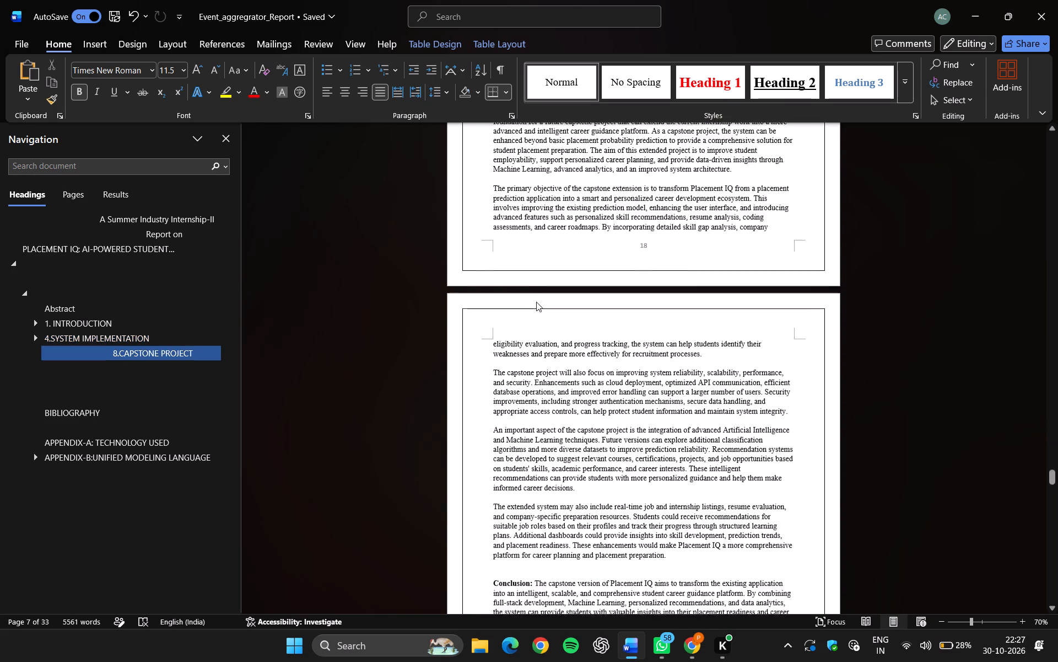
scroll(536, 302, down, 7)
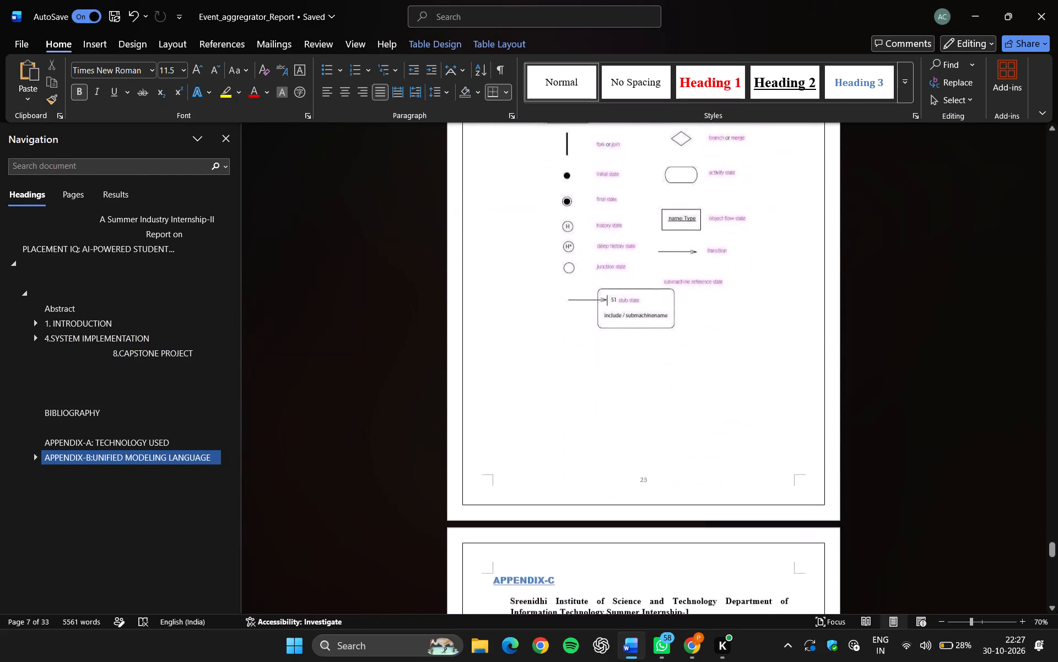
scroll(536, 302, up, 9)
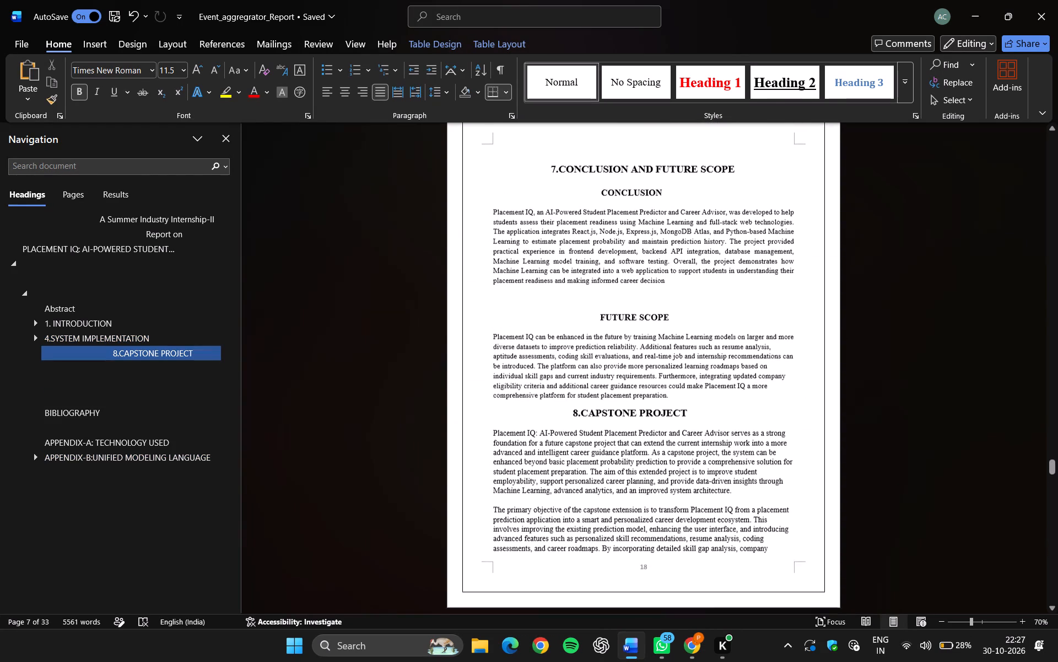
scroll(536, 302, down, 1)
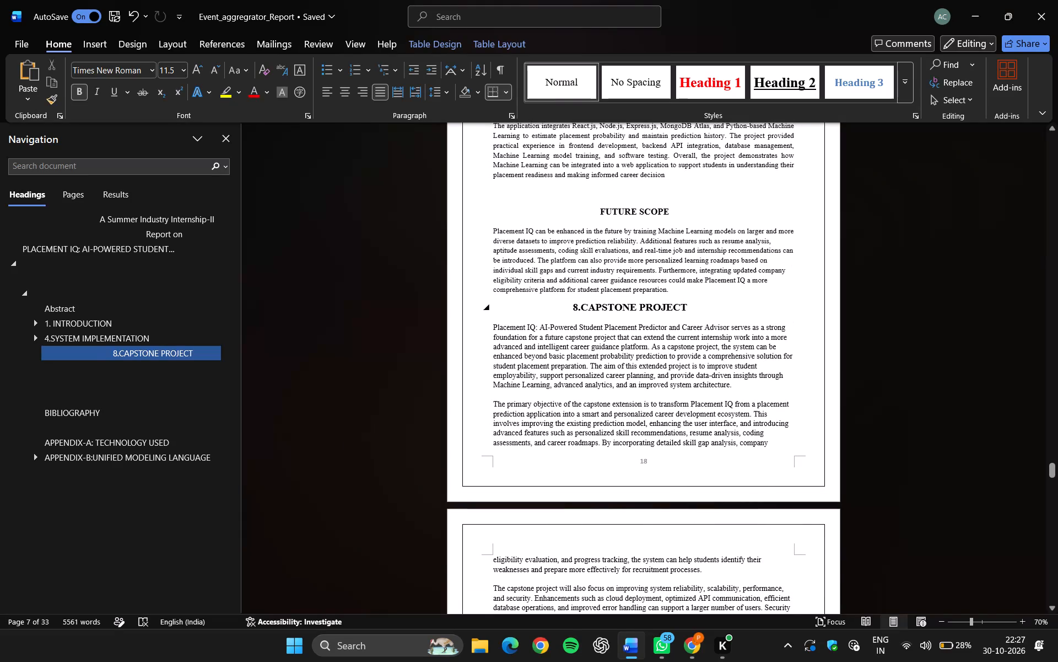
scroll(536, 302, up, 15)
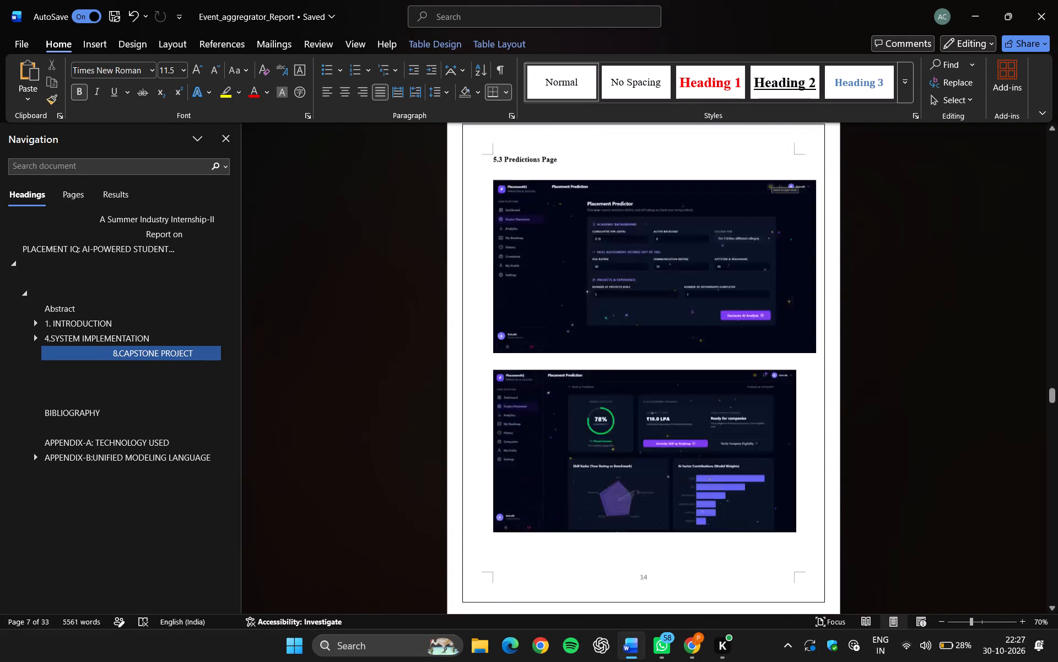
scroll(536, 302, up, 12)
scroll(536, 302, down, 1)
scroll(536, 302, up, 1)
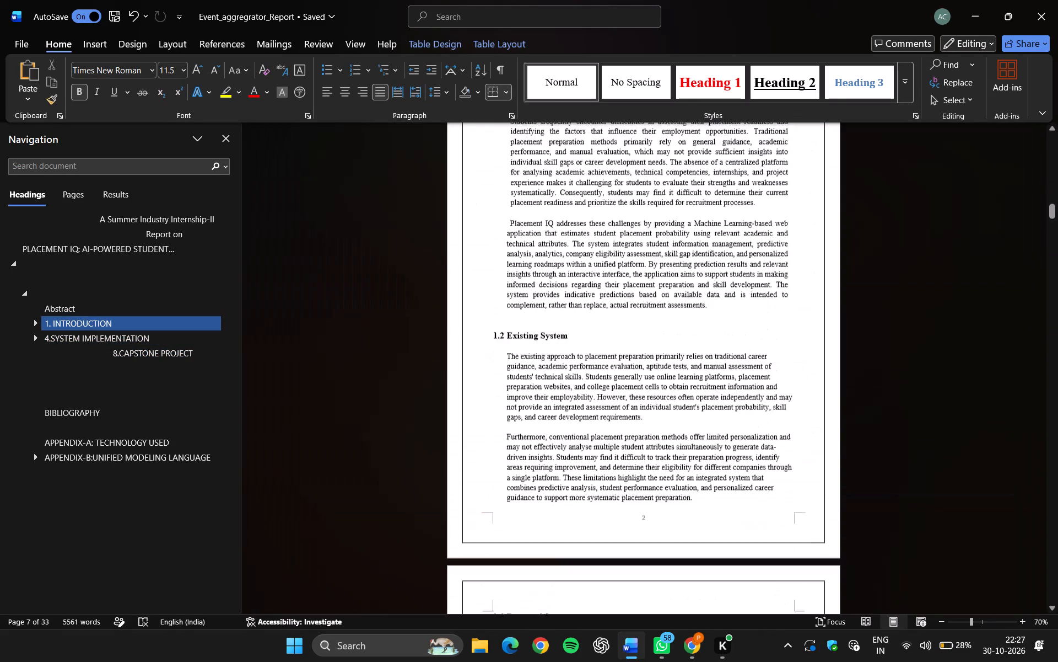
scroll(536, 302, up, 3)
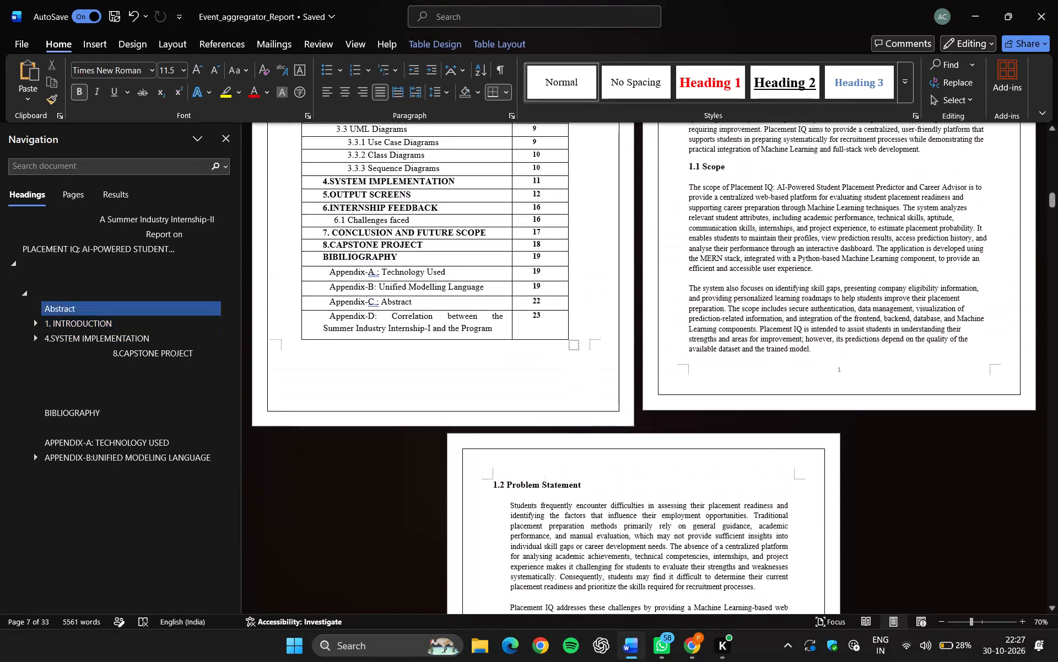
Set the index page number of 5.OUTPUT SCREENS to 13.
click(544, 198)
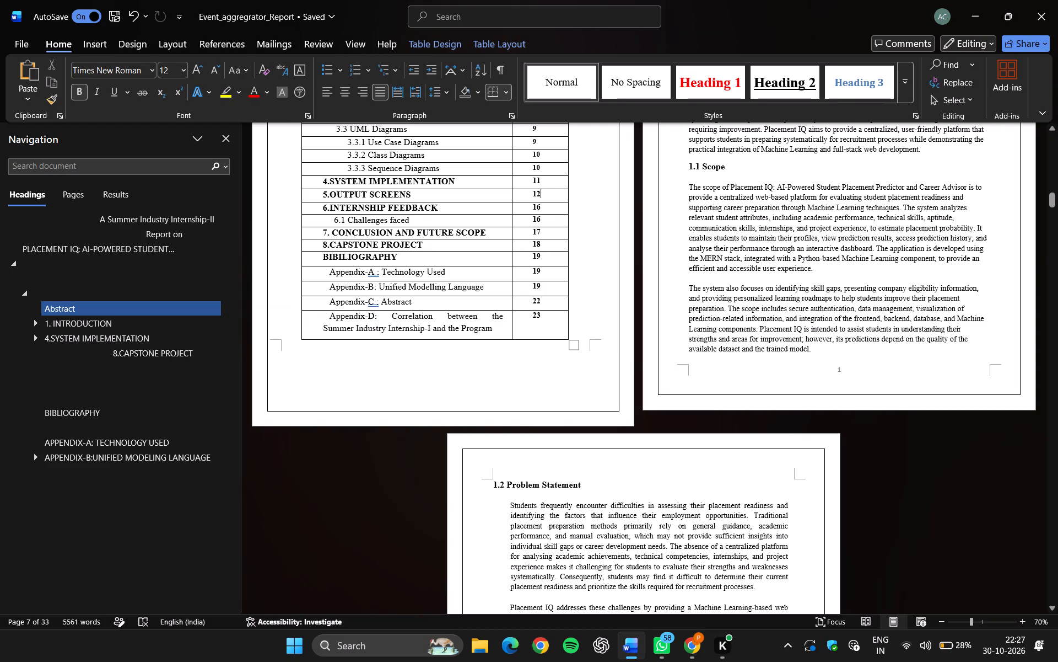
key(BackSpace)
key(3)
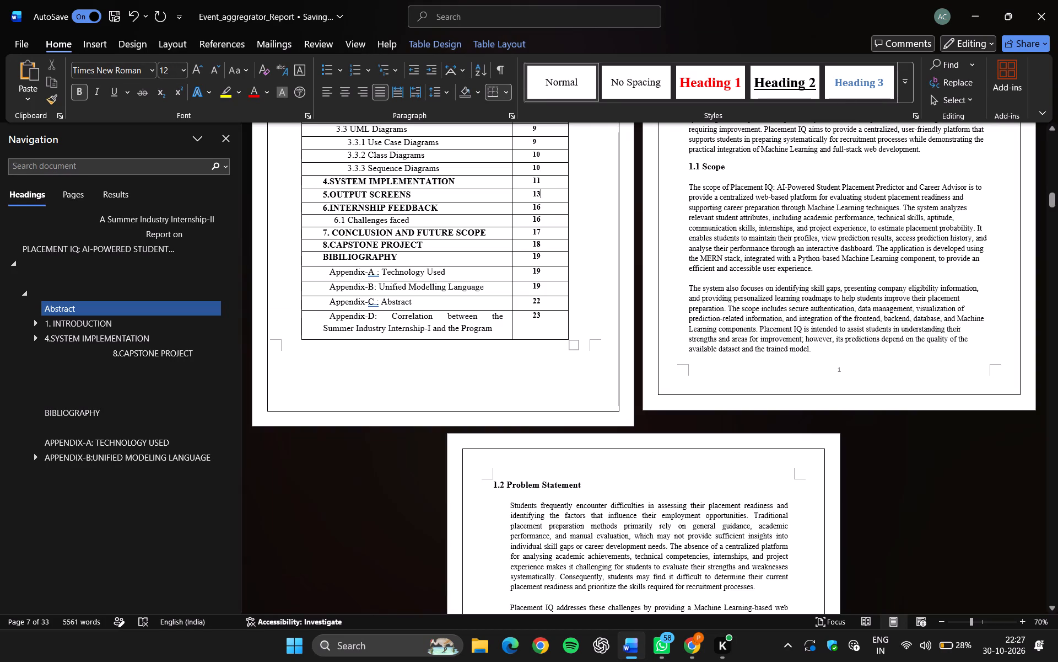
Set the index page numbers of 6.INTERNSHIP FEEDBACK and 6.1 Challenges faced to 17.
click(542, 207)
key(BackSpace)
key(7)
click(542, 223)
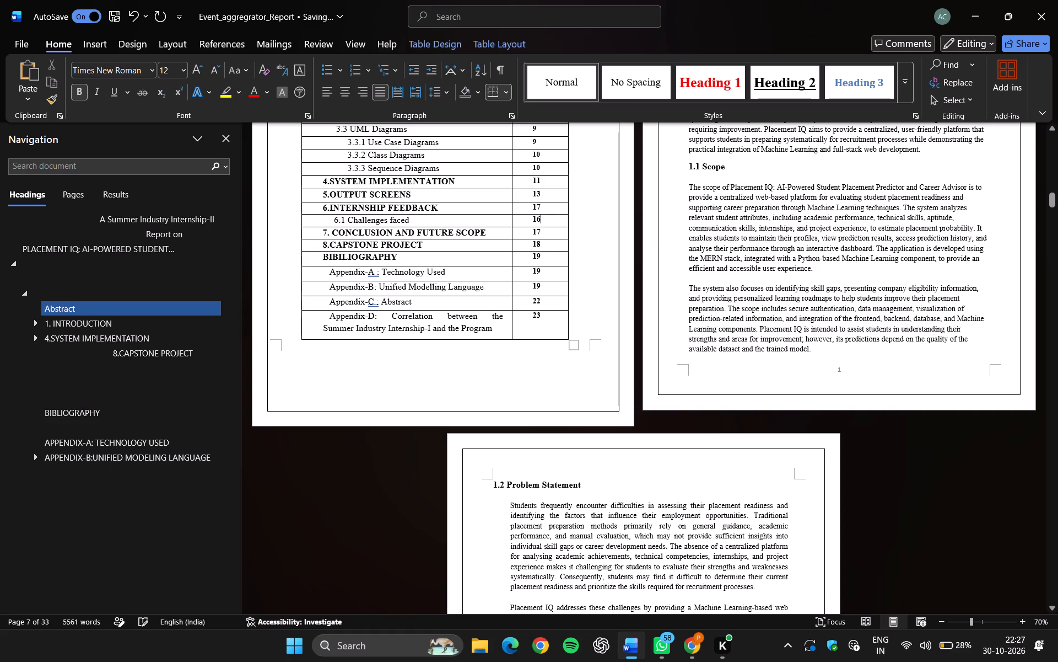
key(BackSpace)
key(7)
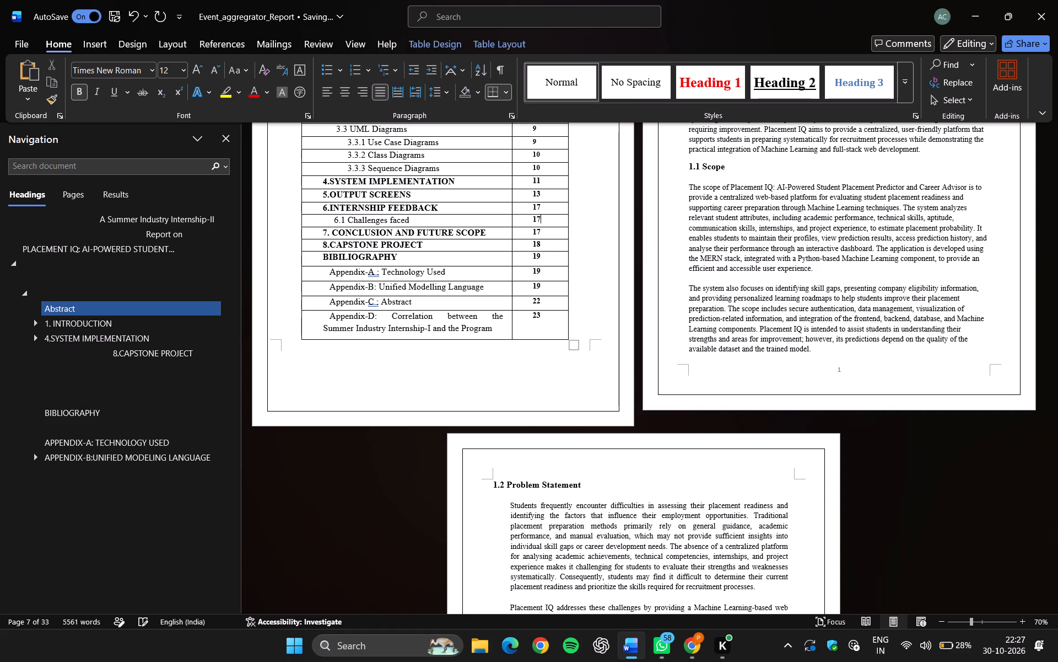
Set the index page number of 7. CONCLUSION AND FUTURE SCOPE to 18.
click(543, 234)
key(BackSpace)
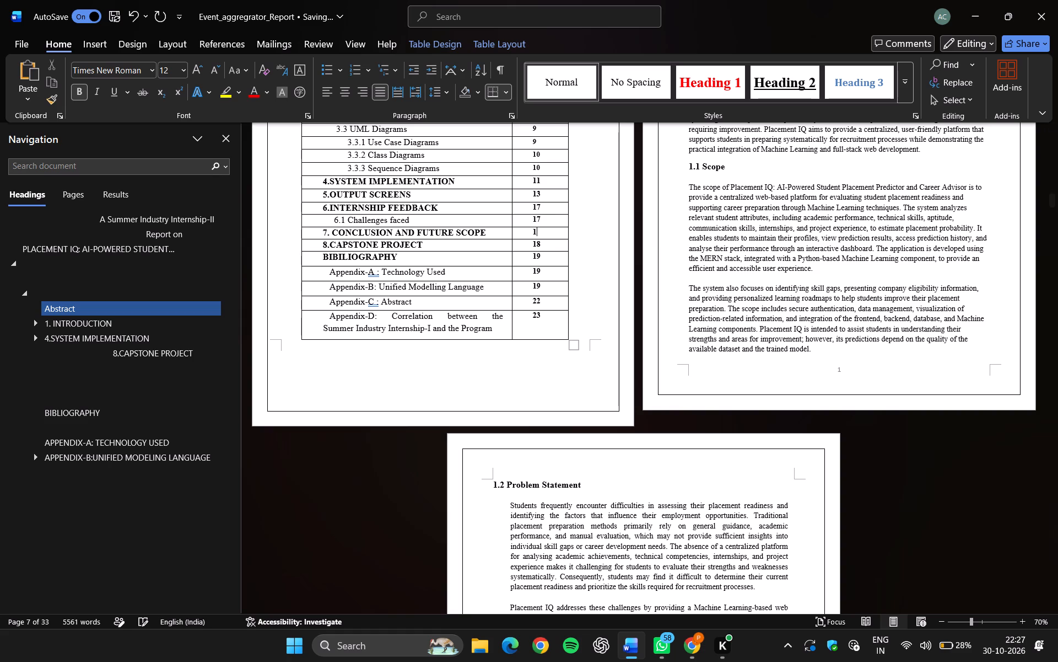
key(8)
click(542, 244)
Examine the footer numbers from the Capstone Project and Bibliography through the appendix pages for comparison with the index.
scroll(547, 408, down, 19)
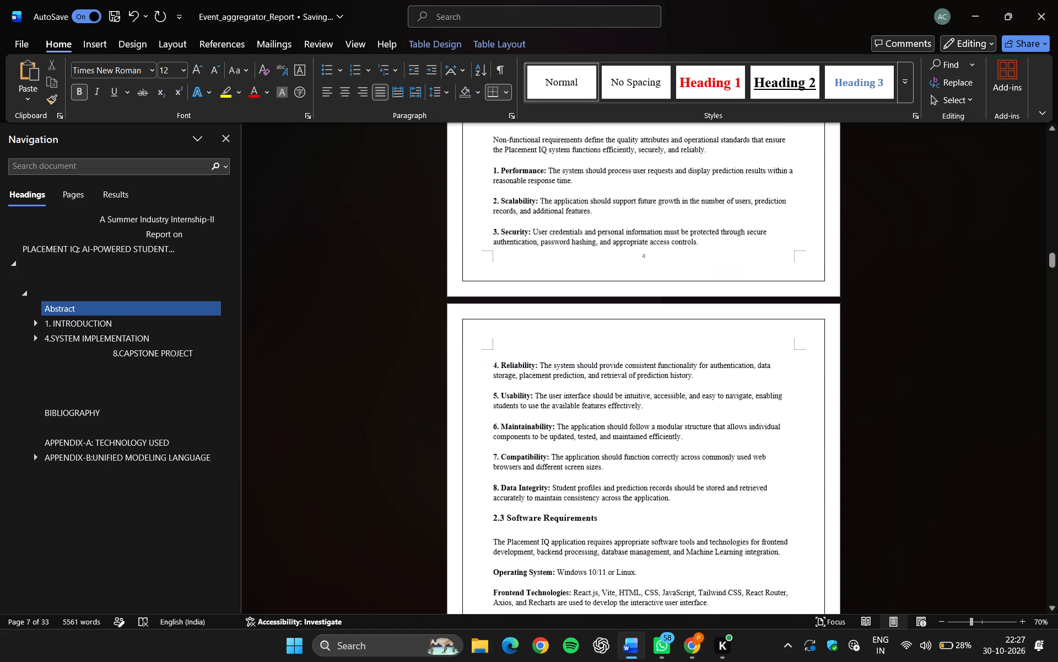
scroll(547, 408, down, 17)
scroll(547, 408, up, 2)
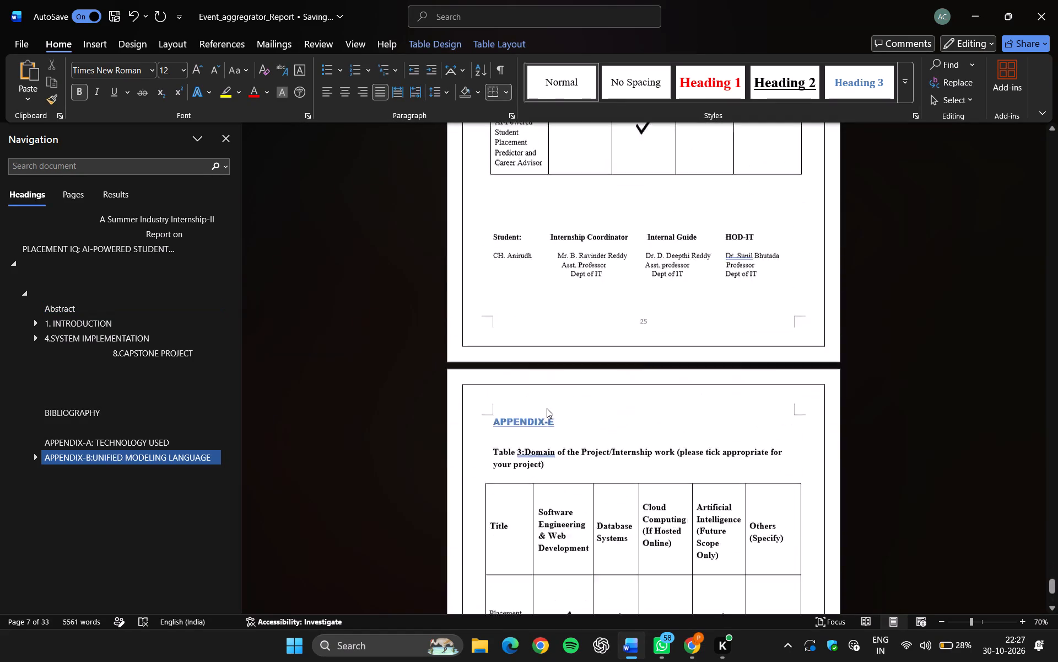
scroll(547, 408, up, 10)
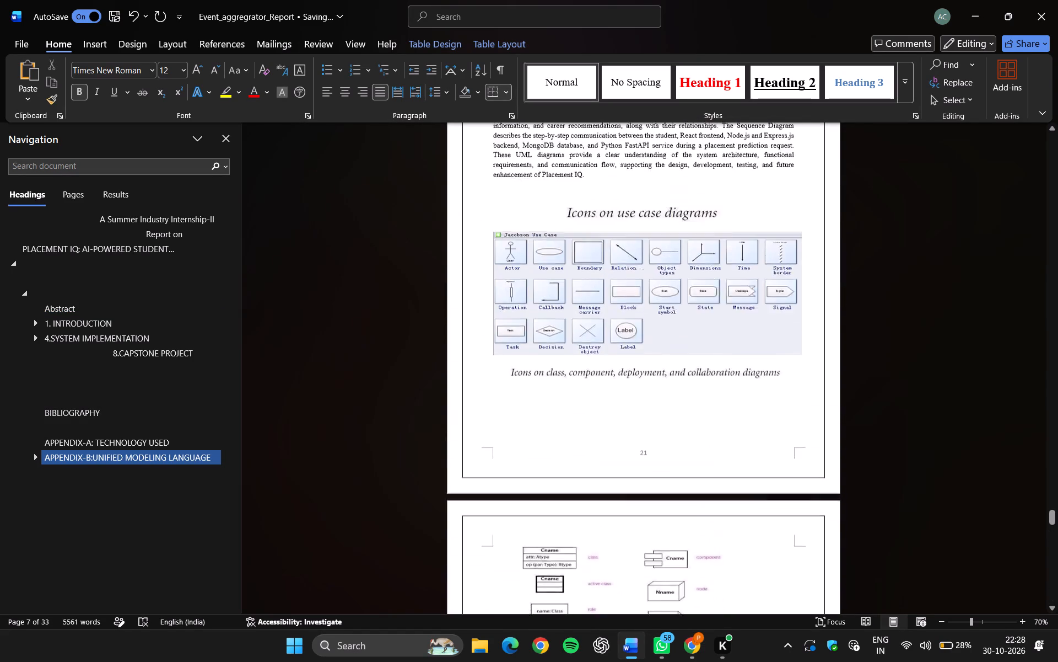
scroll(547, 408, up, 10)
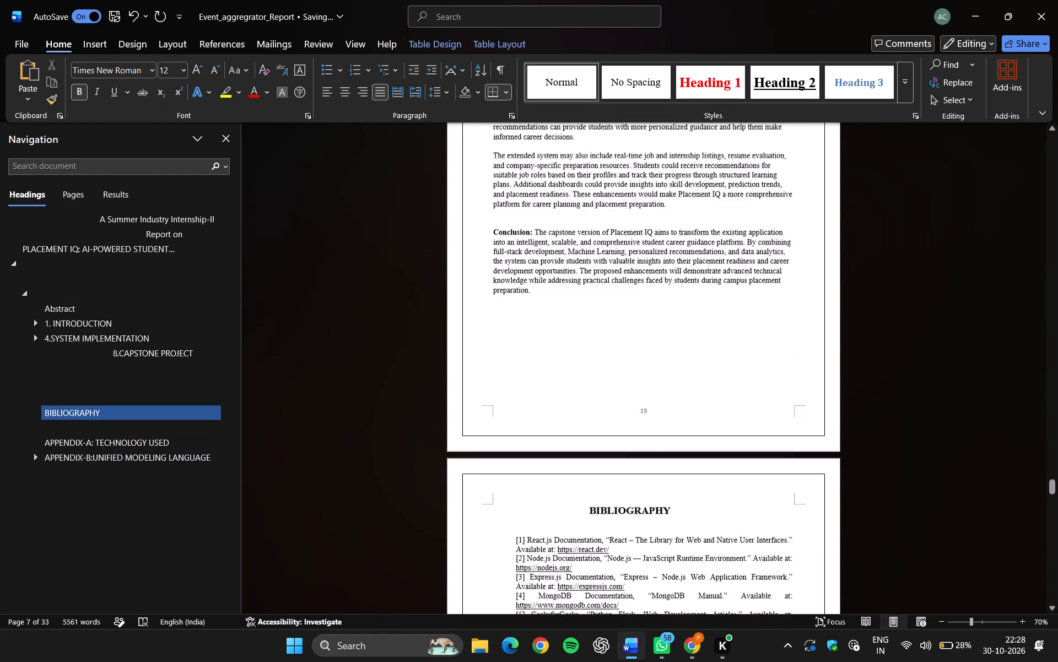
scroll(547, 408, up, 7)
scroll(547, 408, down, 1)
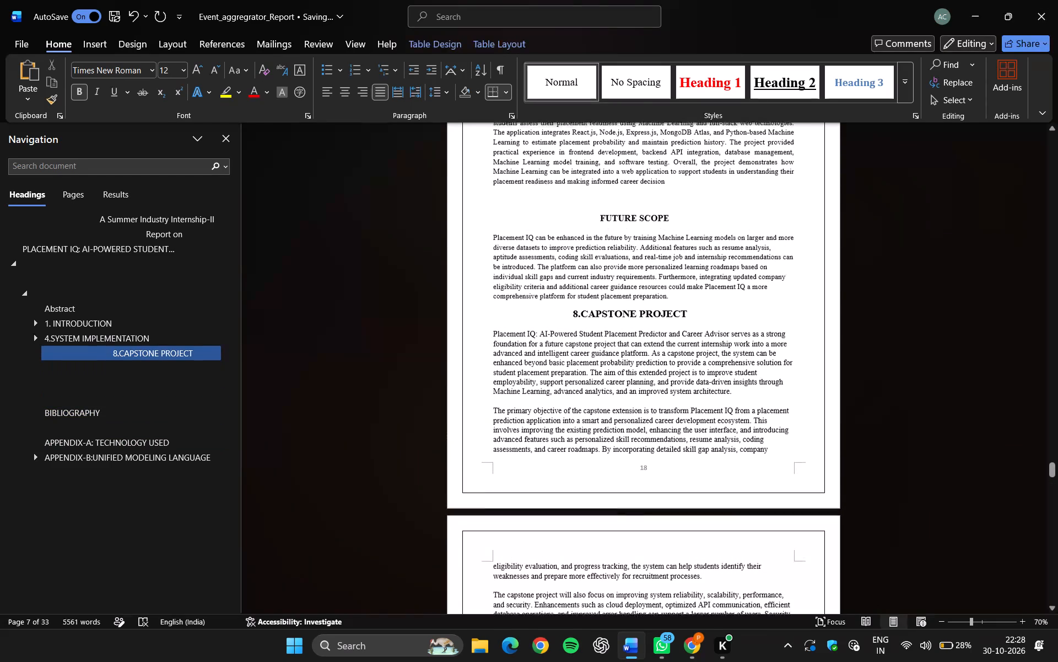
scroll(547, 408, down, 4)
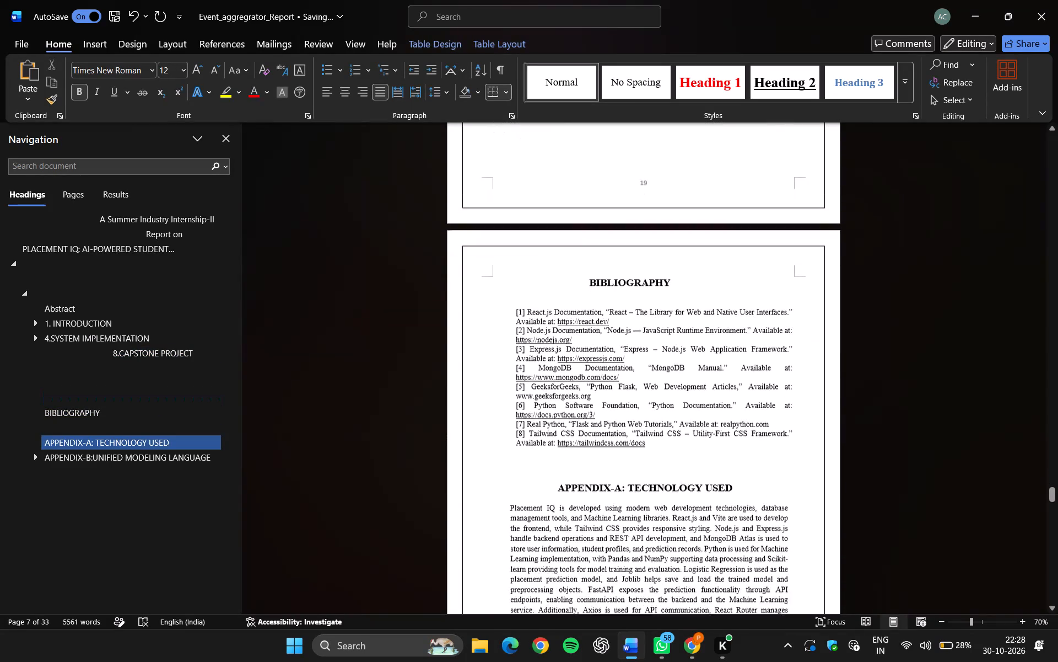
scroll(547, 408, down, 2)
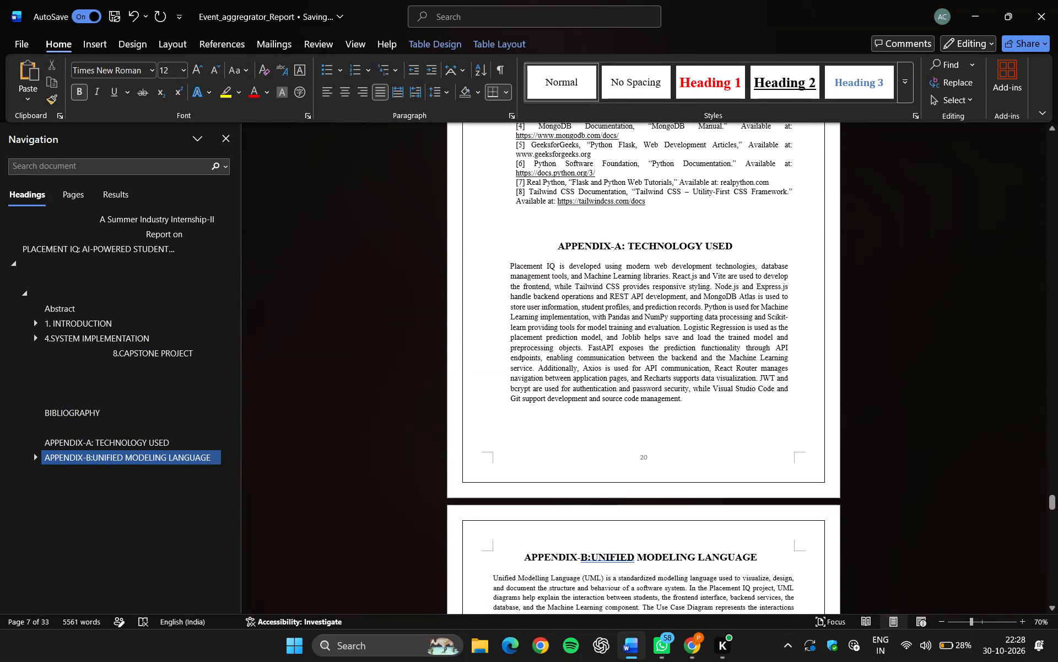
scroll(547, 408, down, 4)
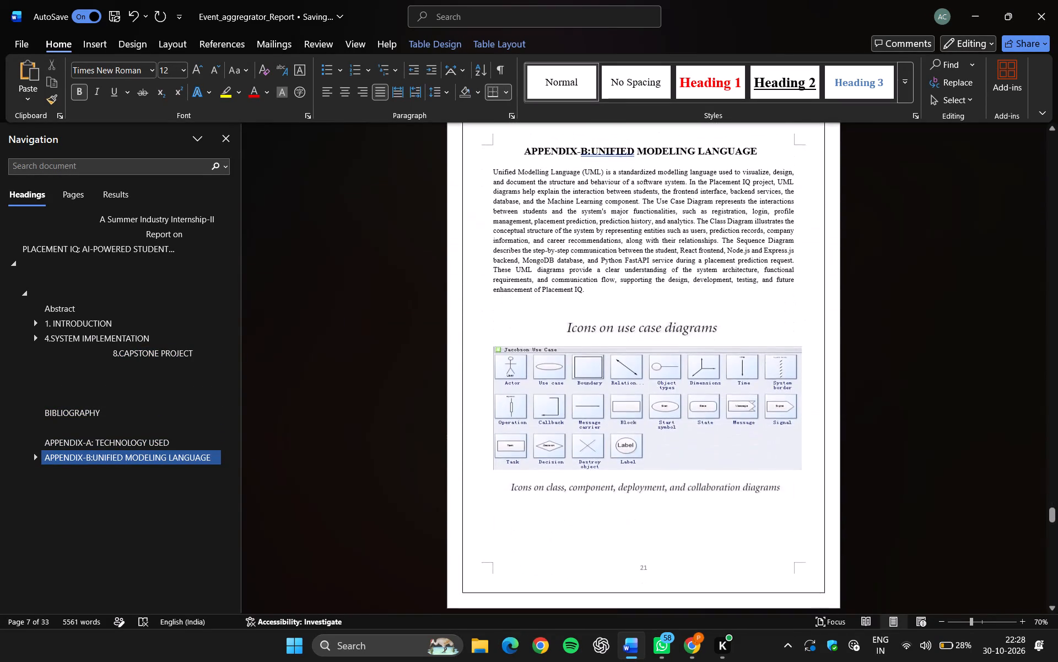
scroll(547, 408, down, 6)
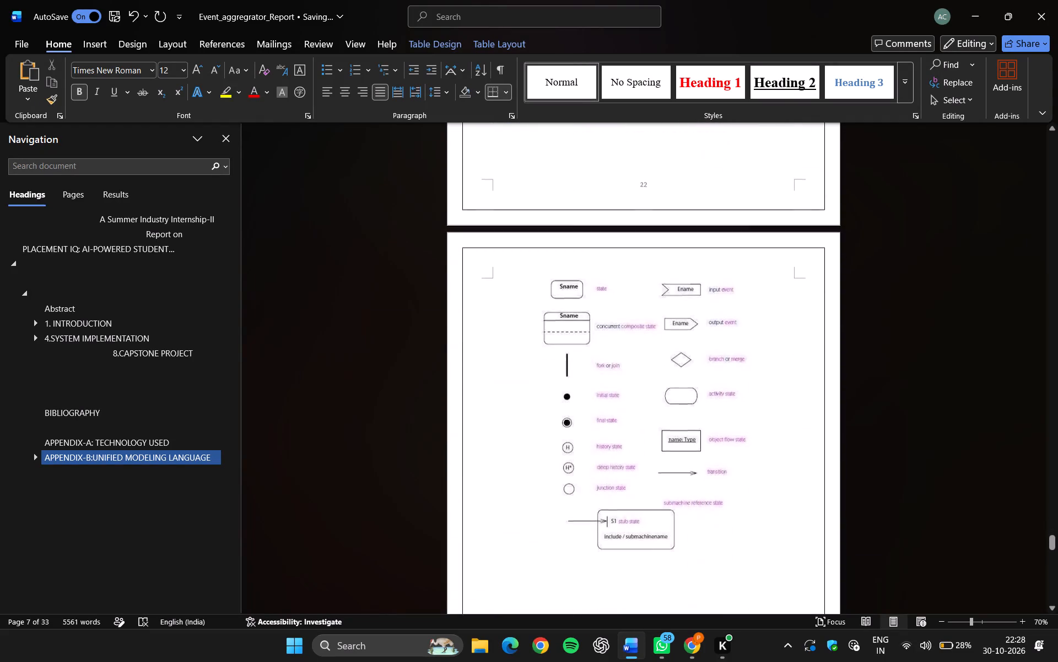
scroll(547, 408, down, 3)
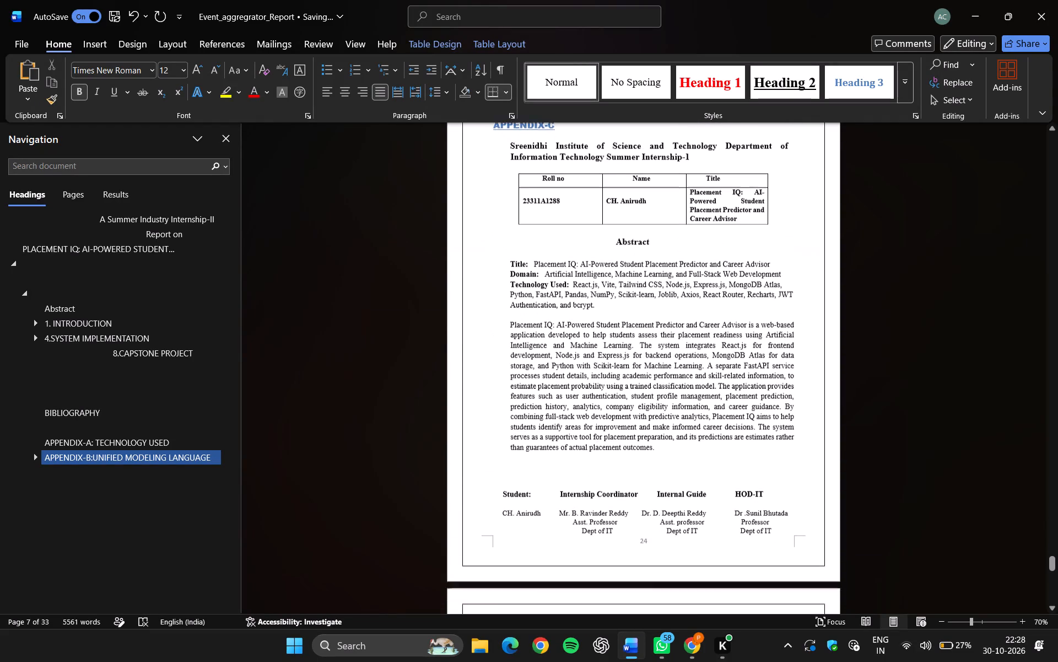
scroll(547, 408, down, 4)
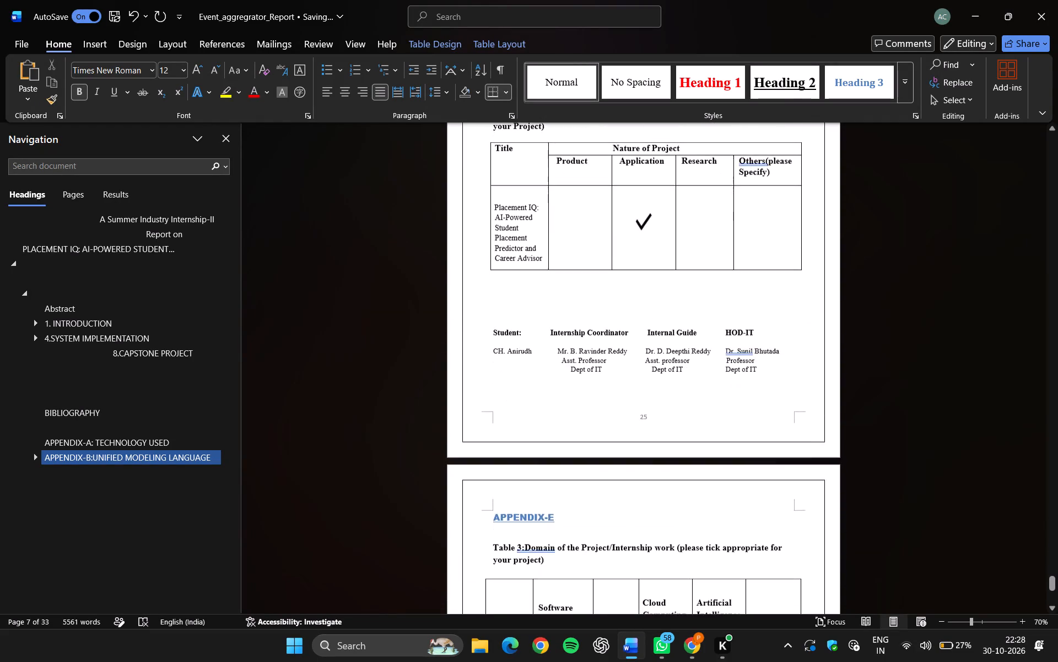
scroll(547, 408, down, 1)
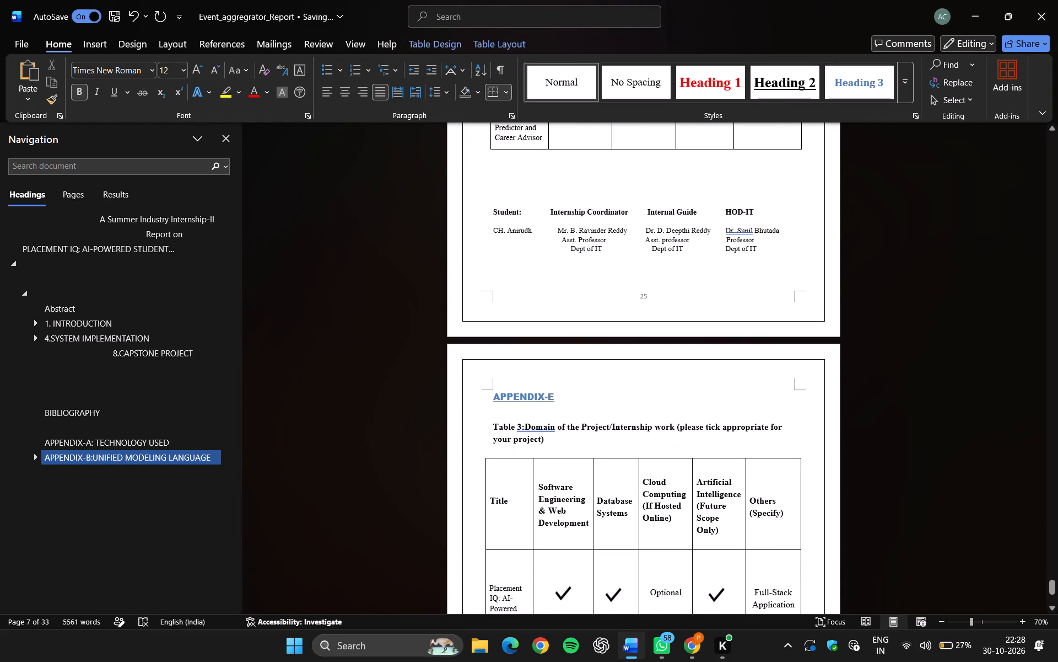
scroll(547, 408, down, 1)
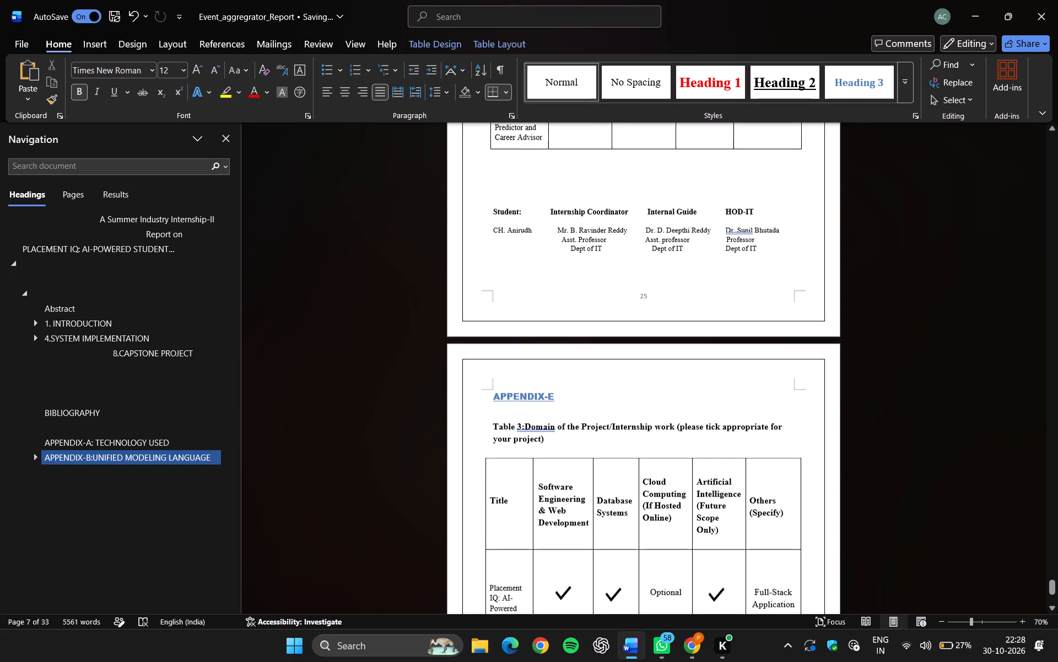
scroll(547, 408, down, 1)
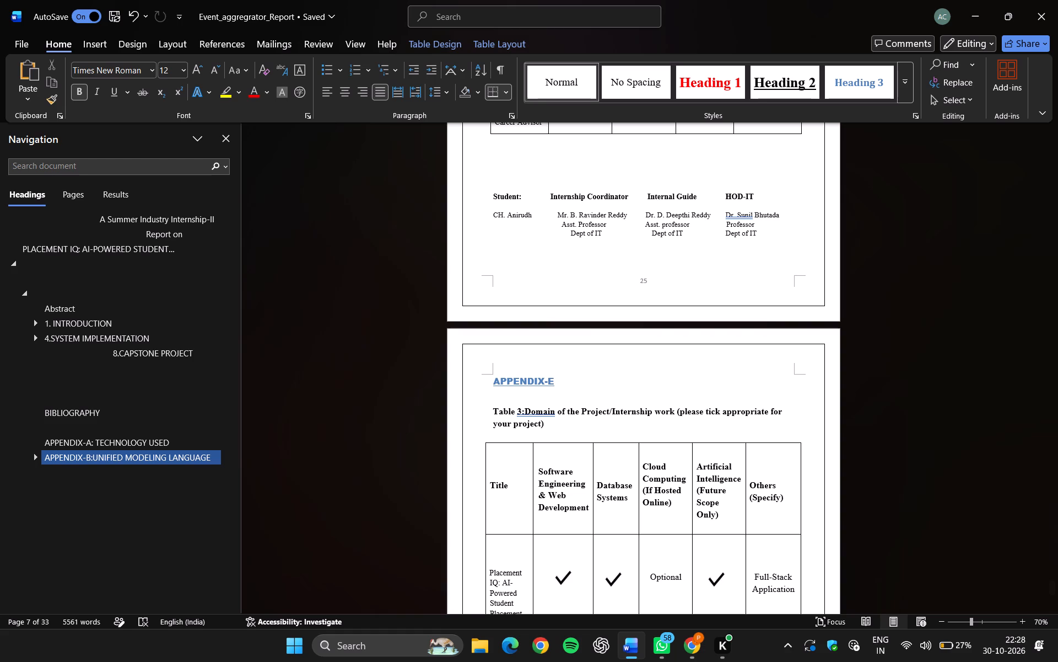
Check the footer numbers of the Appendix-C, Appendix-D and Appendix-E pages.
scroll(547, 408, up, 1)
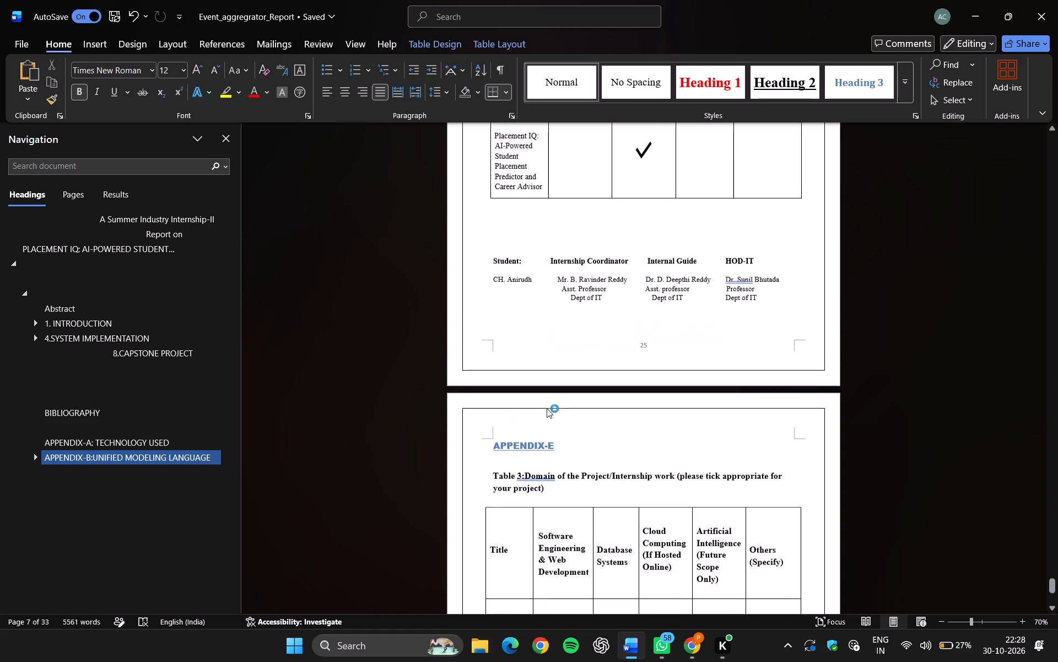
scroll(547, 408, up, 3)
scroll(547, 408, down, 3)
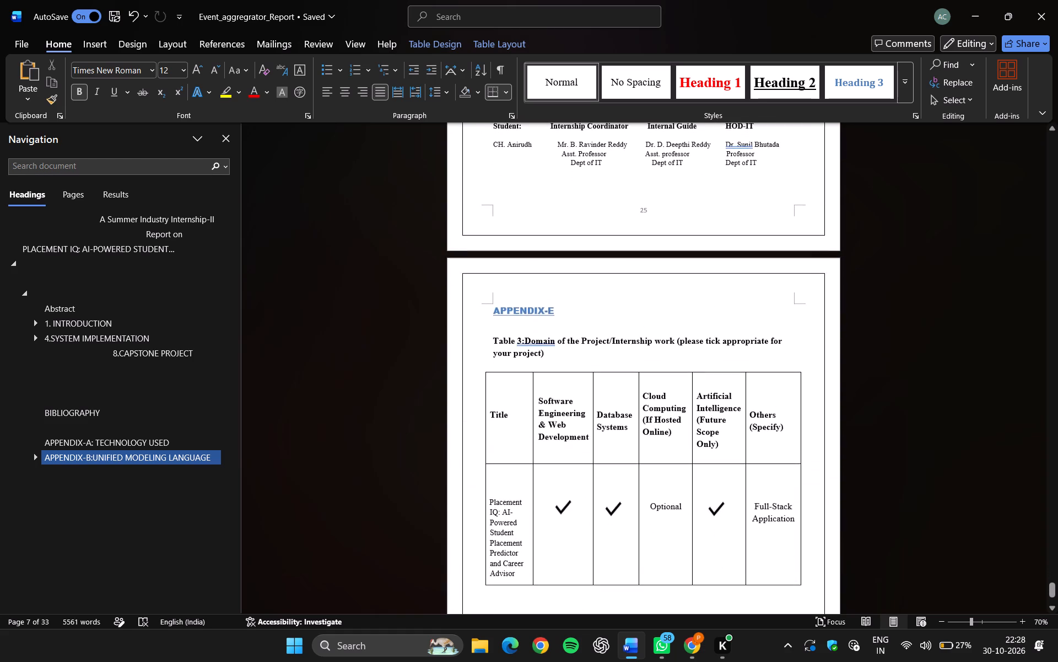
scroll(547, 408, down, 5)
scroll(547, 408, up, 3)
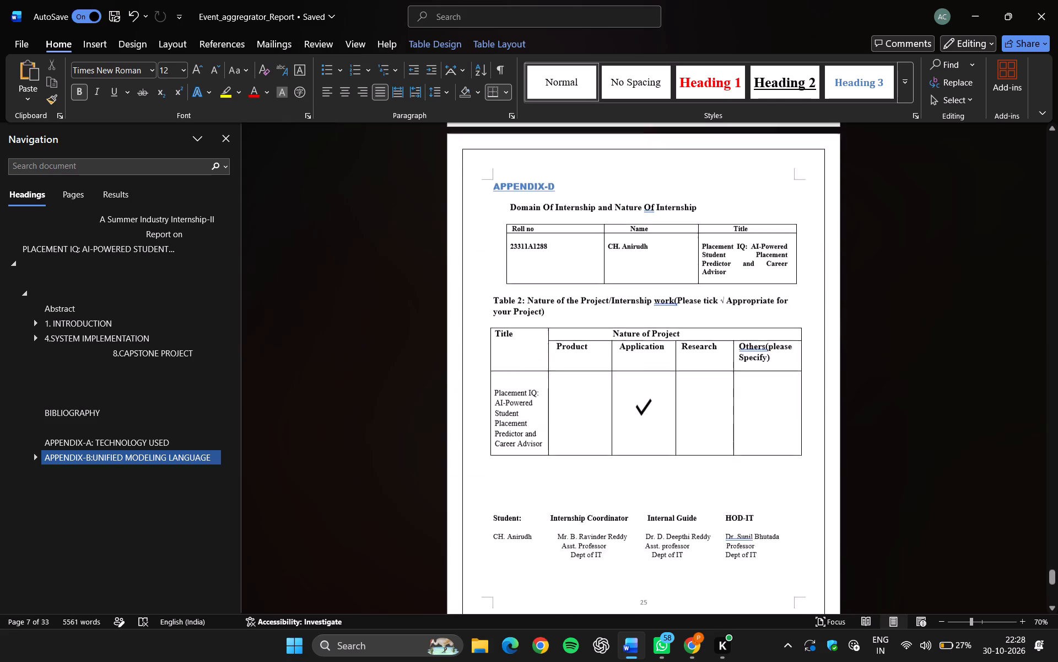
scroll(547, 408, up, 5)
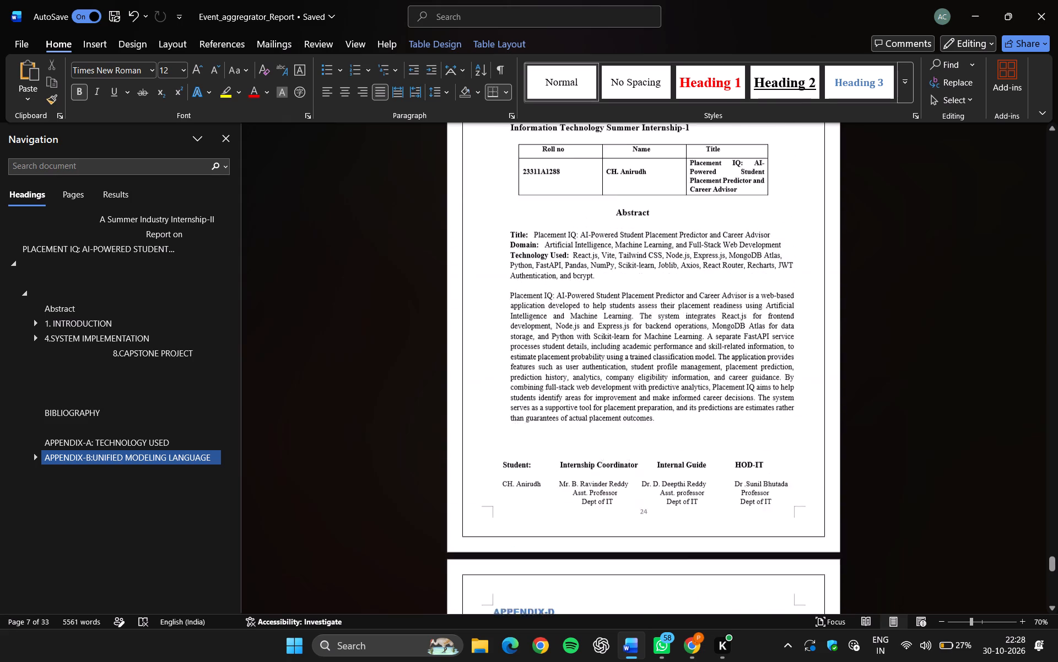
scroll(547, 408, up, 1)
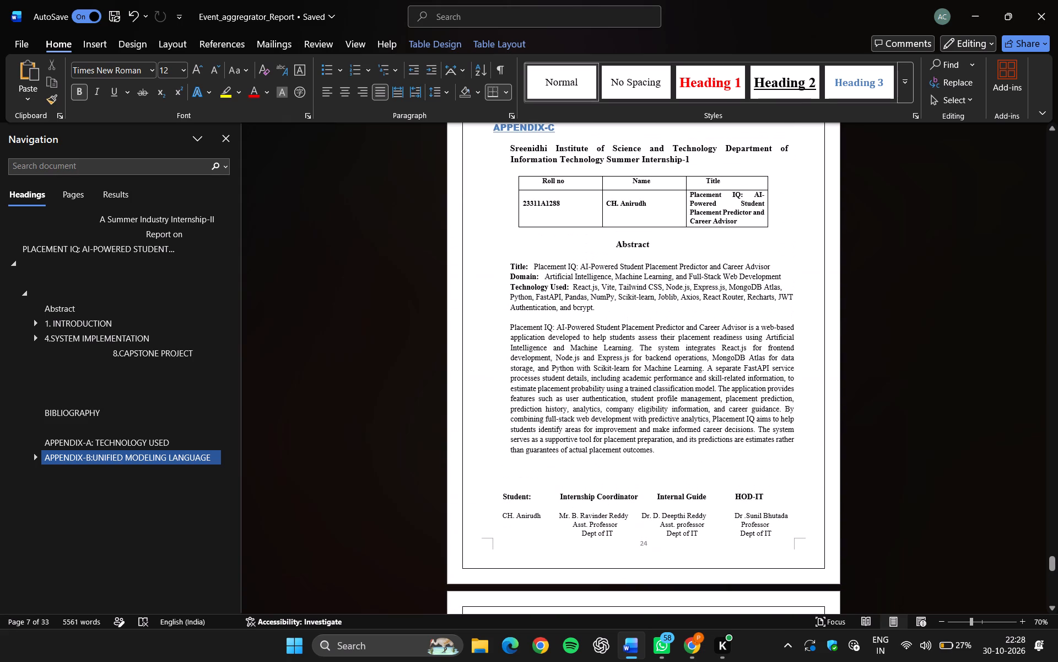
scroll(547, 408, up, 3)
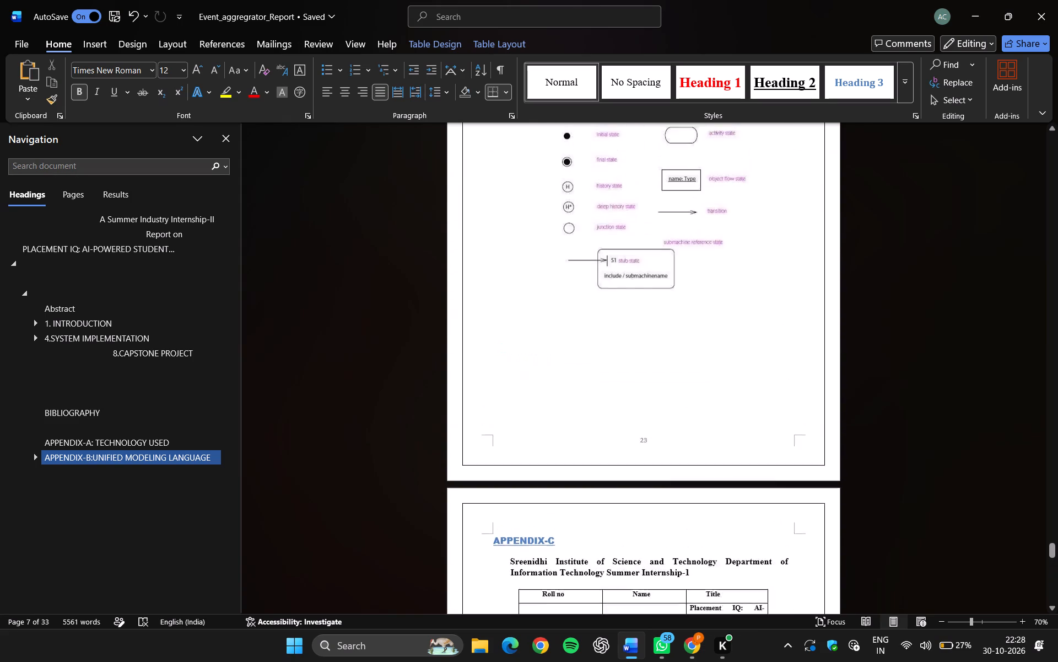
scroll(547, 408, down, 4)
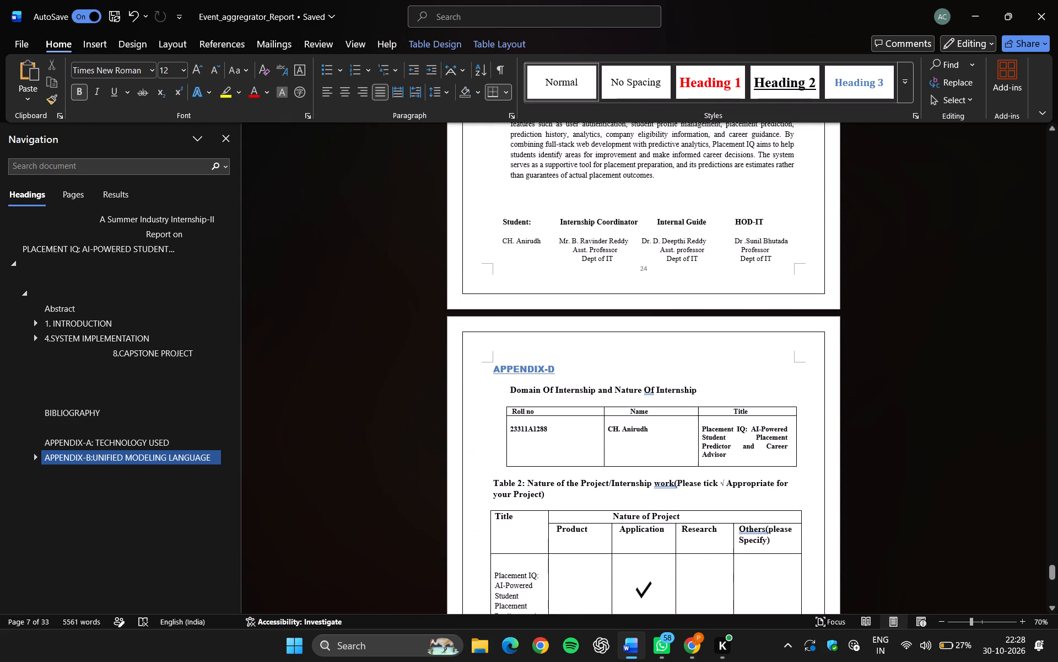
scroll(547, 408, down, 7)
scroll(547, 408, up, 2)
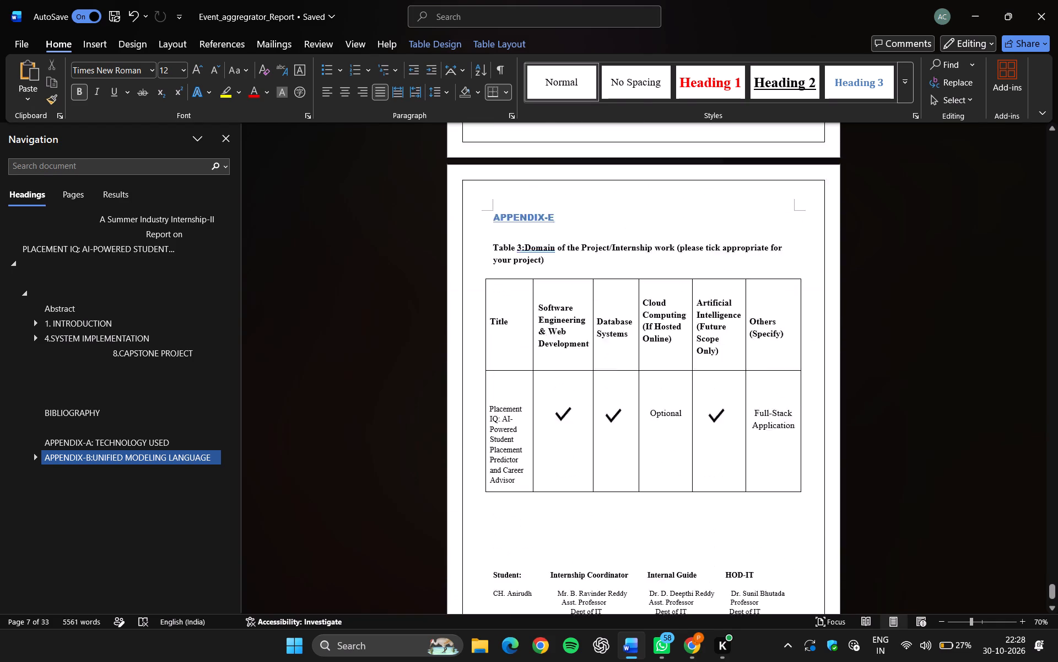
scroll(547, 408, up, 1)
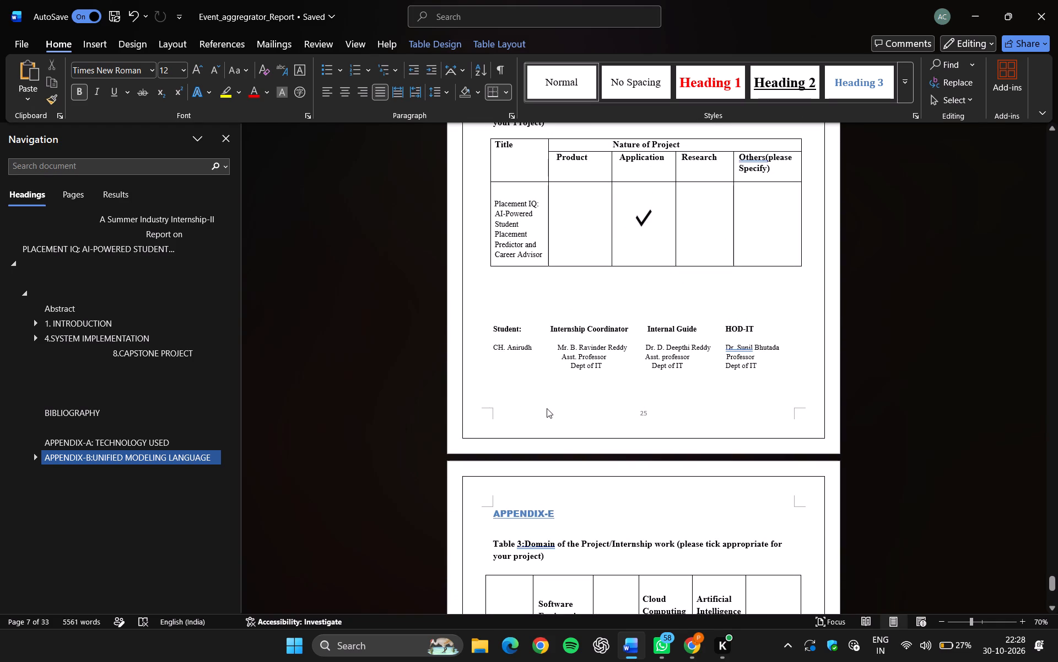
Recheck the footer numbers from the Bibliography page through Appendix-E against the index entries.
scroll(547, 408, up, 7)
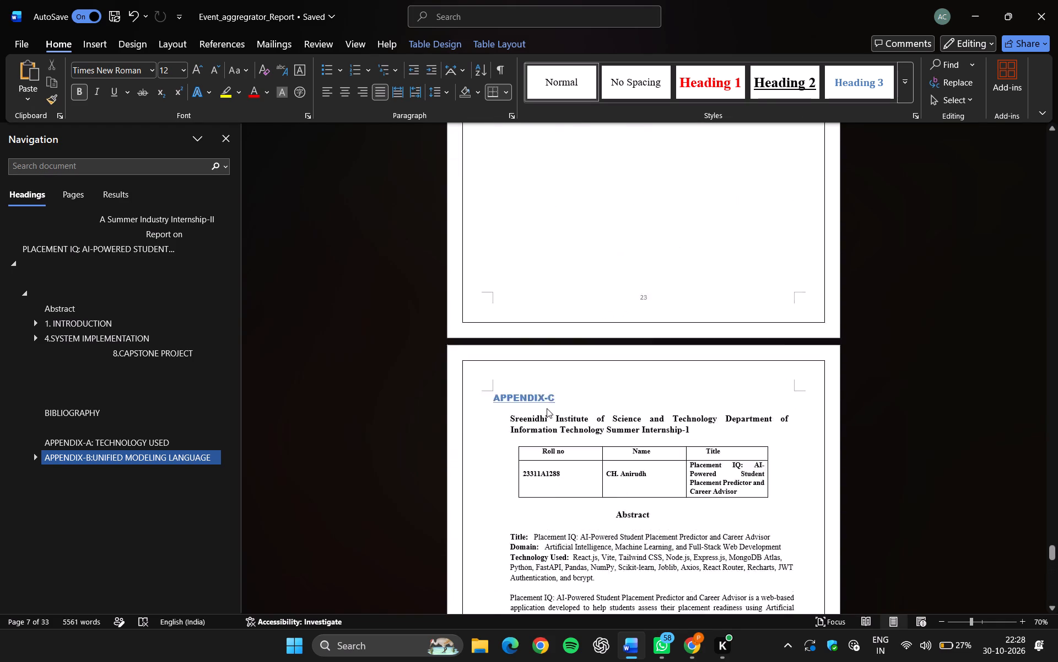
scroll(547, 408, up, 6)
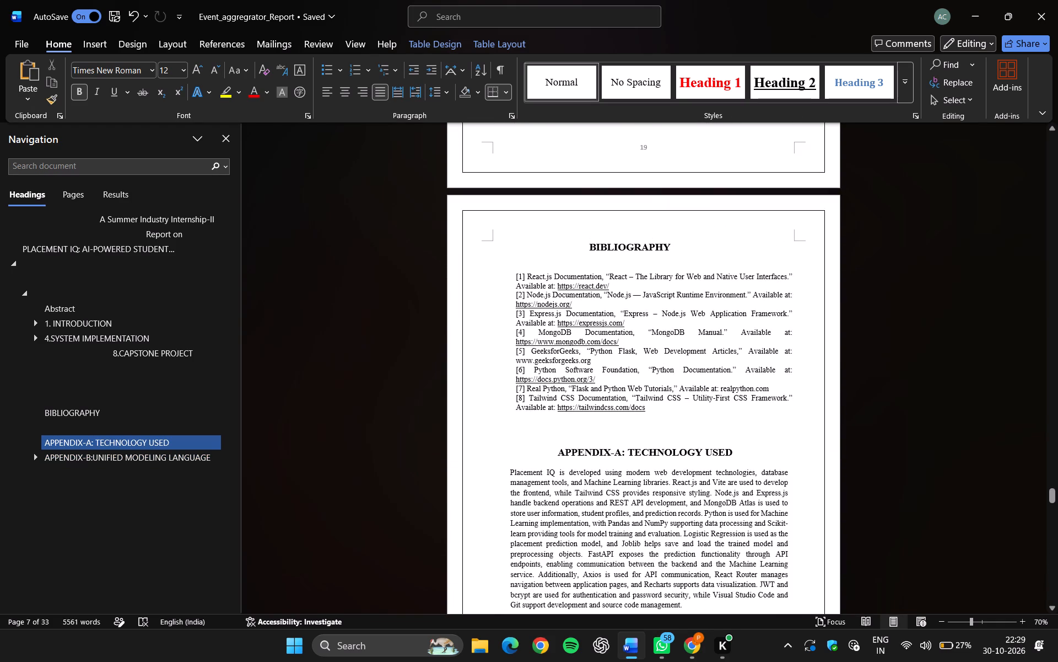
scroll(547, 408, up, 1)
scroll(547, 408, down, 1)
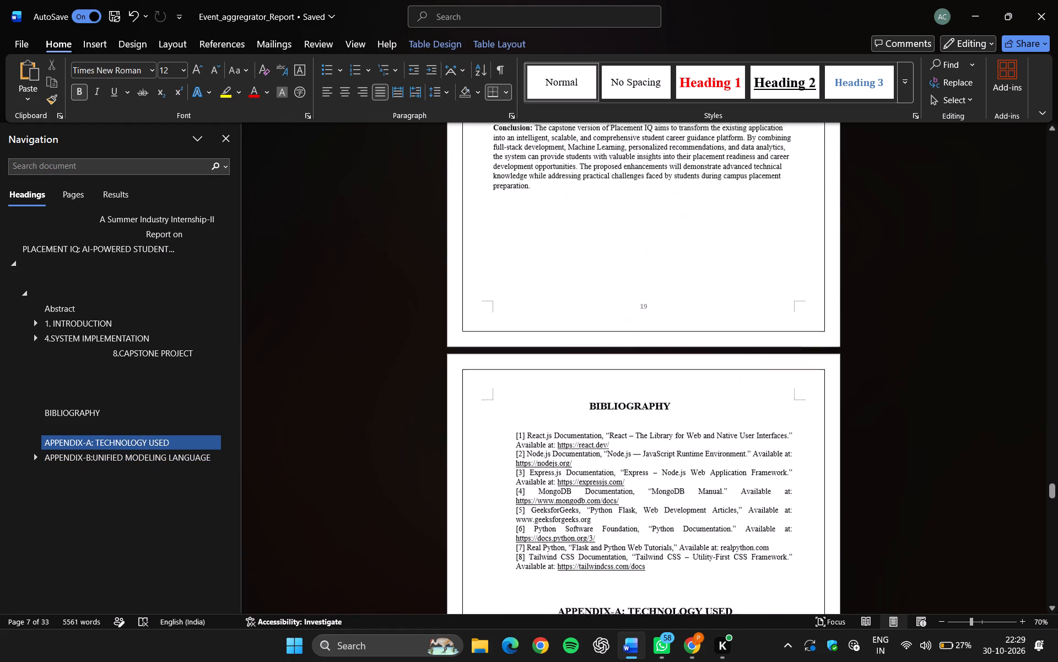
scroll(547, 408, down, 9)
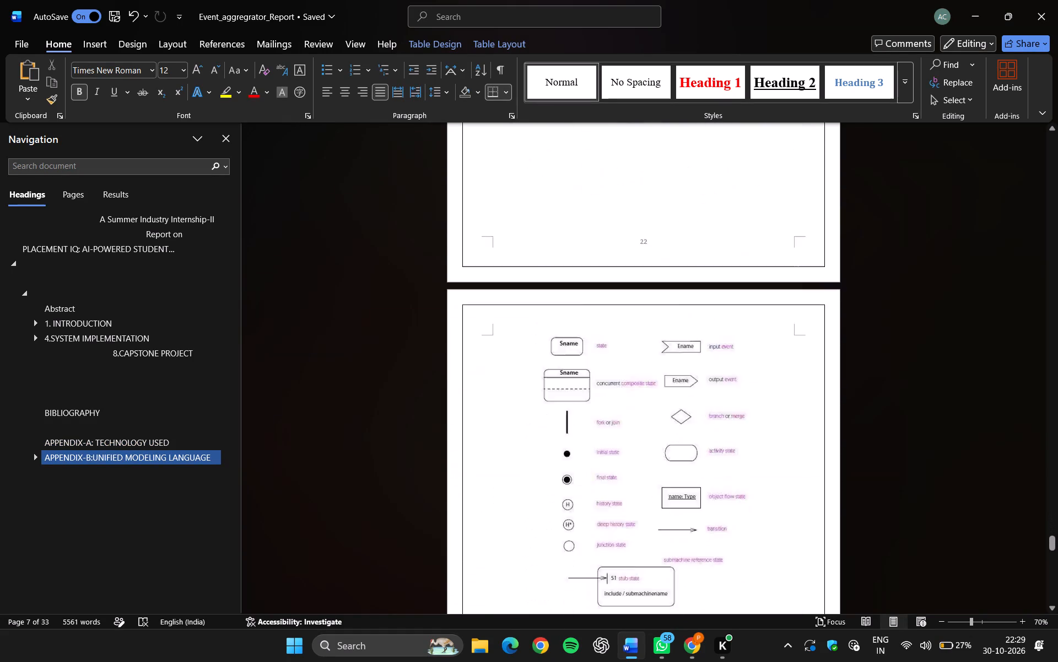
scroll(547, 408, down, 6)
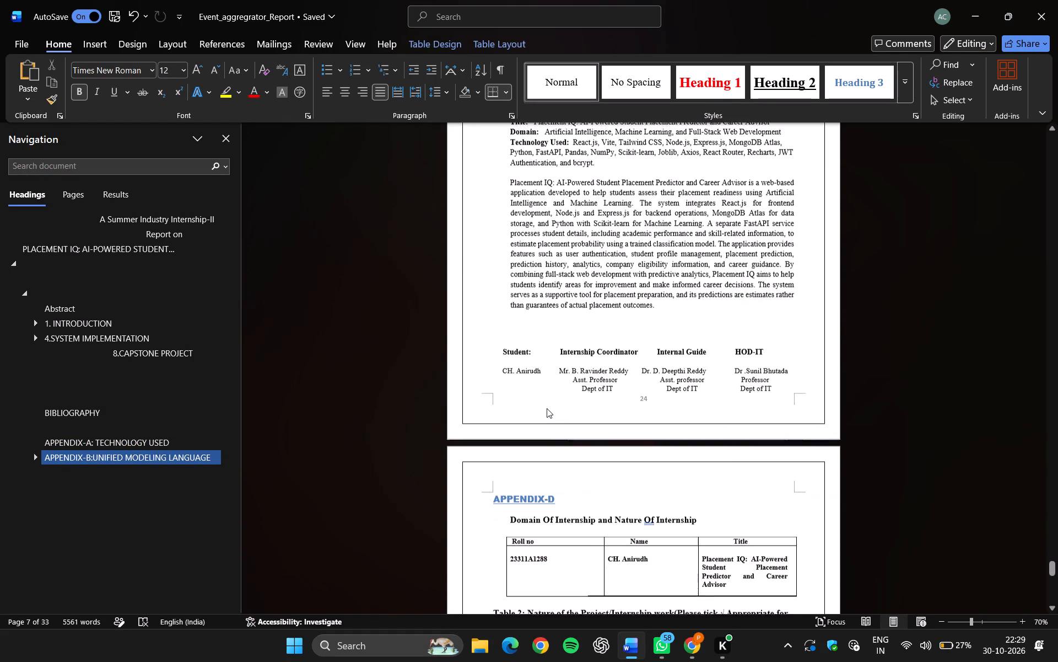
scroll(547, 408, down, 7)
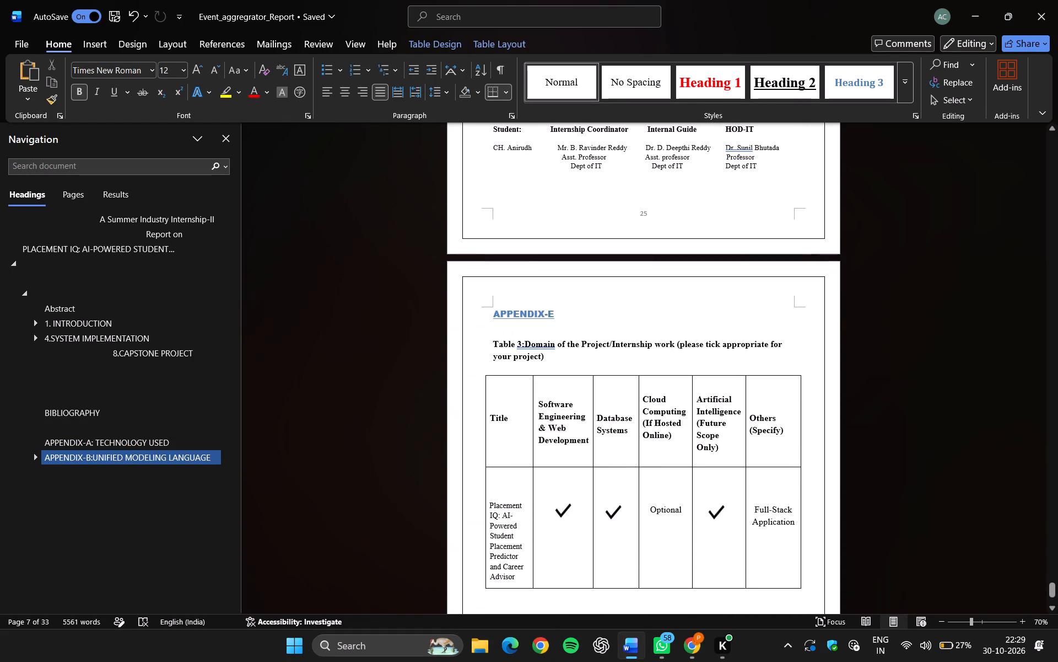
scroll(547, 408, down, 4)
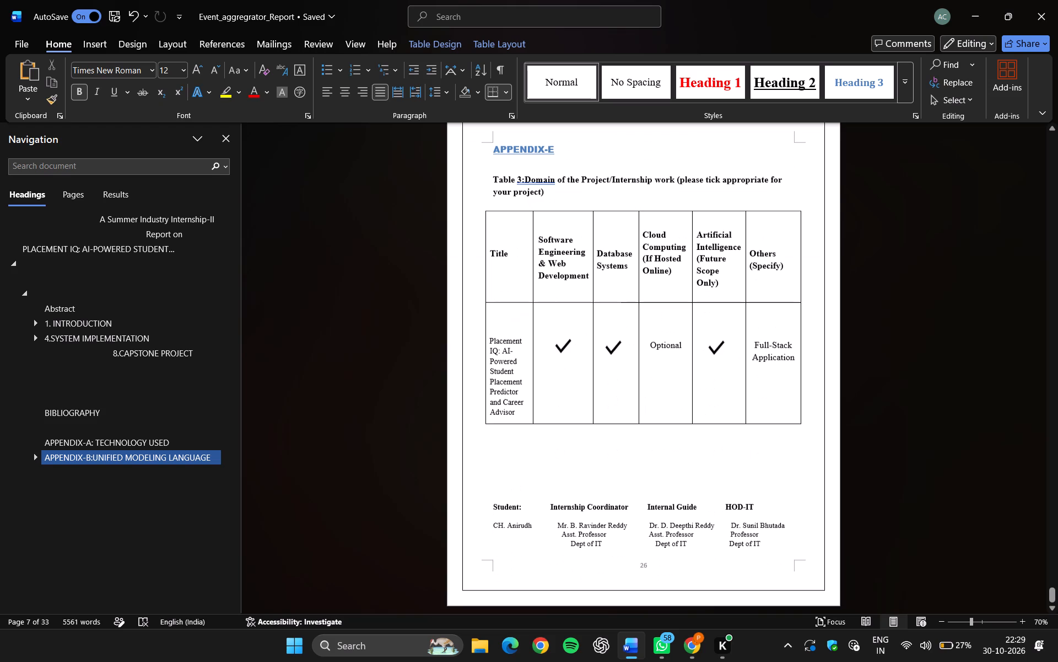
Set the index page number of BIBILIOGRAPHY to 20.
scroll(547, 408, up, 5)
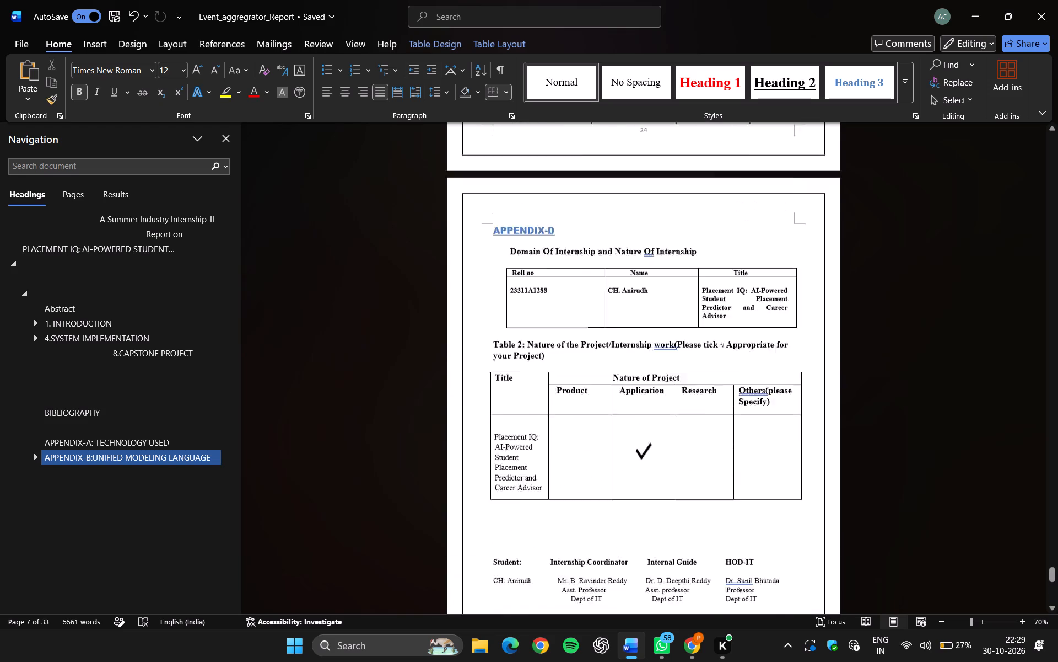
scroll(547, 408, up, 6)
scroll(547, 408, up, 16)
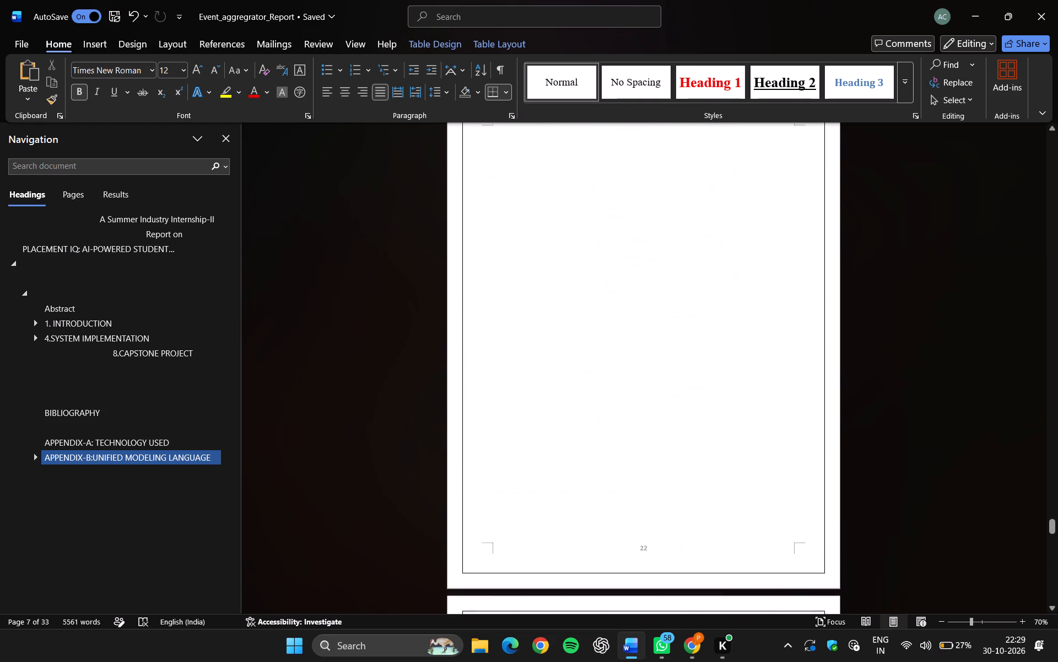
scroll(547, 408, up, 20)
scroll(547, 408, up, 20)
scroll(547, 408, up, 20)
scroll(547, 408, down, 1)
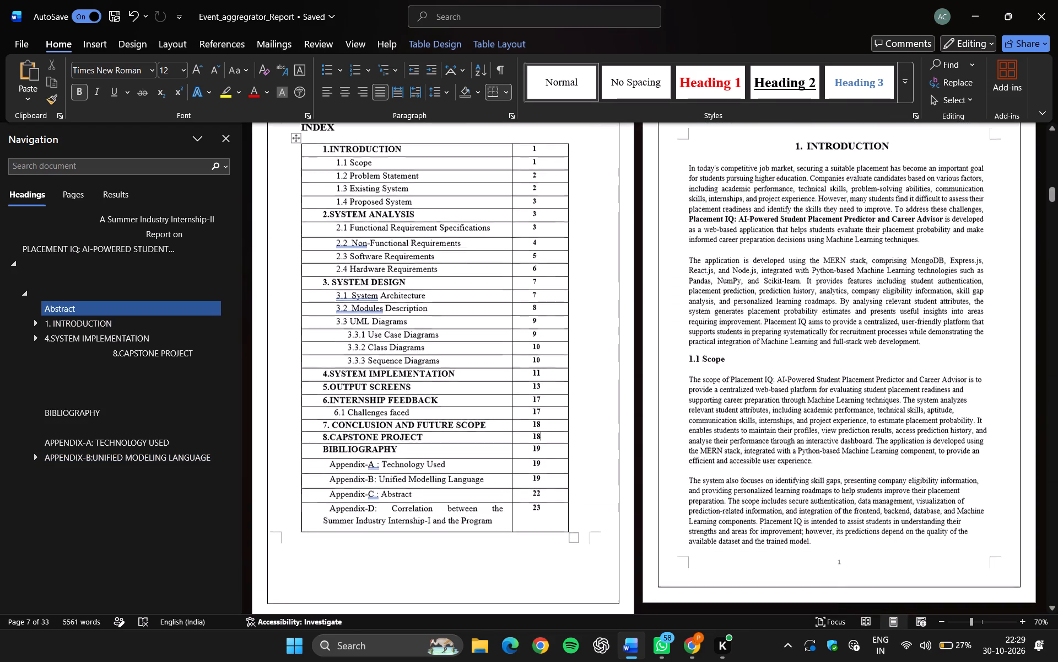
scroll(547, 408, down, 1)
click(541, 391)
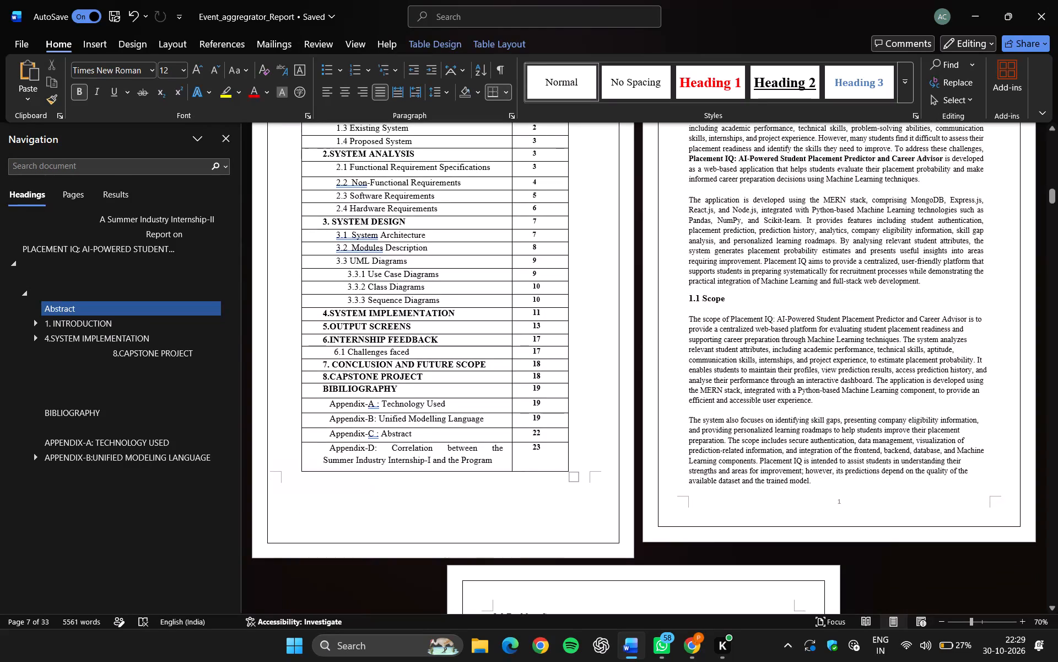
key(BackSpace)
key(BackSpace)
text(20)
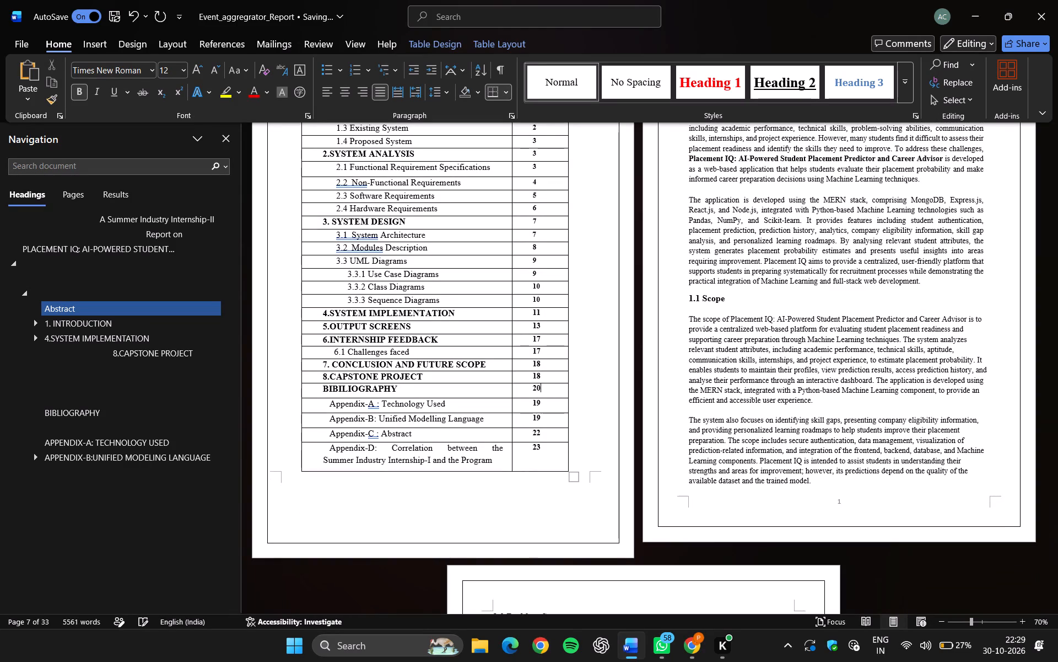
Set the index page numbers of Appendix-A to 21, Appendix-B to 24, Appendix-C to 25 and Appendix-D to 26.
key(Down)
key(BackSpace)
key(BackSpace)
text(21)
key(Down)
key(BackSpace)
key(BackSpace)
text(24)
key(Down)
key(BackSpace)
key(5)
key(Down)
key(BackSpace)
key(6)
Change the Appendix-D index entry to read Summer Industry Internship-II.
scroll(541, 391, down, 1)
scroll(541, 391, up, 1)
scroll(541, 391, down, 1)
scroll(541, 391, up, 2)
scroll(541, 391, down, 1)
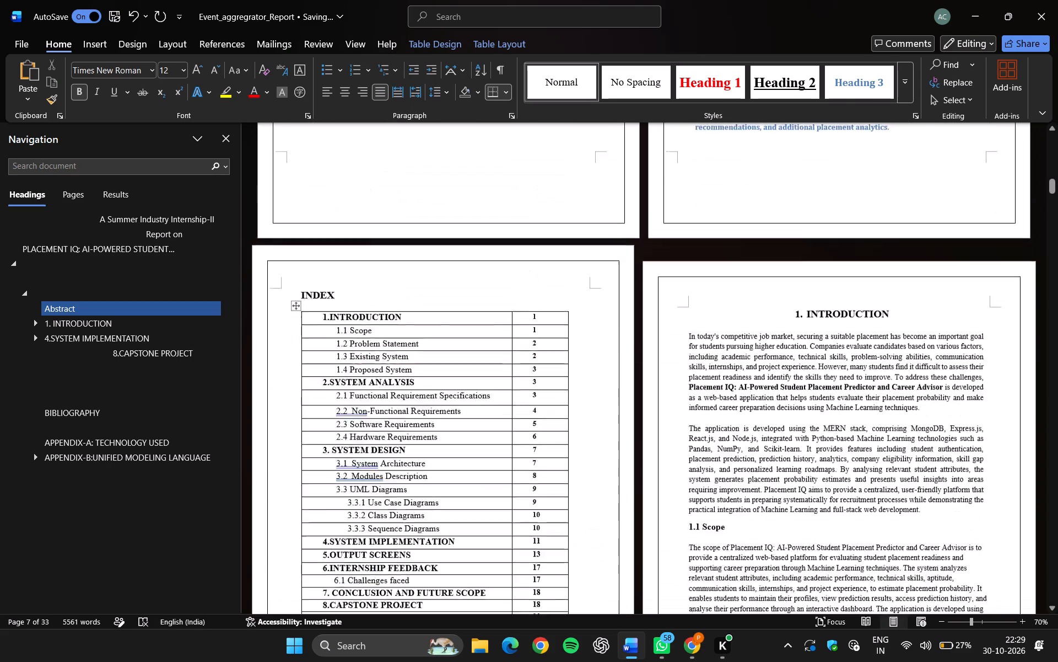
scroll(541, 391, down, 1)
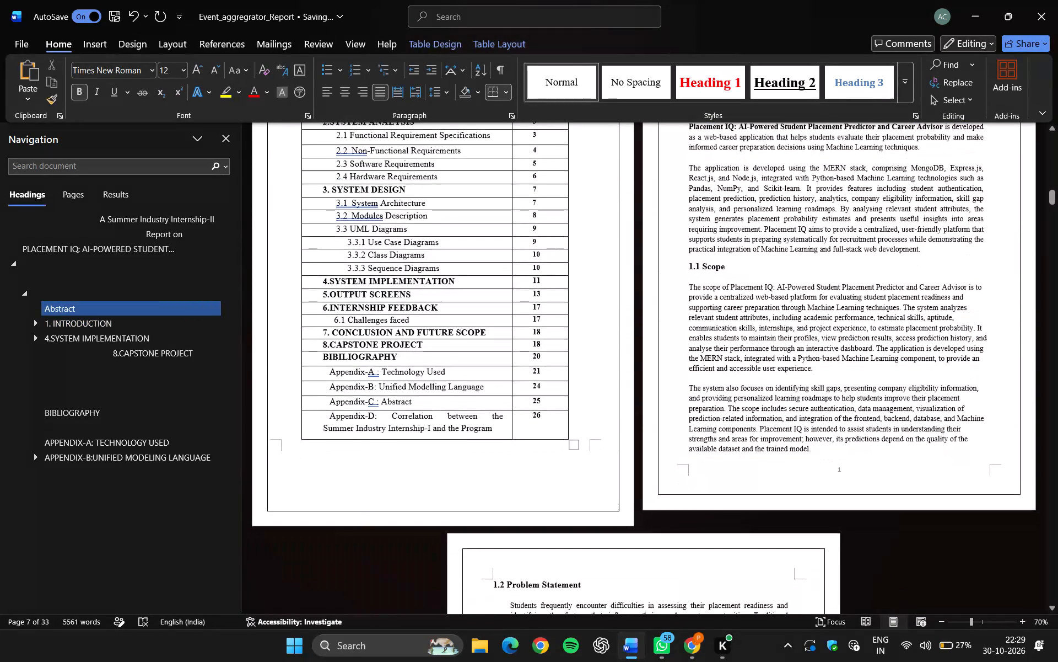
scroll(541, 391, down, 2)
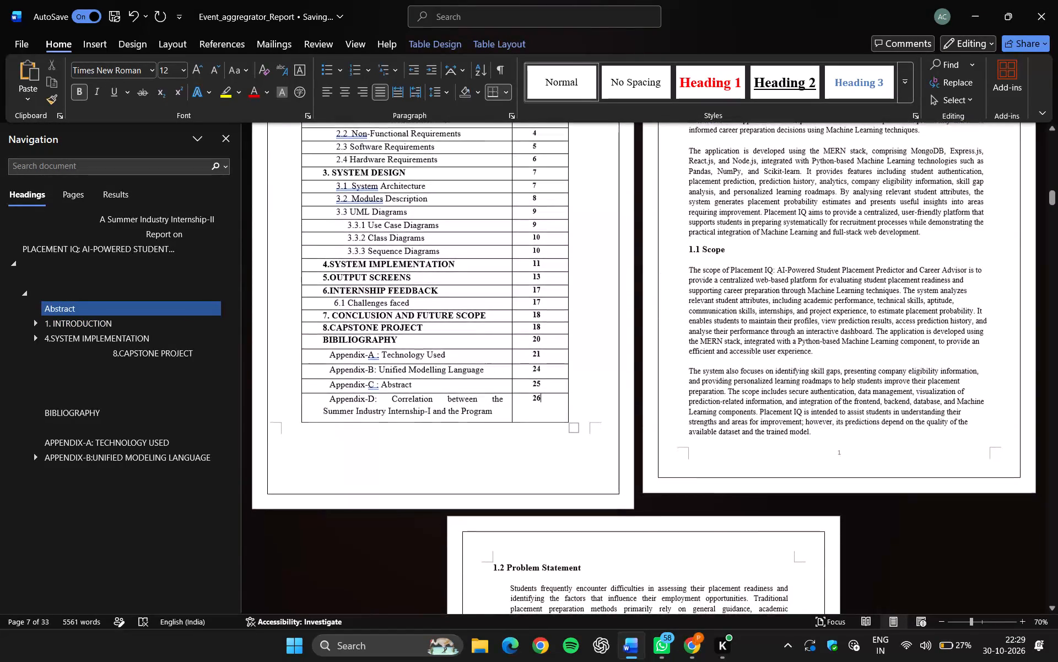
scroll(541, 391, down, 1)
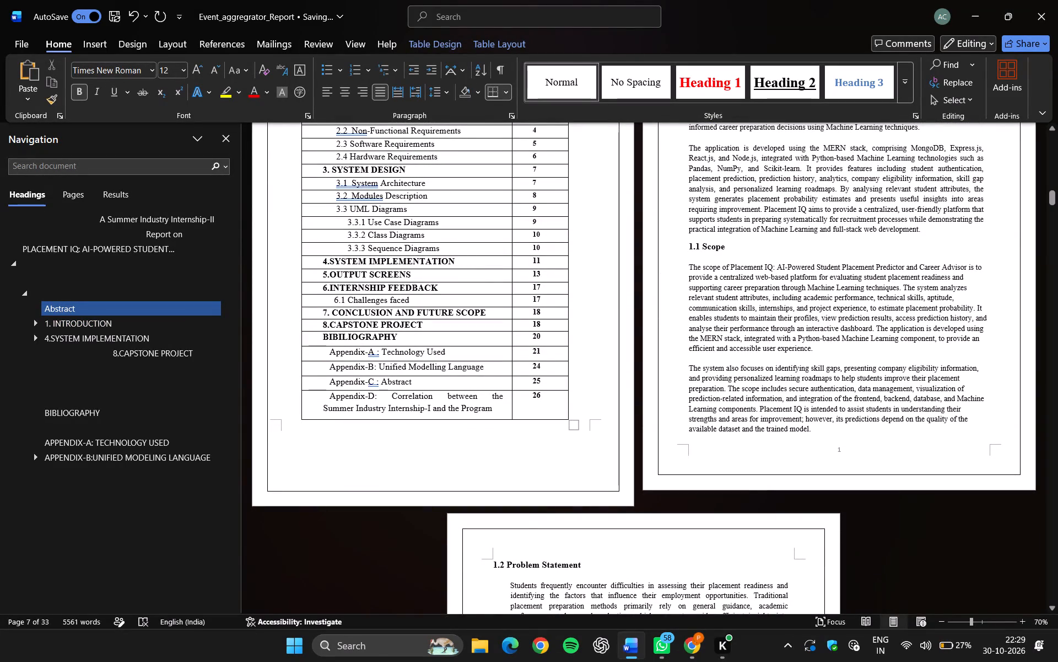
click(431, 410)
key(i)
key(BackSpace)
key(shift+i)
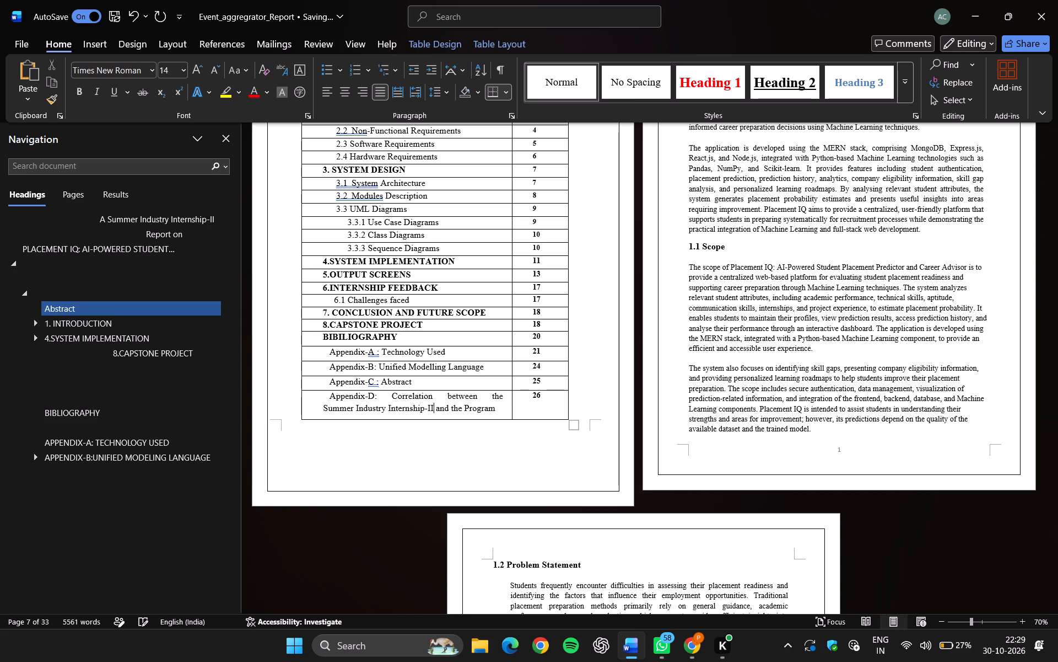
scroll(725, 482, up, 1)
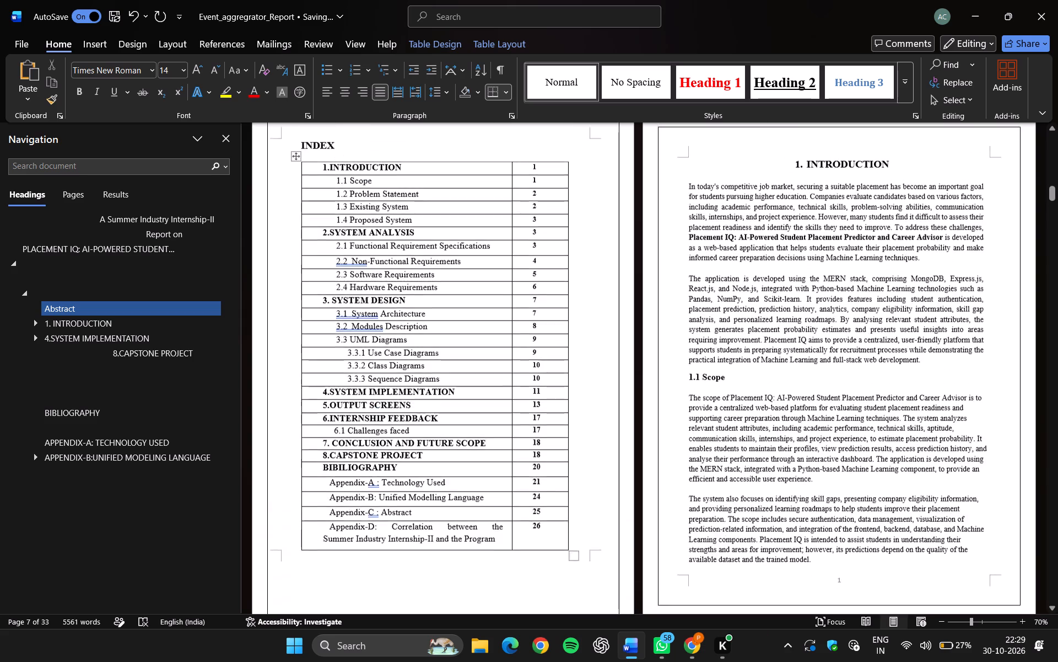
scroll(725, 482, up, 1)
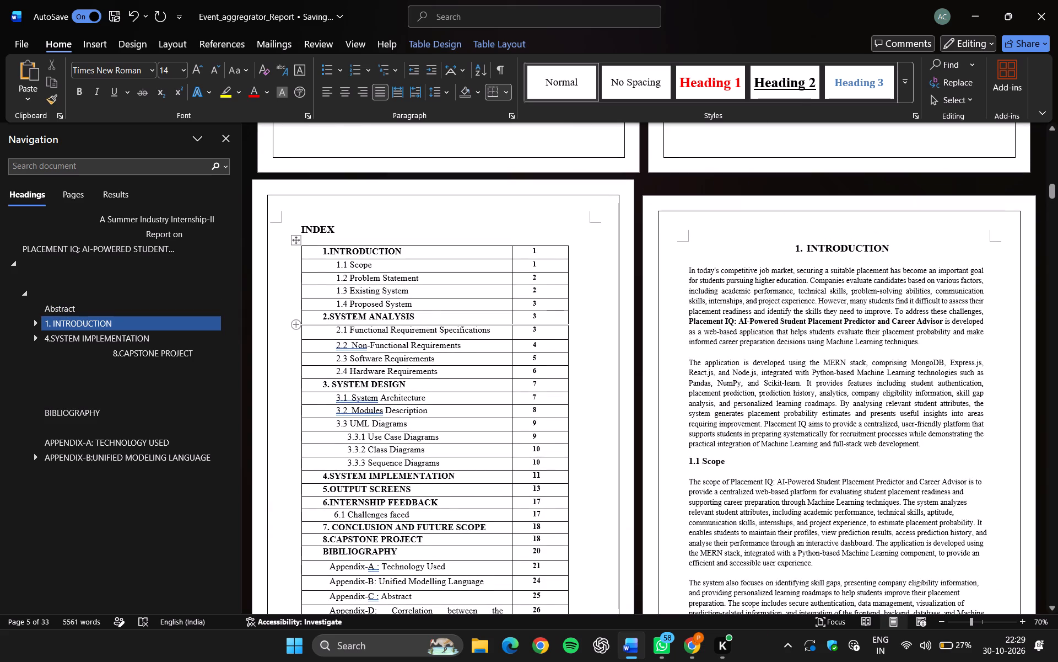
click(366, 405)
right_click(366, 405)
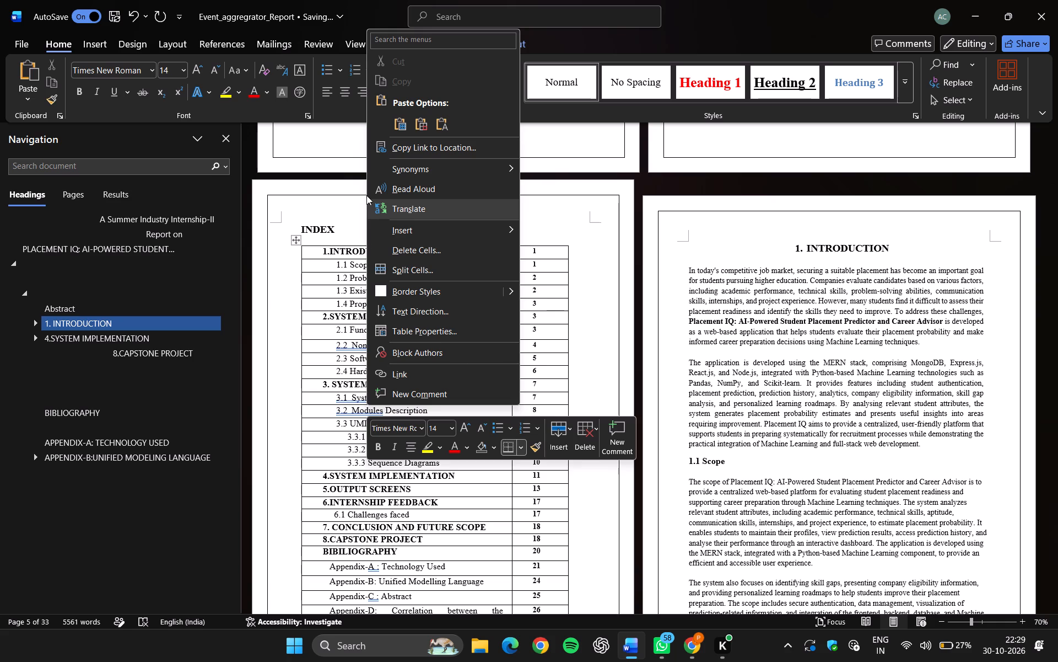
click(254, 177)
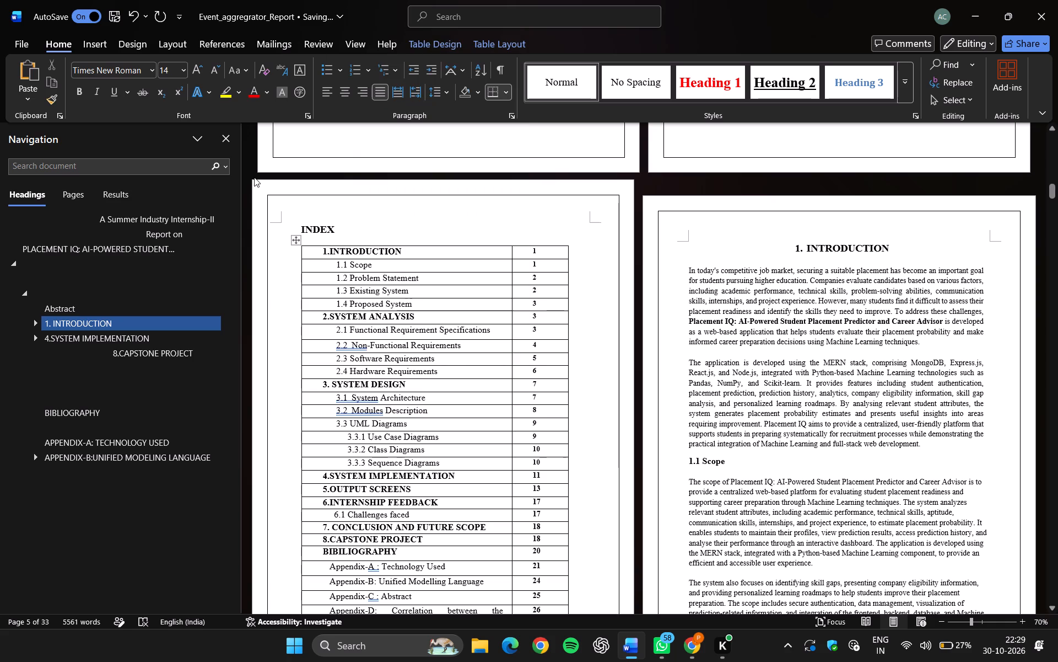
Apply the suggested spacing corrections to the index entries 3.1 System Architecture, 3.2 Modules Description and 2.2 Non-Functional Requirements.
click(354, 399)
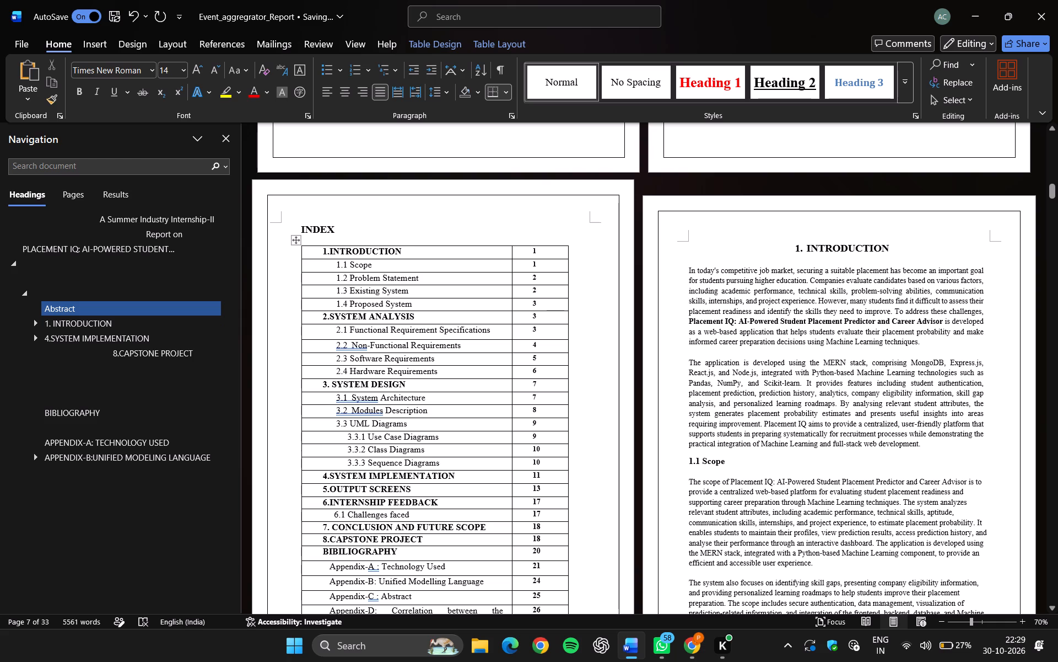
right_click(354, 399)
click(291, 145)
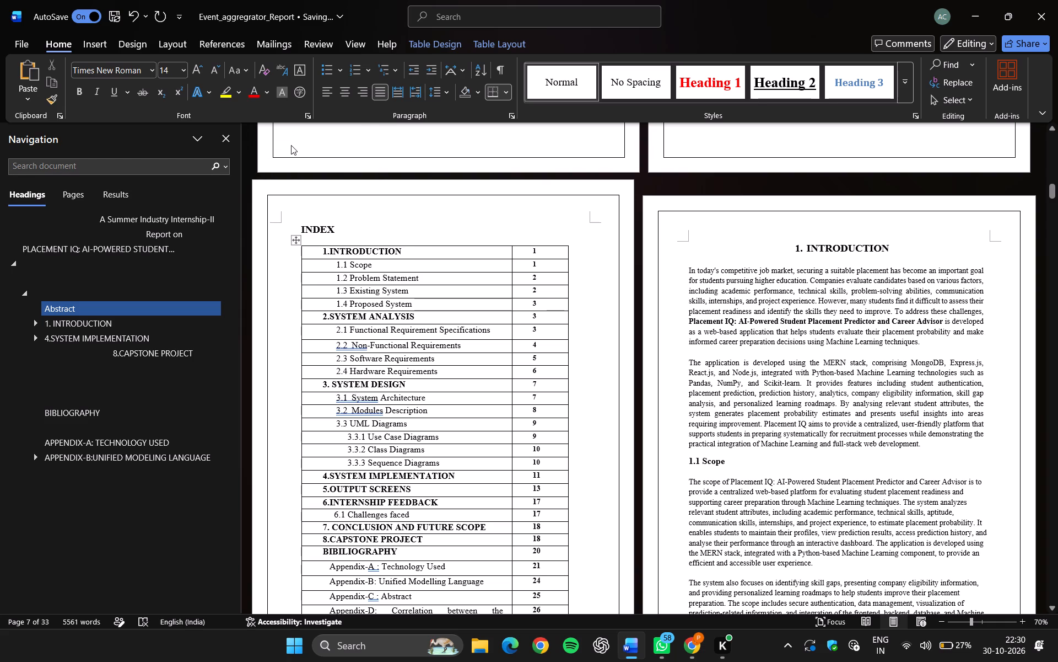
click(367, 410)
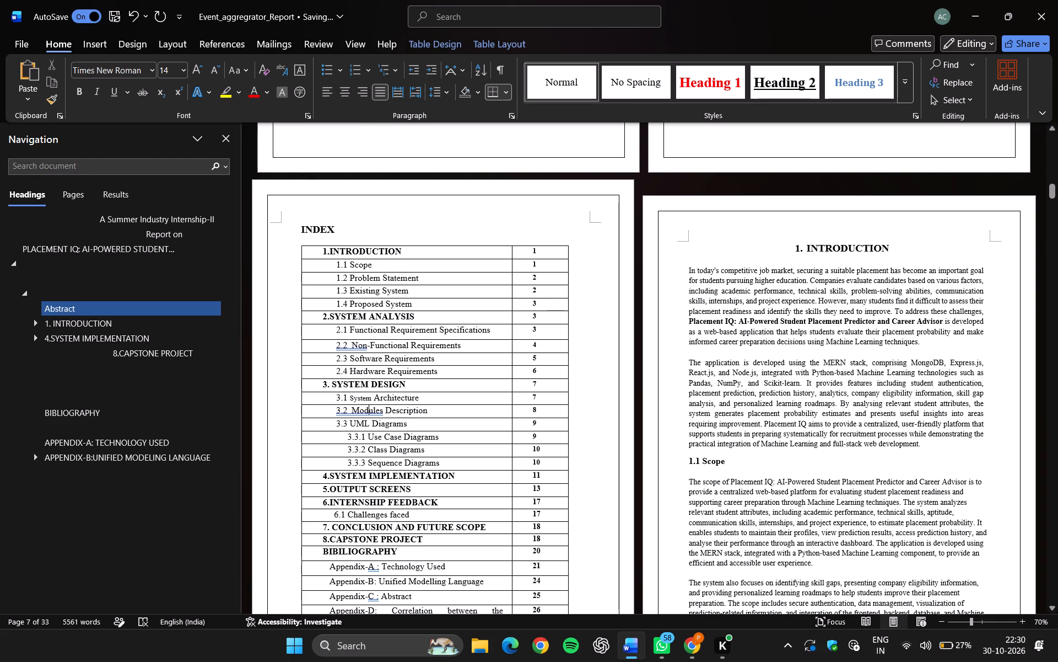
right_click(367, 410)
click(315, 154)
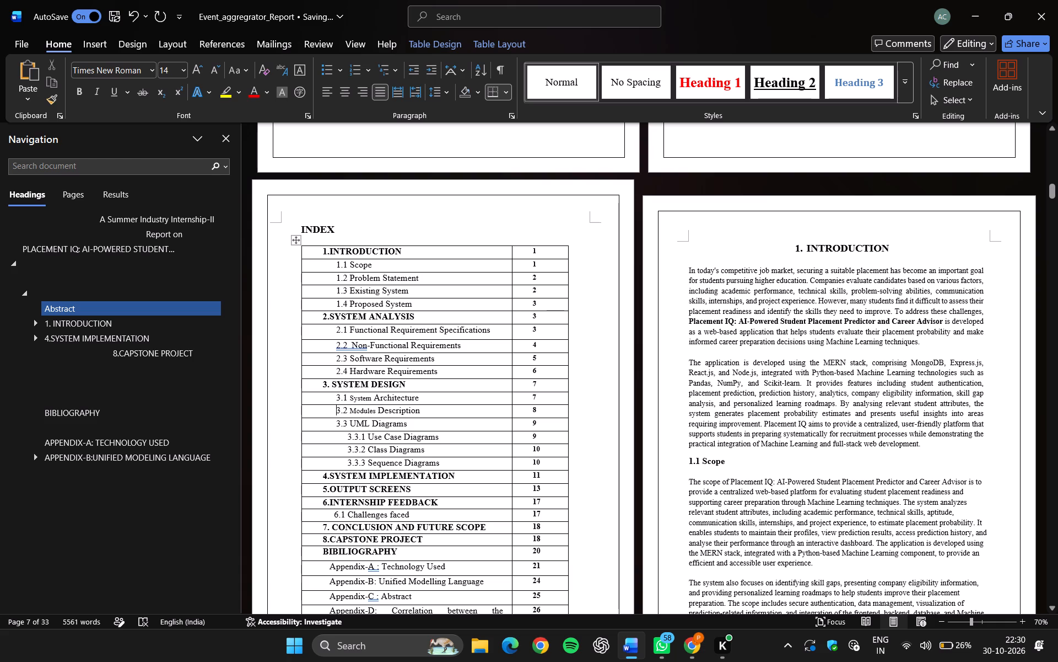
click(355, 348)
click(355, 348)
right_click(356, 348)
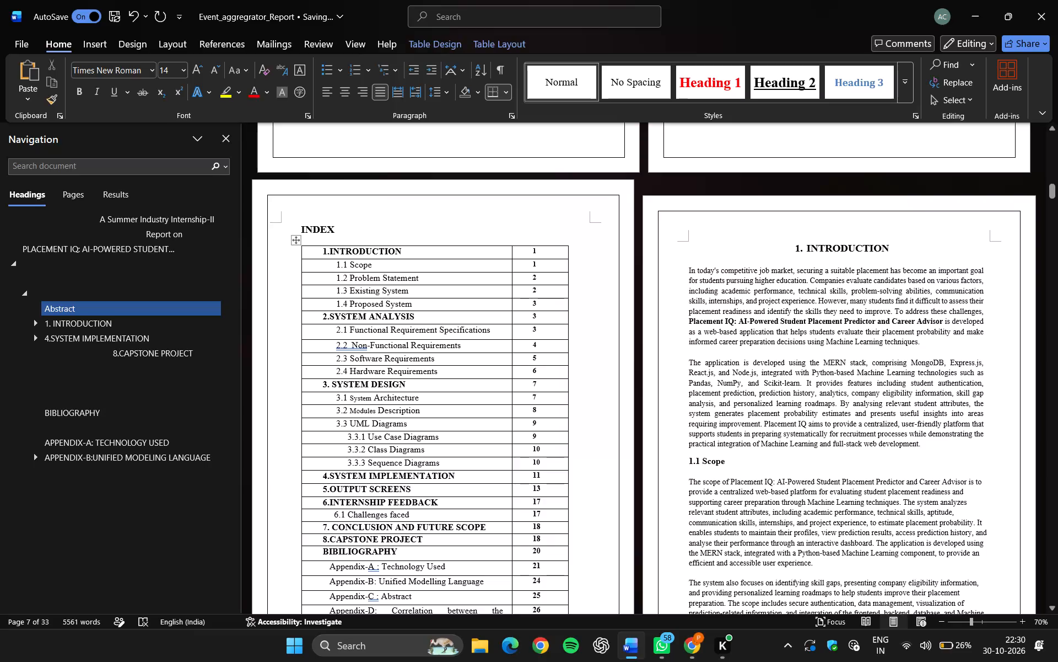
click(332, 366)
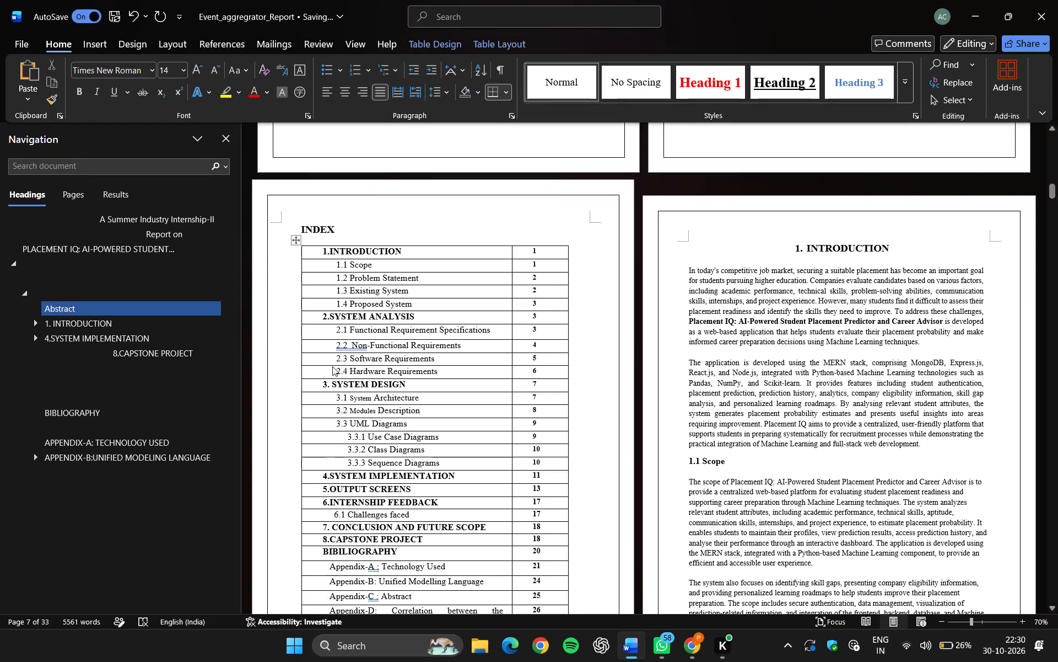
click(354, 346)
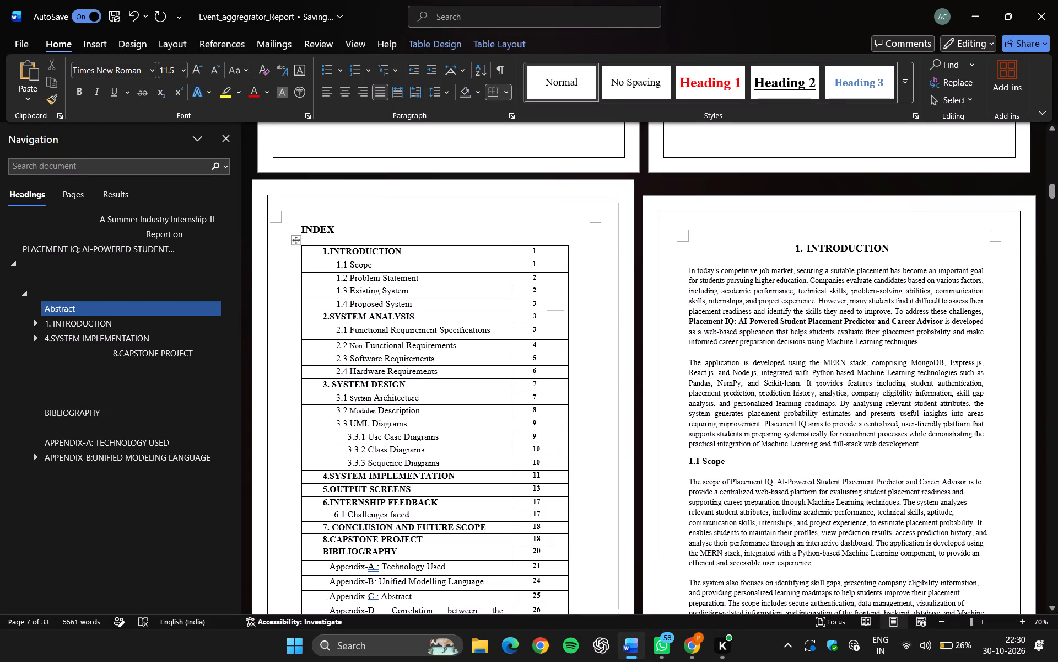
Add a space on each side of the hyphen in the Appendix-A index entry, making it "Appendix - A".
scroll(404, 383, down, 2)
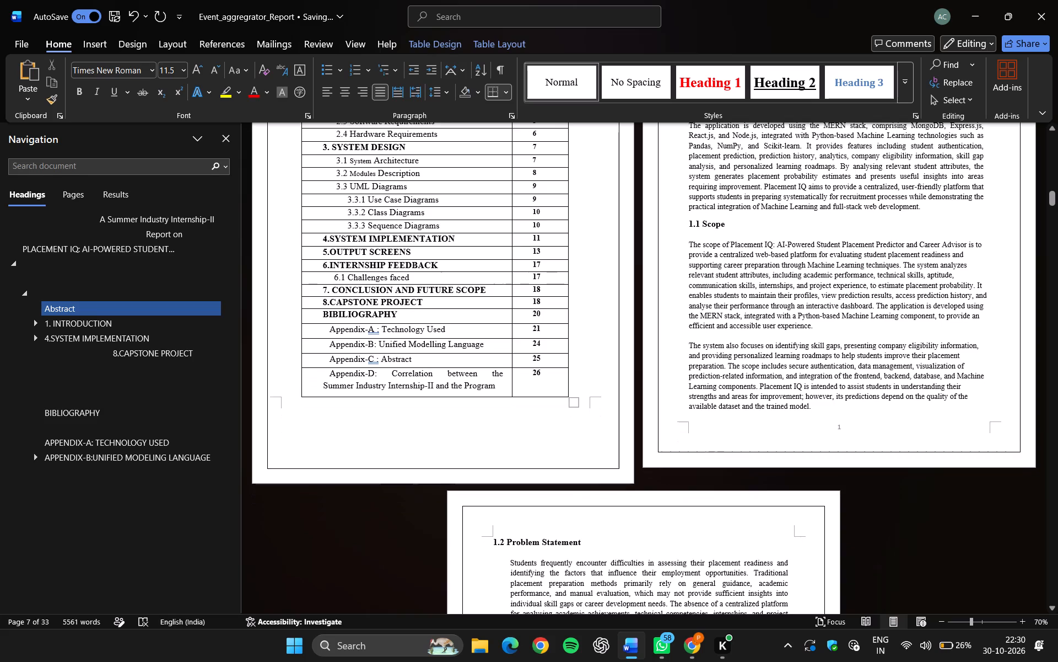
scroll(404, 383, down, 1)
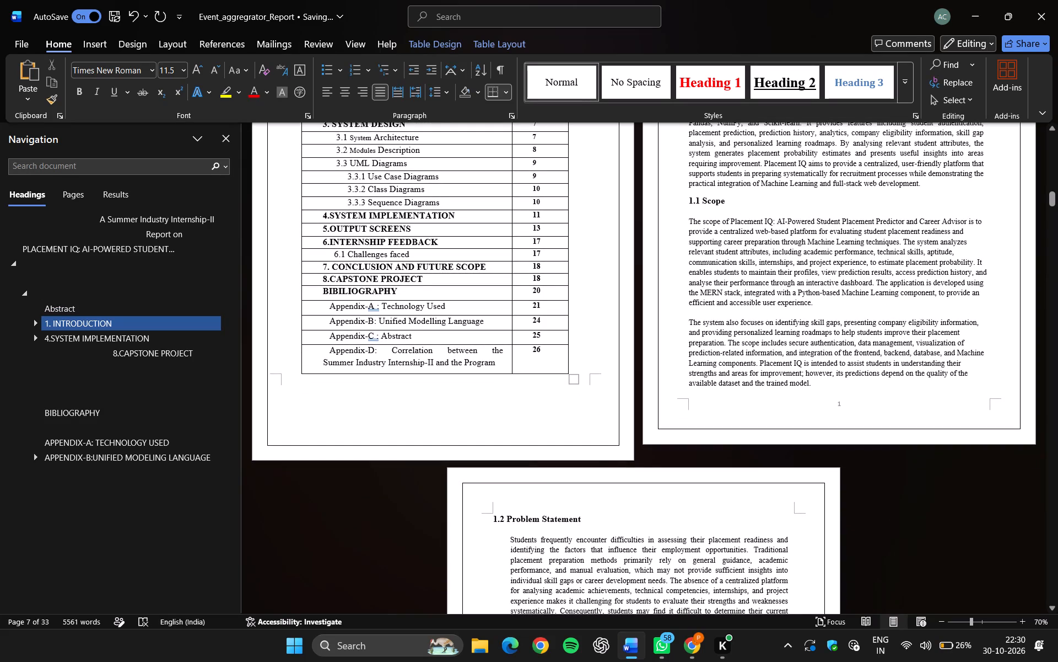
click(371, 306)
key(space)
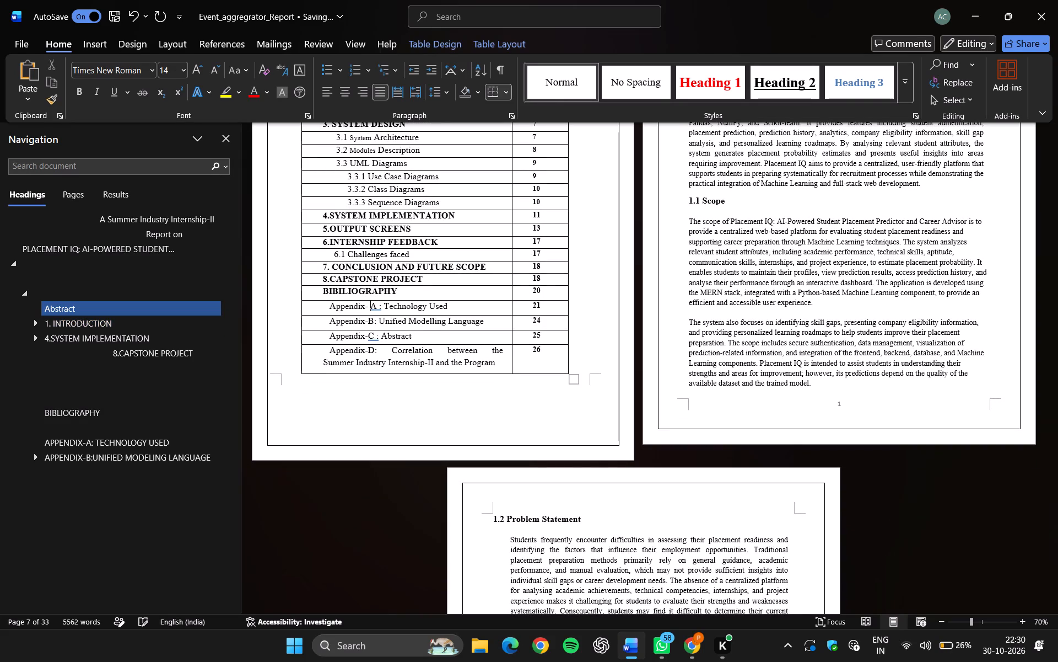
key(Left)
key(Left)
key(space)
Apply the suggested spacing correction to the date line under External Examiner on the Certificate page, making it "Date: -".
scroll(369, 335, up, 1)
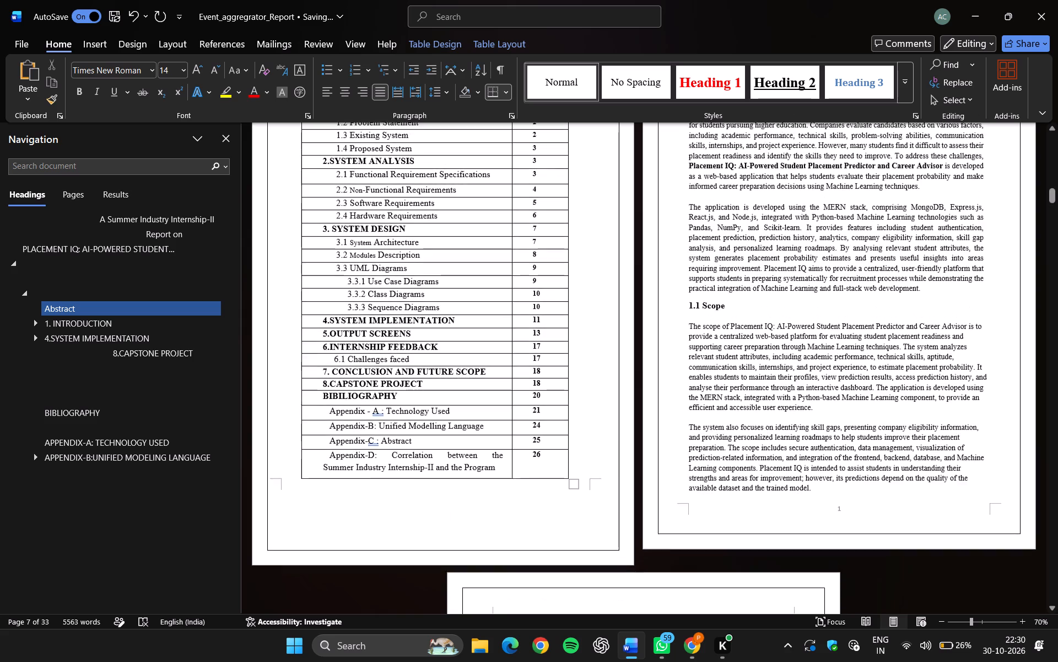
scroll(369, 335, up, 4)
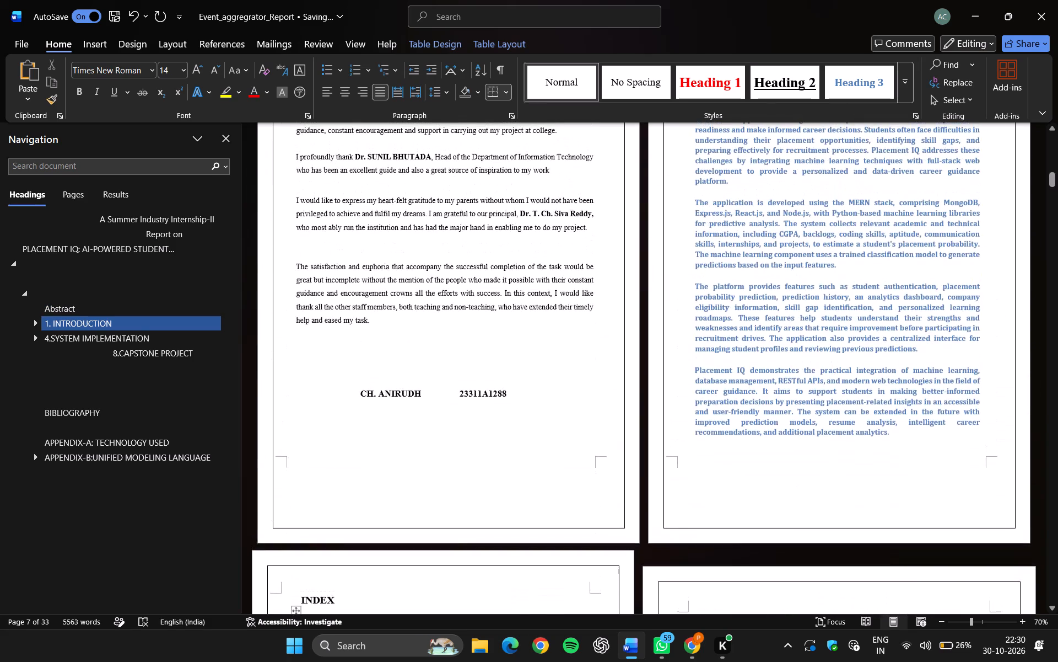
scroll(369, 335, up, 8)
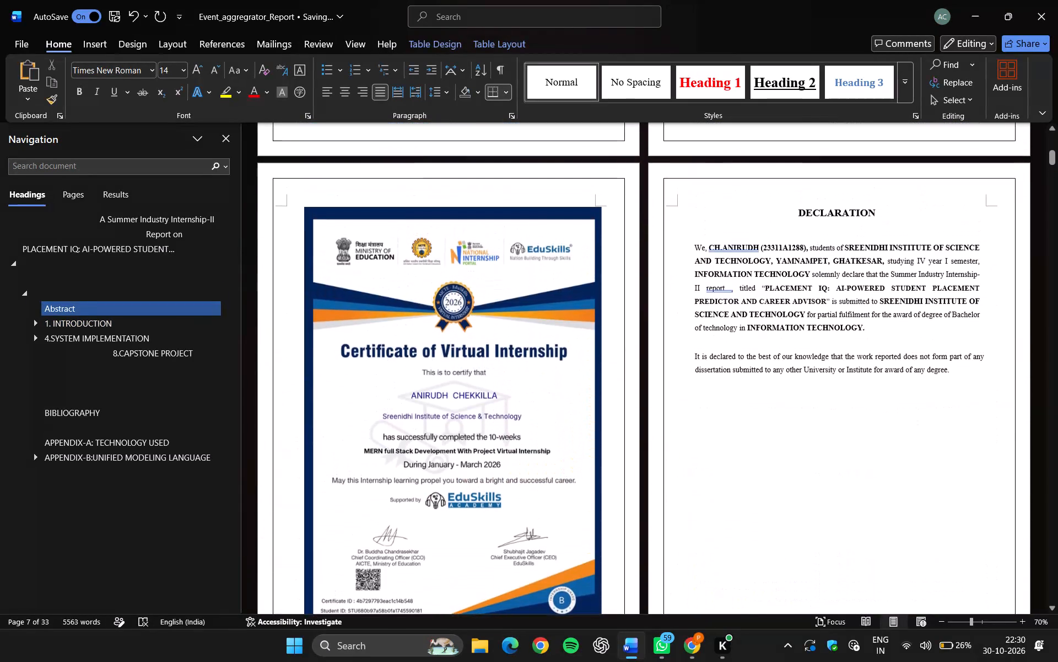
scroll(369, 335, up, 2)
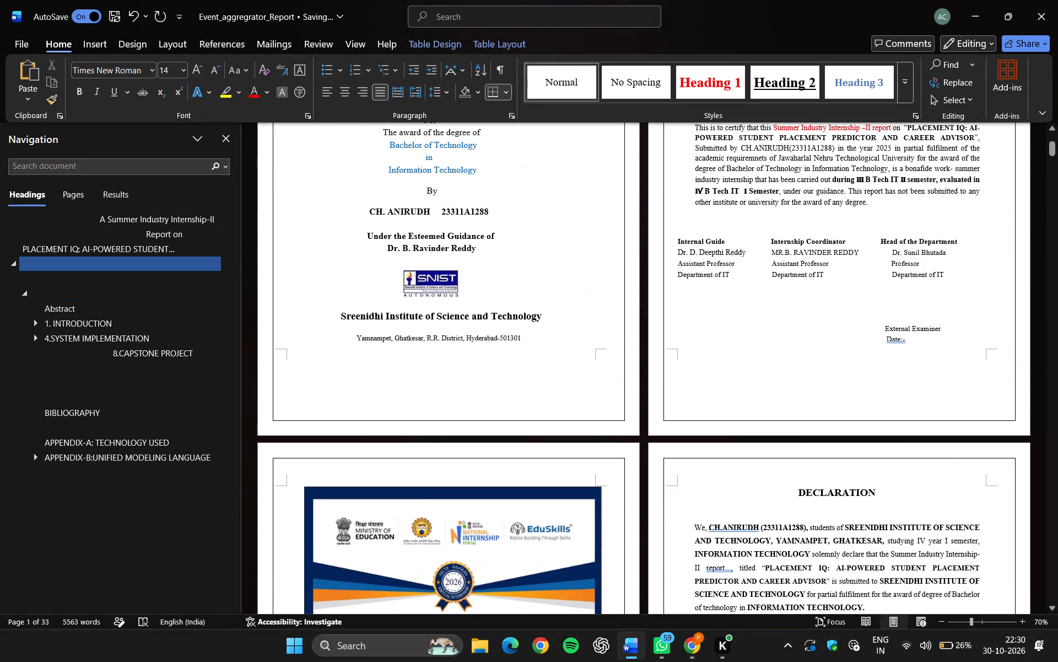
scroll(369, 335, up, 2)
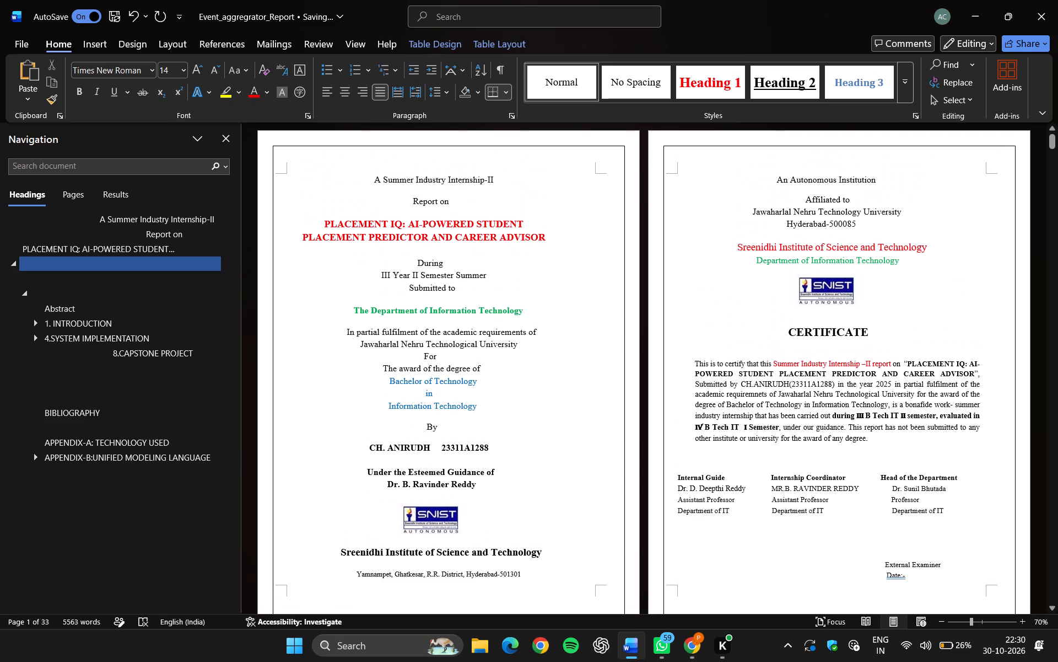
scroll(369, 335, down, 5)
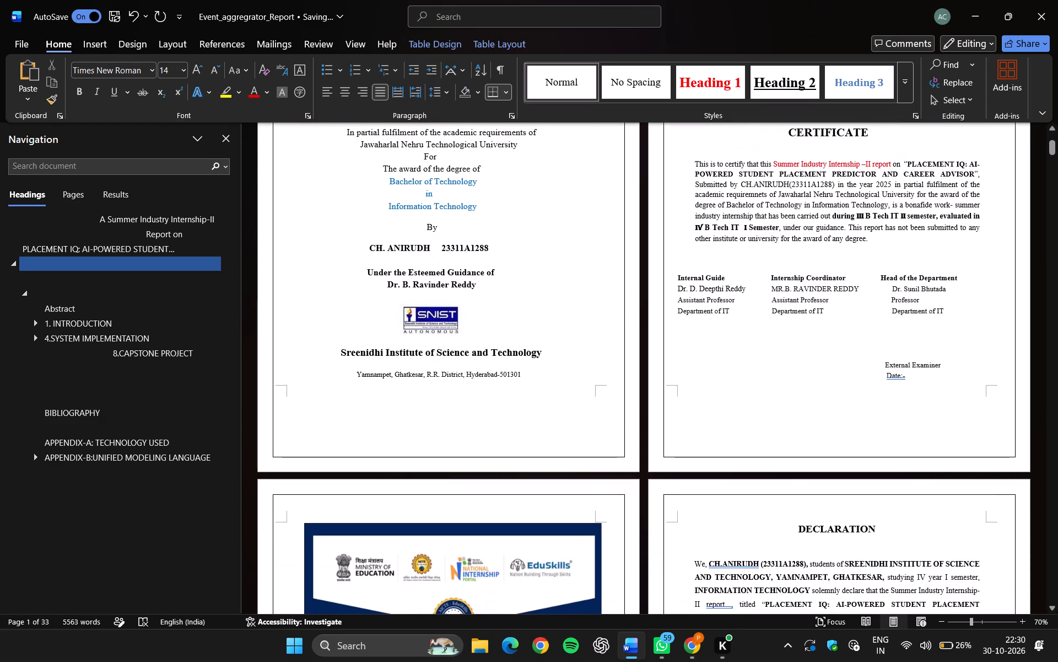
click(897, 376)
right_click(897, 376)
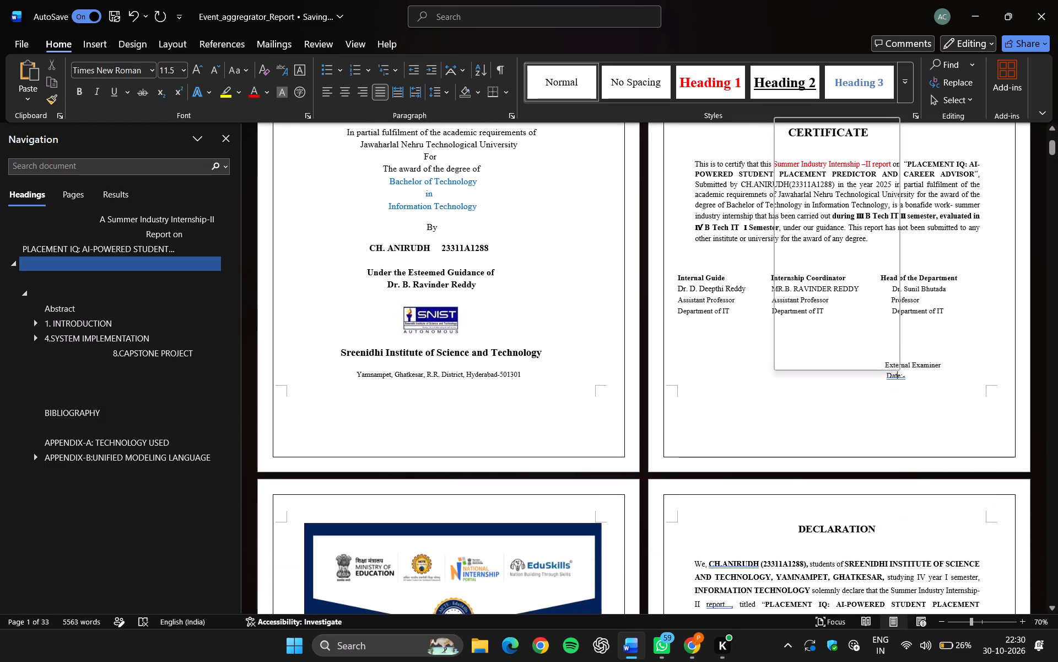
click(801, 125)
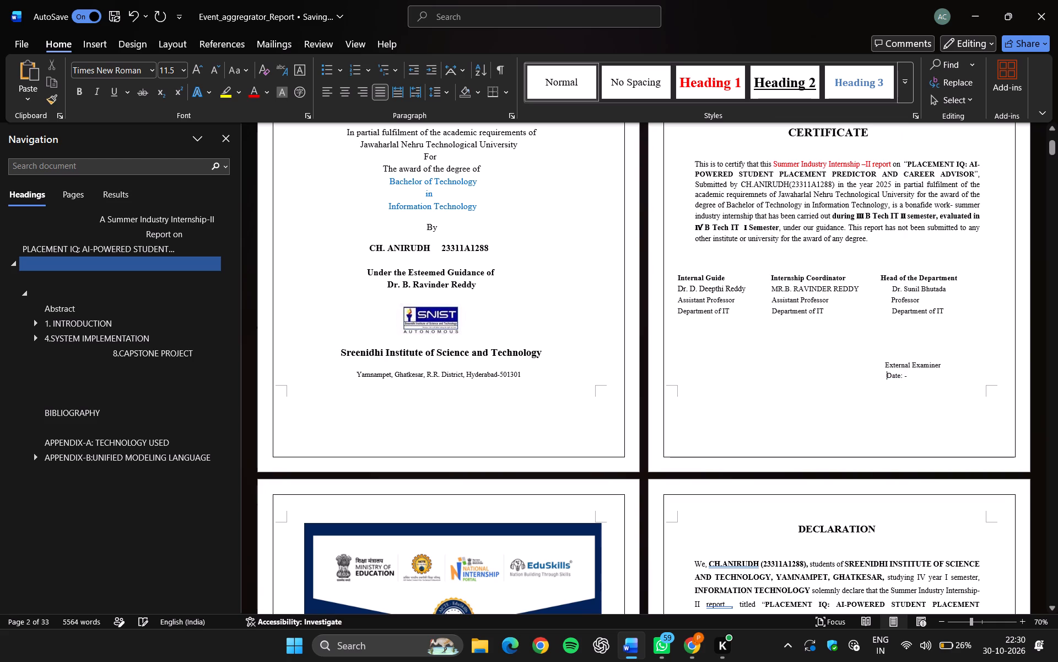
Apply the suggested spacing correction to the Table 3 caption in Appendix-E, making it "Table 3: Domain".
scroll(868, 465, down, 13)
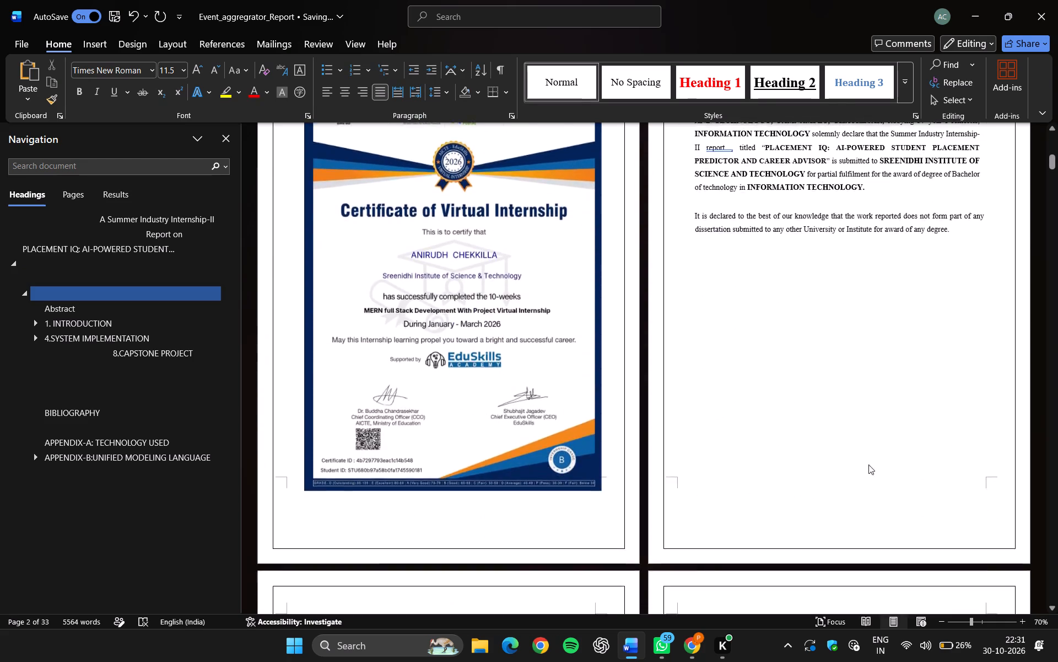
scroll(868, 465, down, 4)
scroll(868, 465, up, 1)
scroll(868, 465, down, 20)
scroll(868, 465, down, 20)
scroll(868, 465, down, 20)
scroll(868, 465, down, 20)
scroll(868, 465, down, 20)
scroll(868, 465, down, 9)
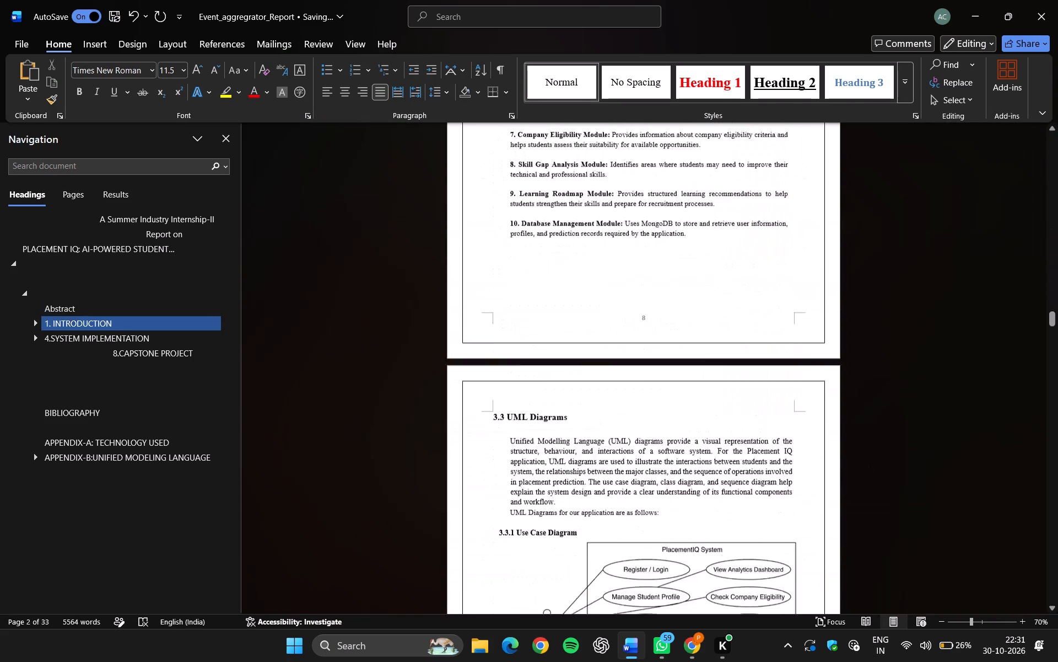
scroll(868, 465, down, 20)
scroll(868, 465, down, 20)
scroll(868, 465, down, 5)
scroll(868, 465, down, 20)
scroll(868, 465, down, 20)
scroll(868, 465, down, 20)
scroll(868, 465, down, 7)
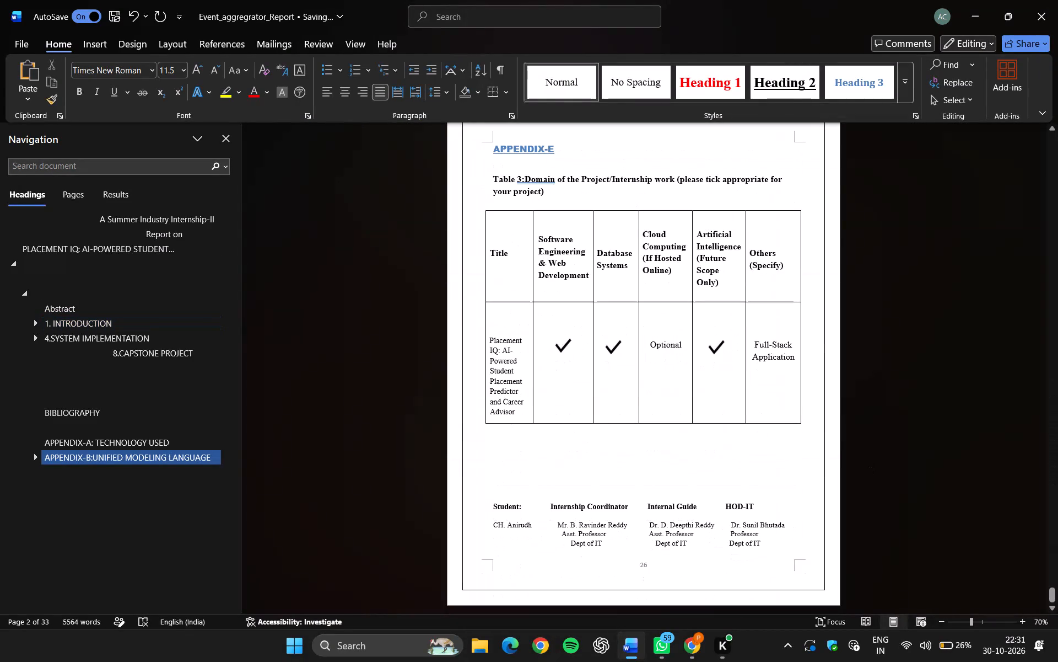
scroll(868, 465, up, 1)
scroll(868, 465, down, 4)
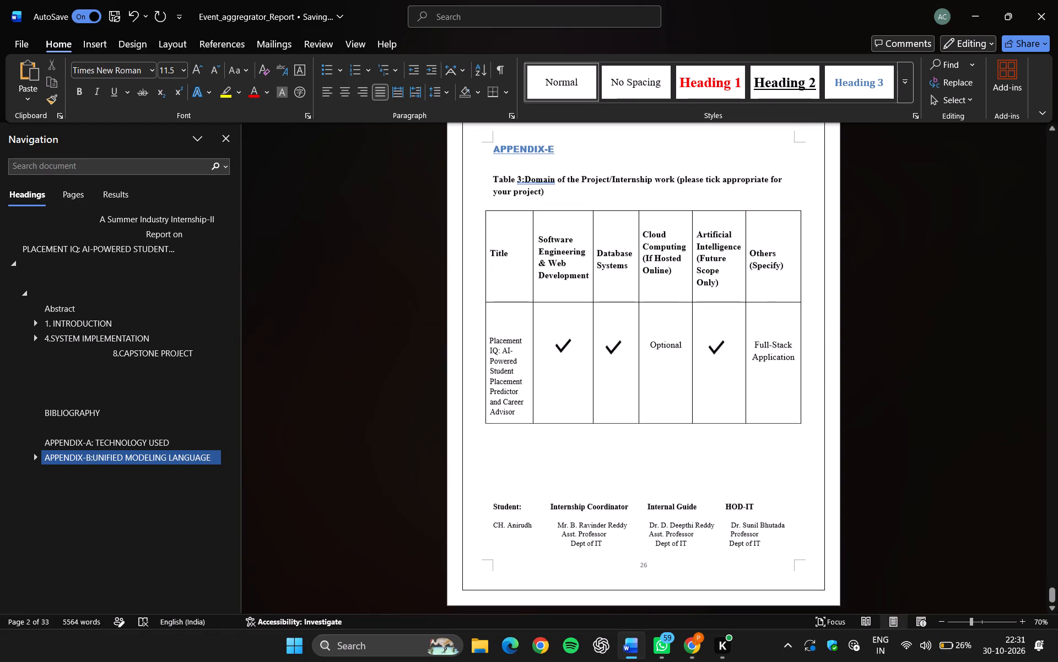
scroll(600, 500, up, 1)
right_click(531, 244)
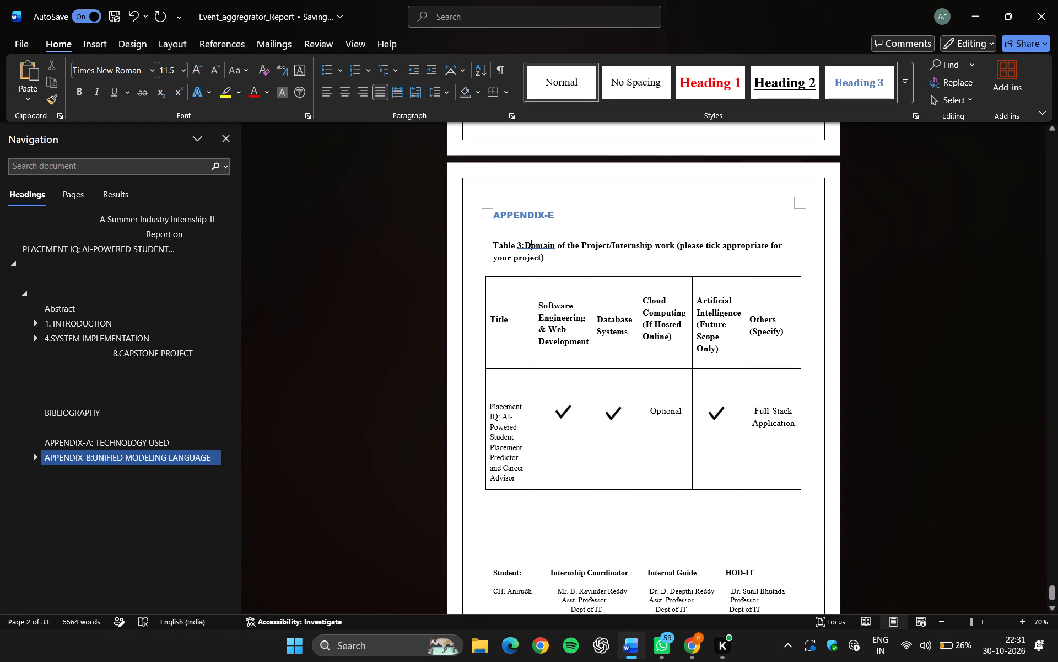
click(507, 263)
Change the Appendix-C heading line to read Summer Internship-2.
scroll(558, 250, up, 2)
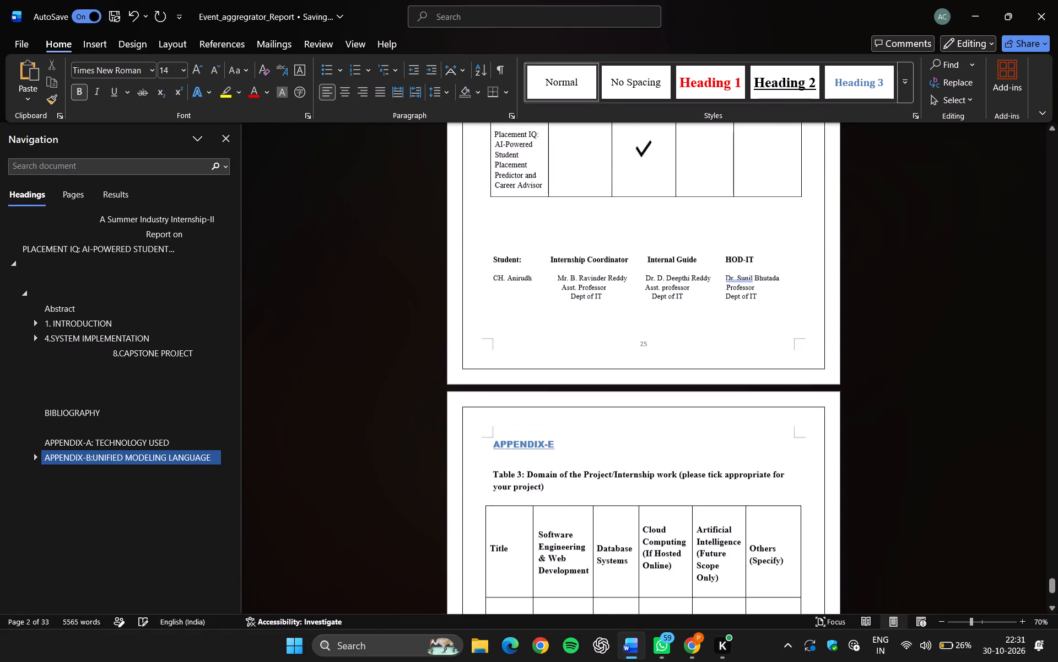
scroll(558, 250, up, 4)
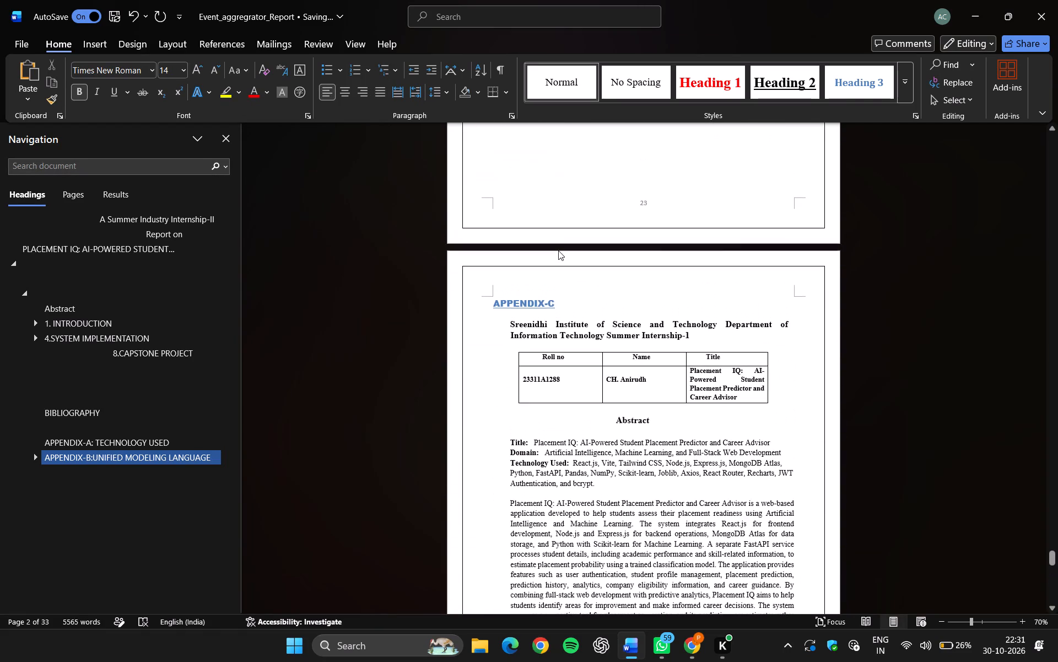
scroll(558, 250, up, 11)
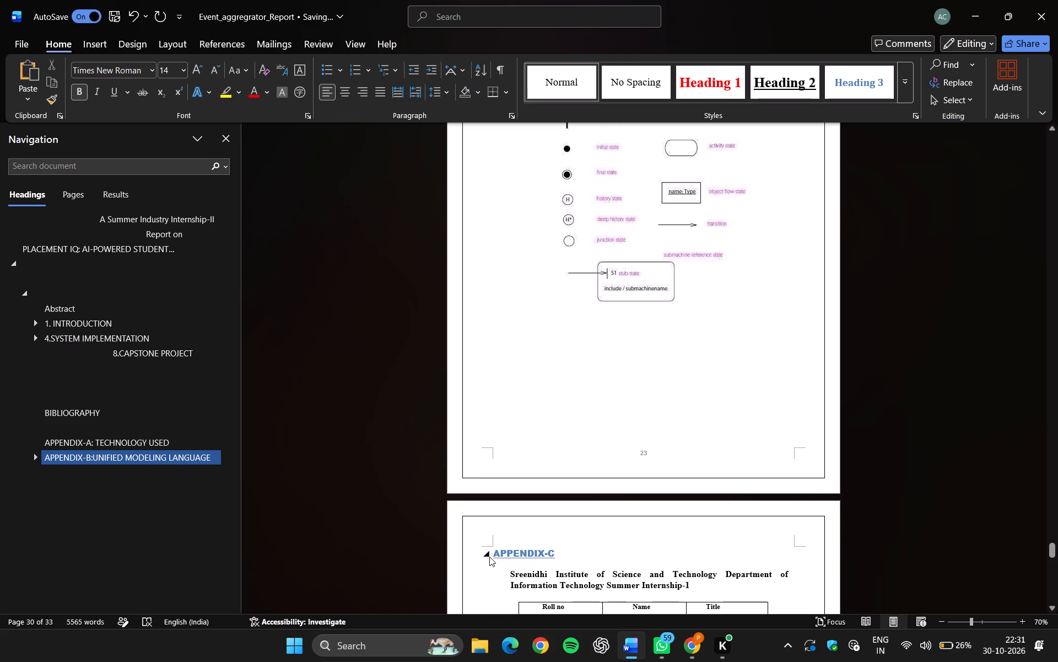
click(692, 588)
key(BackSpace)
key(2)
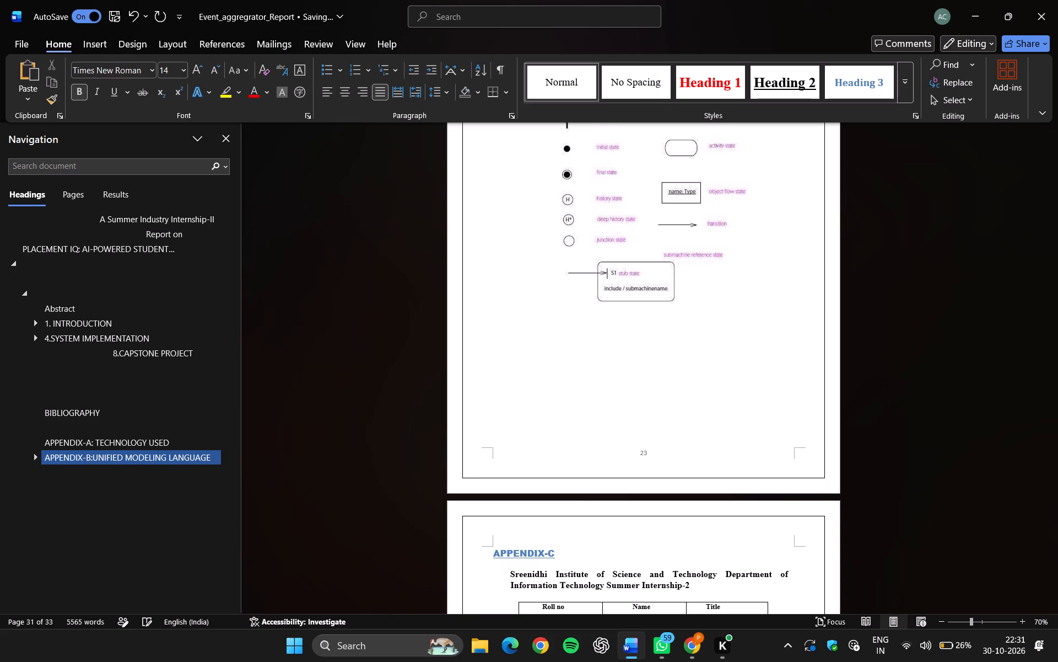
Apply the suggested spacing correction to the Appendix-B heading, making it "APPENDIX-B: UNIFIED MODELING LANGUAGE".
scroll(692, 588, up, 5)
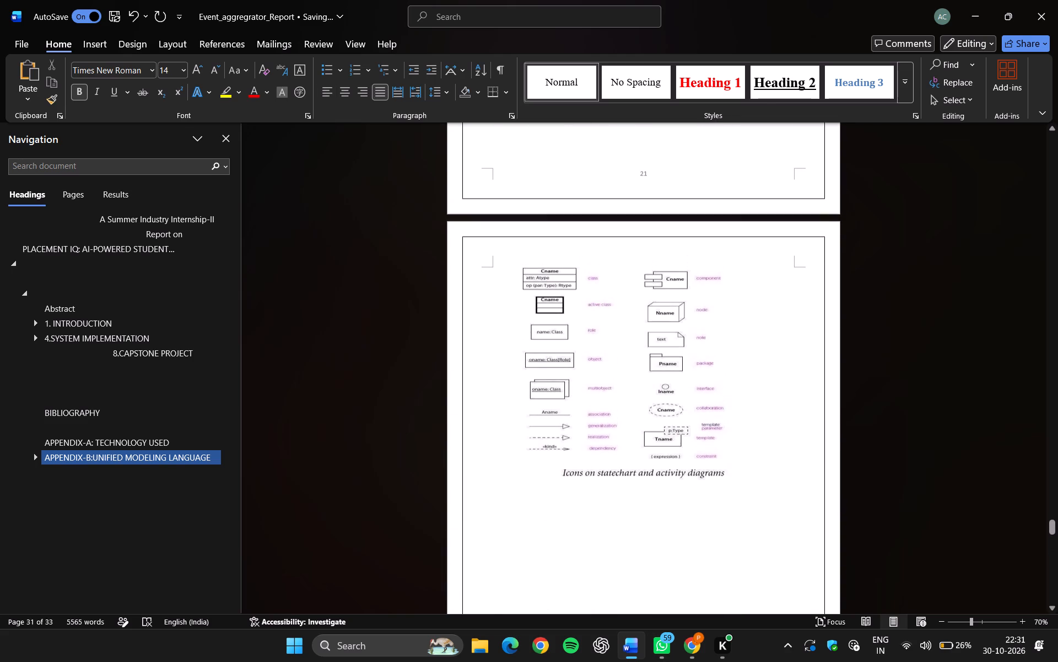
scroll(692, 588, up, 1)
scroll(692, 588, up, 20)
scroll(692, 588, up, 1)
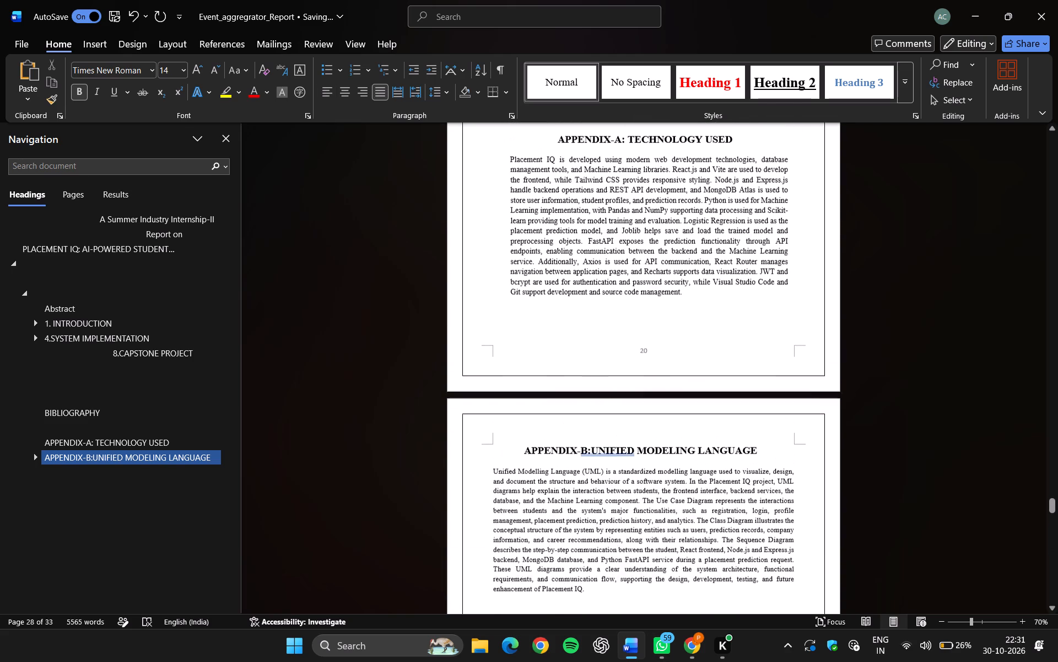
scroll(692, 588, down, 1)
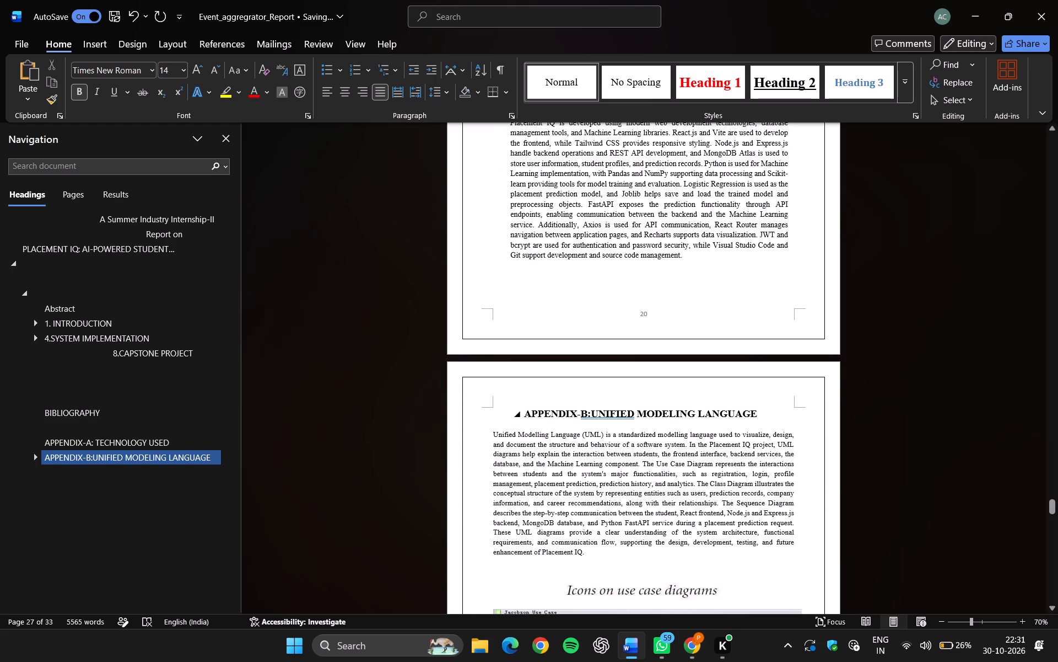
click(617, 412)
right_click(617, 412)
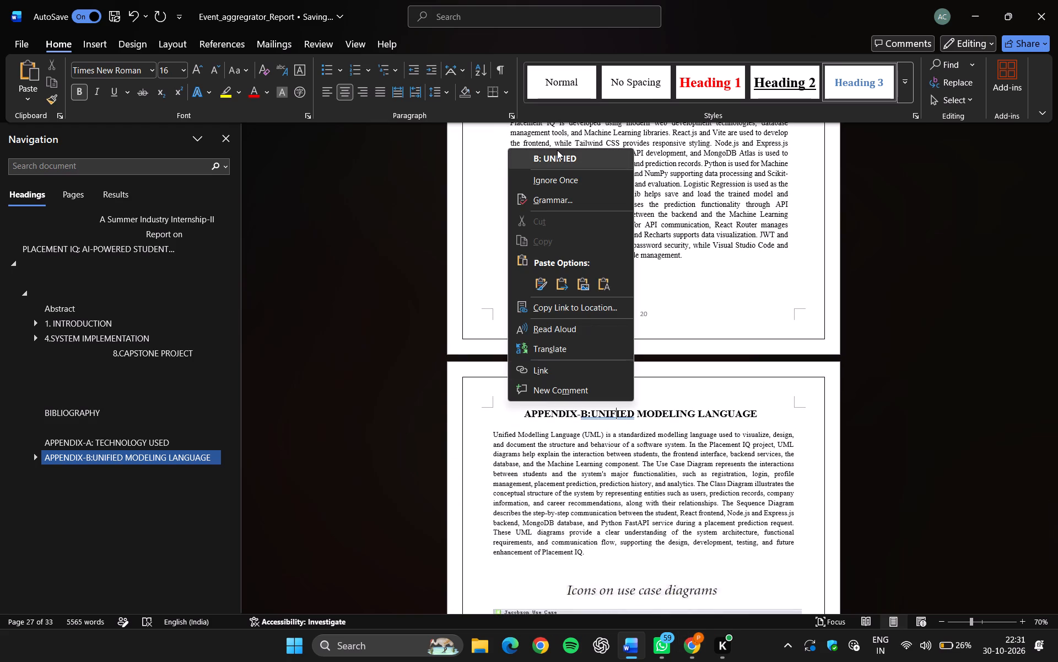
click(557, 150)
Review the report pages from the Bibliography back to the Declaration for remaining flagged errors.
scroll(592, 263, up, 3)
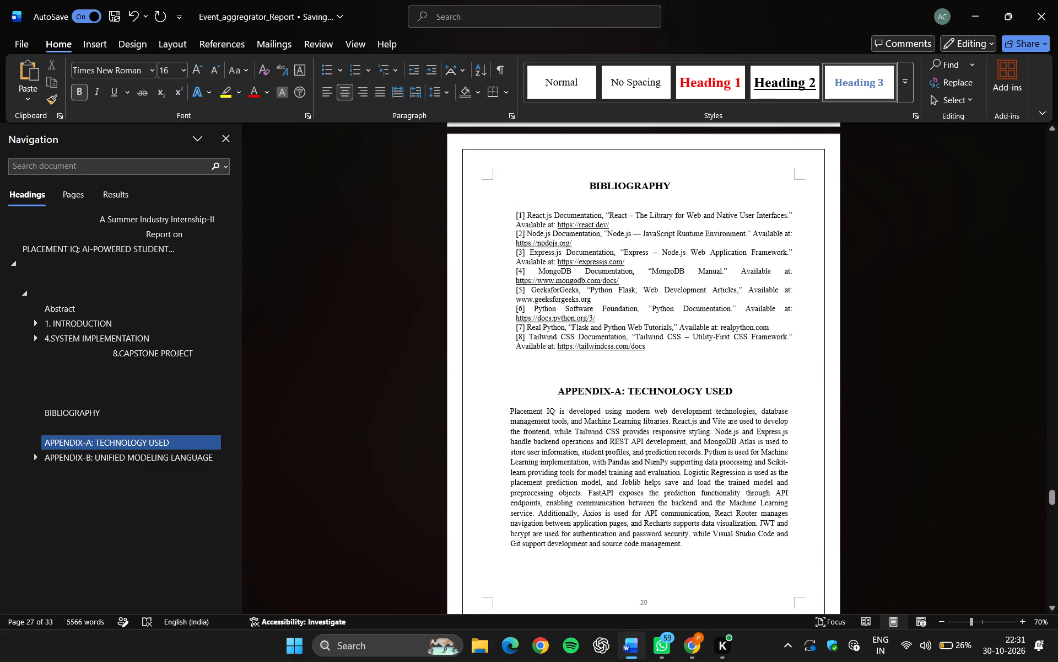
scroll(592, 263, up, 6)
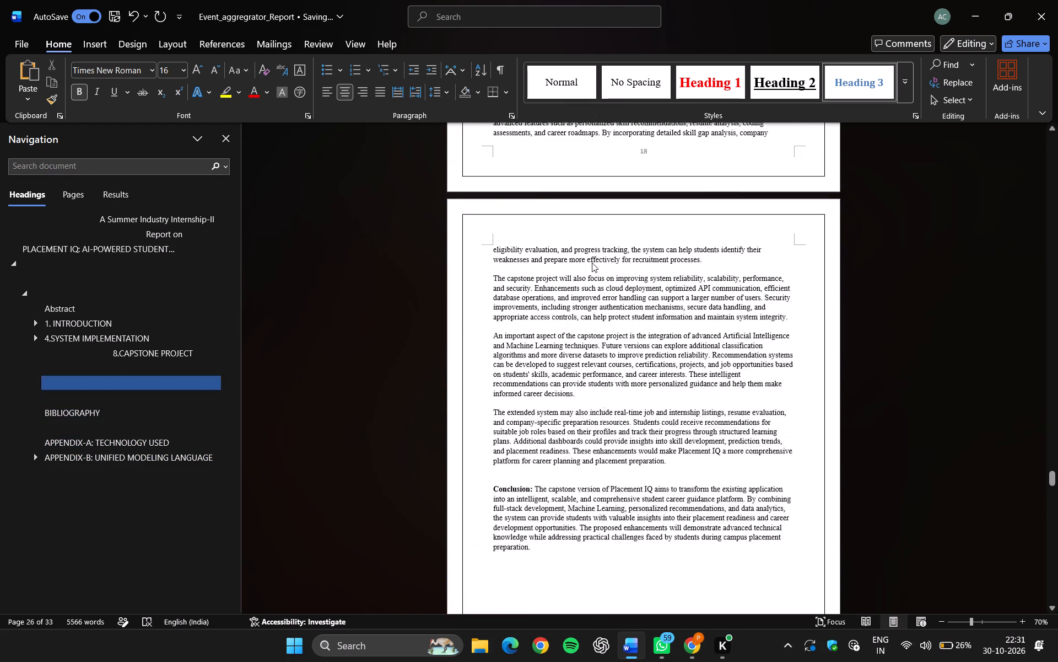
scroll(592, 263, up, 5)
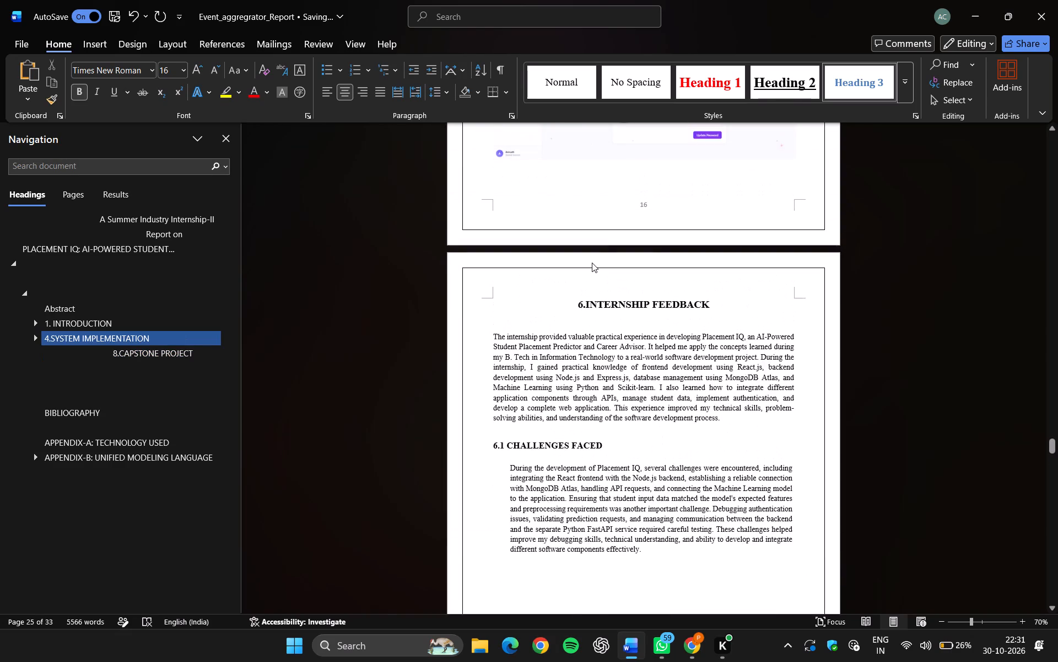
scroll(592, 263, up, 4)
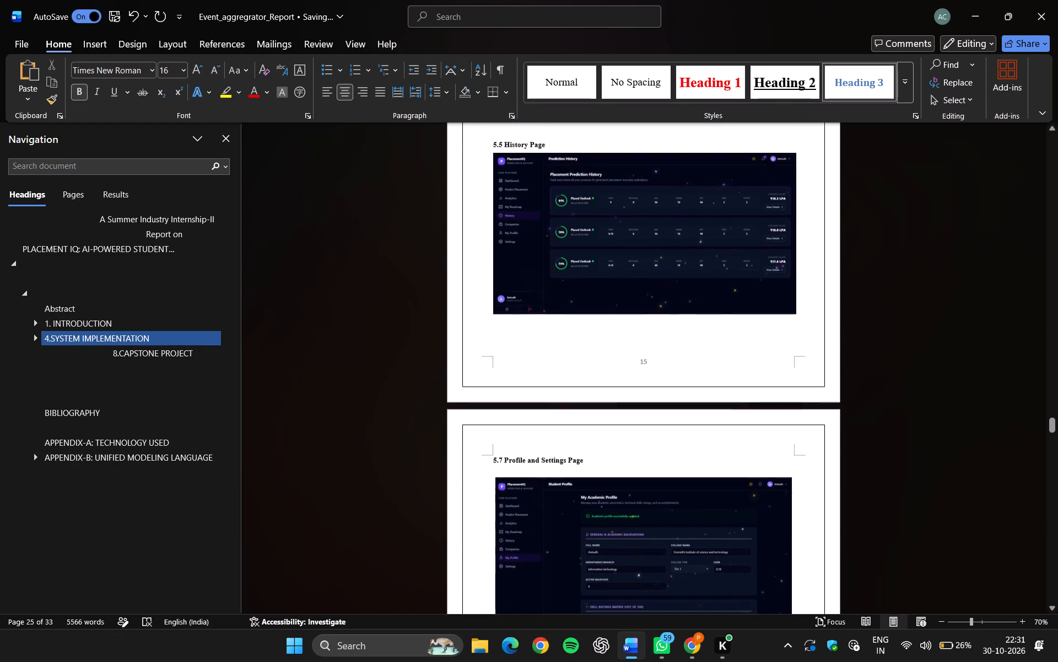
scroll(592, 263, up, 7)
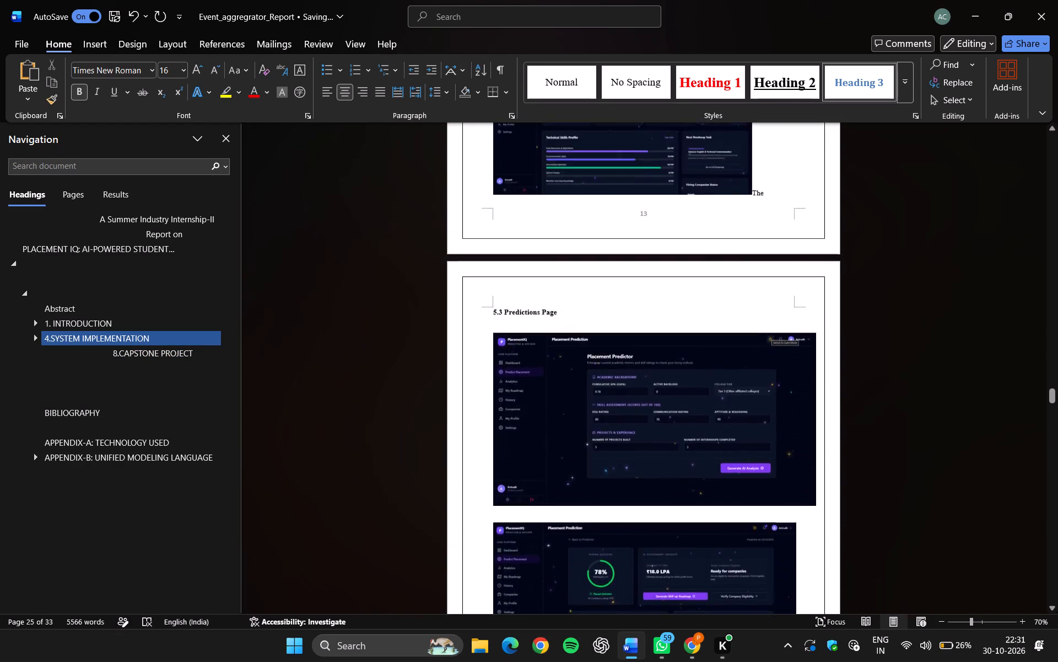
scroll(592, 263, up, 6)
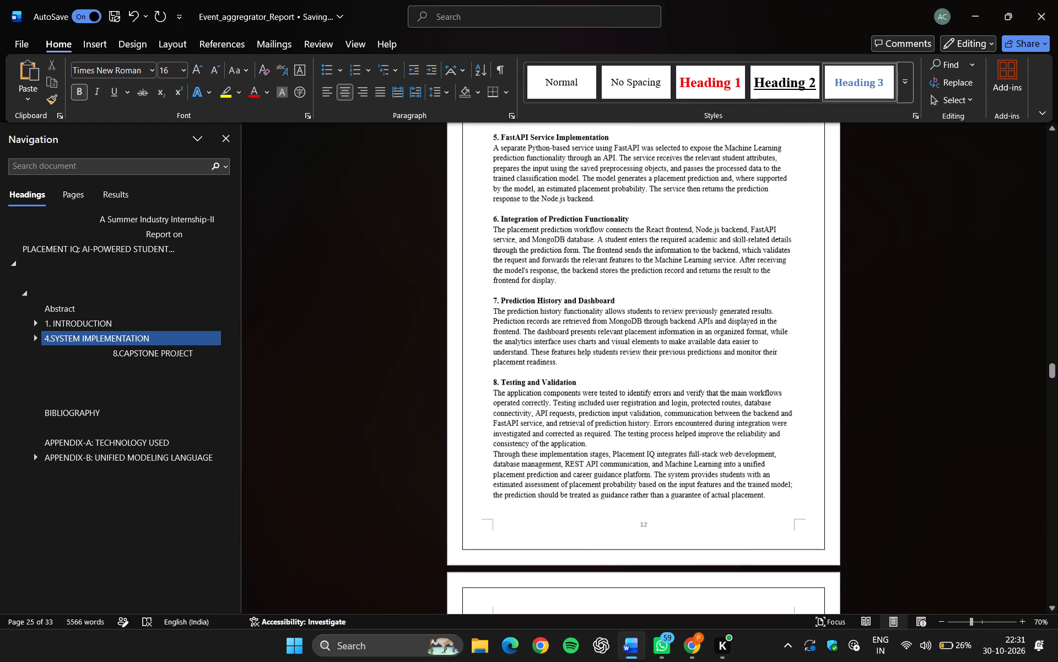
scroll(592, 263, up, 5)
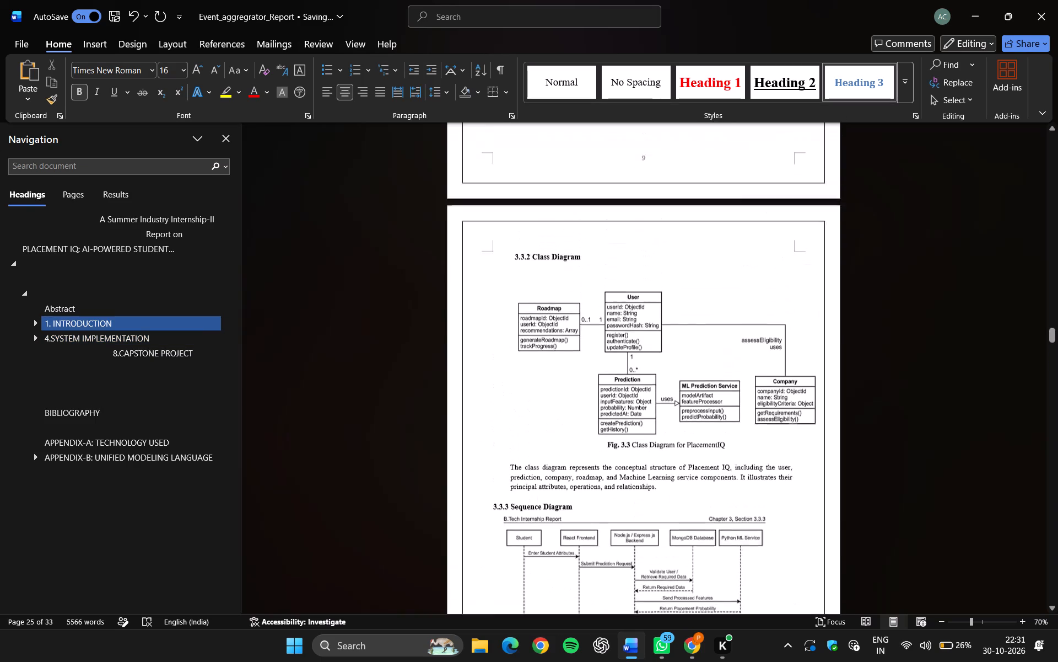
scroll(592, 263, up, 10)
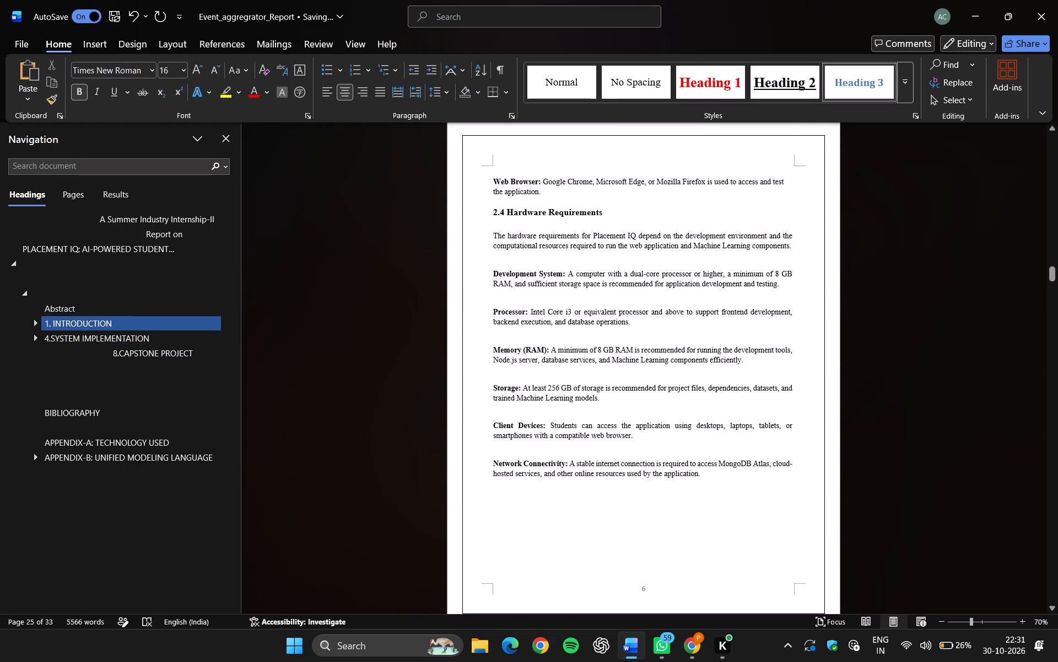
scroll(592, 263, up, 6)
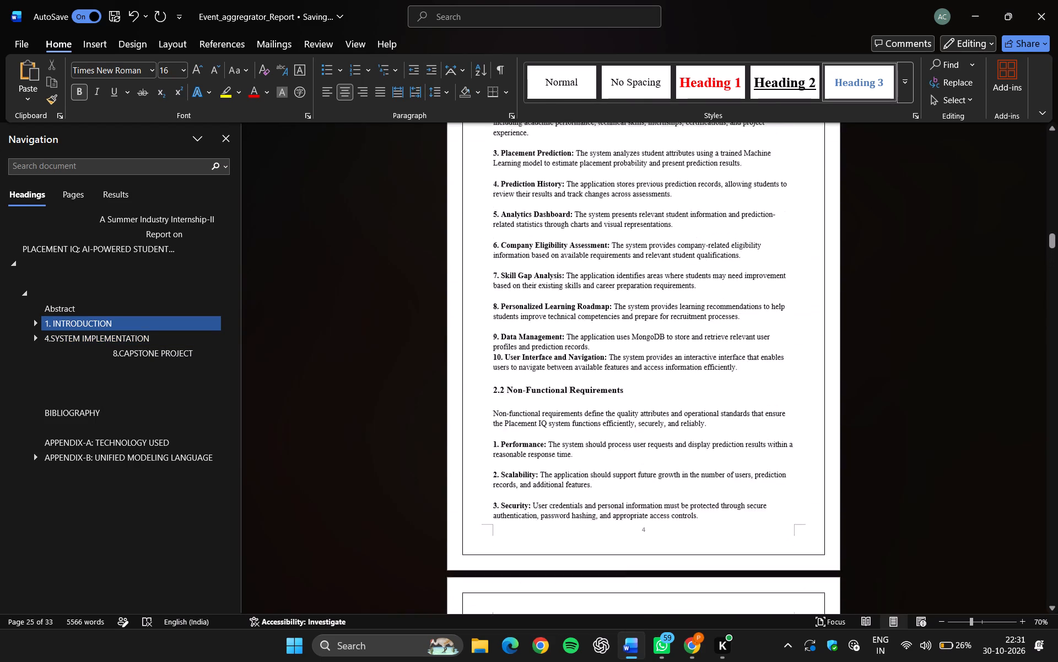
scroll(592, 263, up, 8)
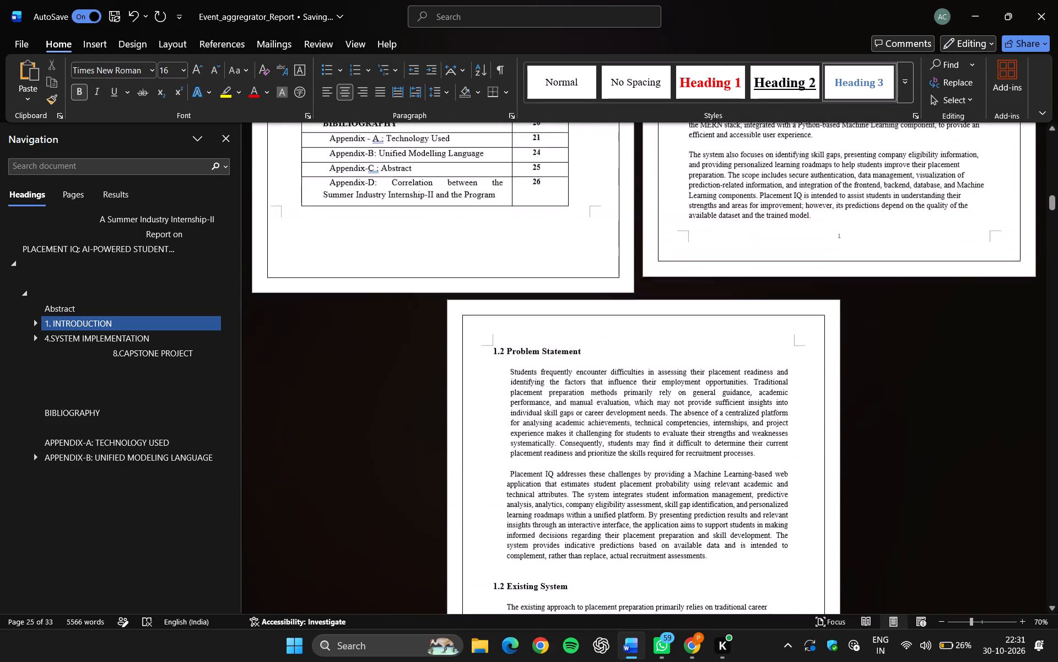
scroll(592, 263, up, 5)
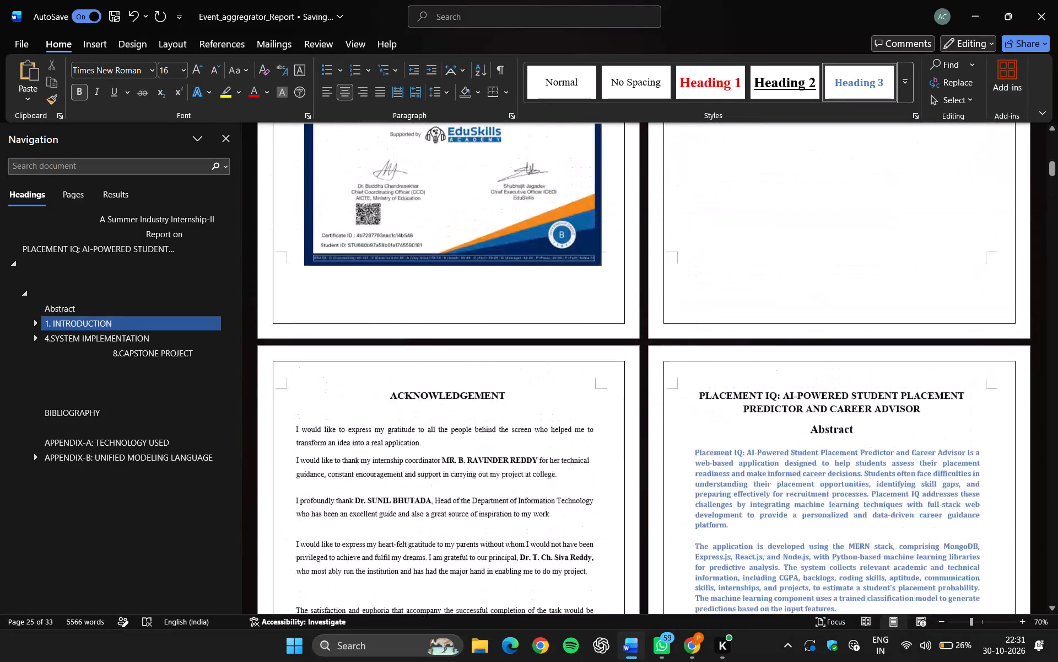
scroll(592, 263, up, 4)
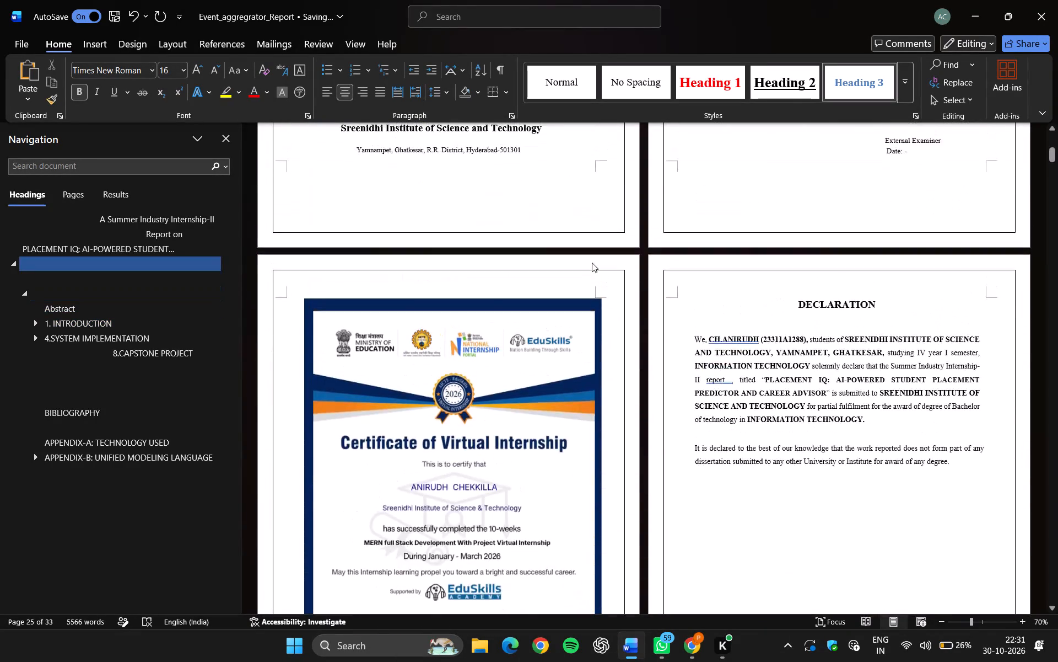
Apply the suggested corrections in the Declaration's first paragraph: the spacing in the student's name and "report," without the extra spaces.
scroll(592, 263, up, 1)
right_click(725, 392)
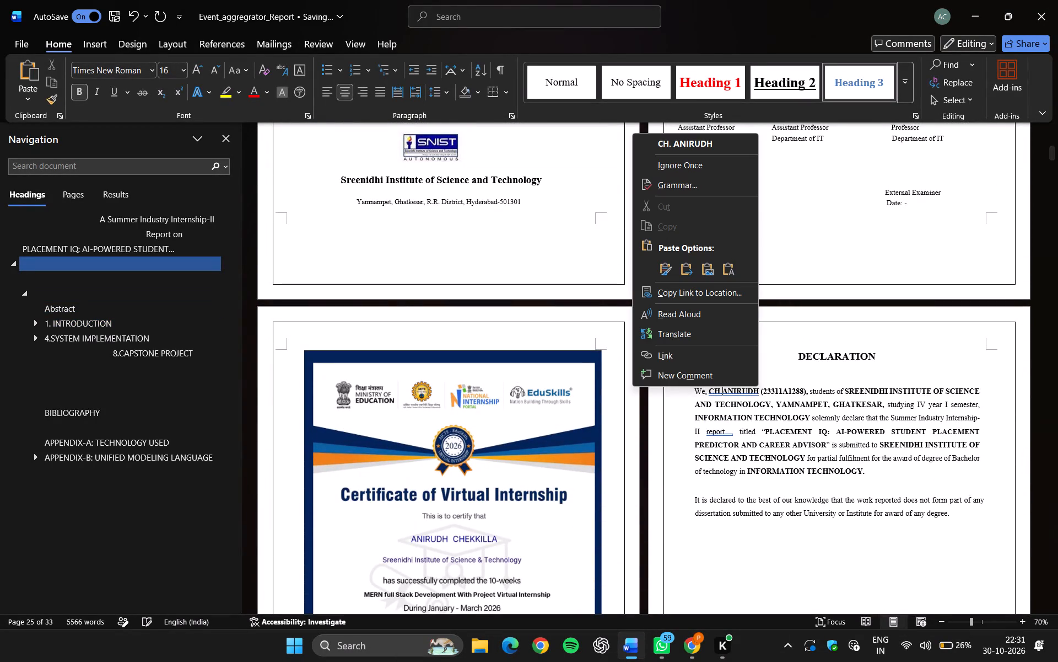
click(693, 143)
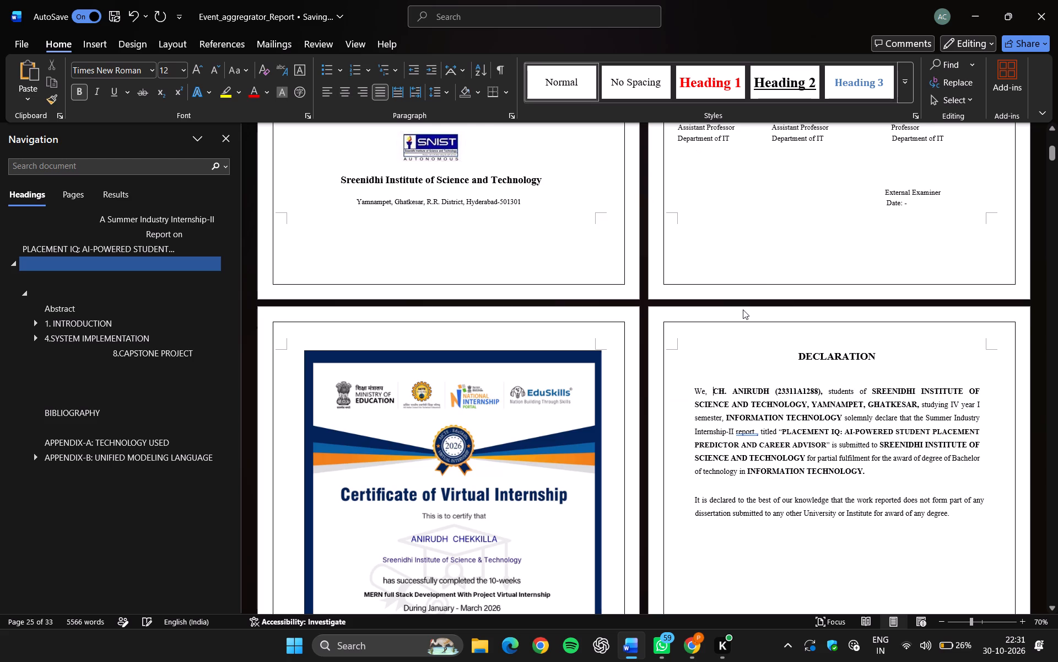
click(746, 459)
right_click(746, 459)
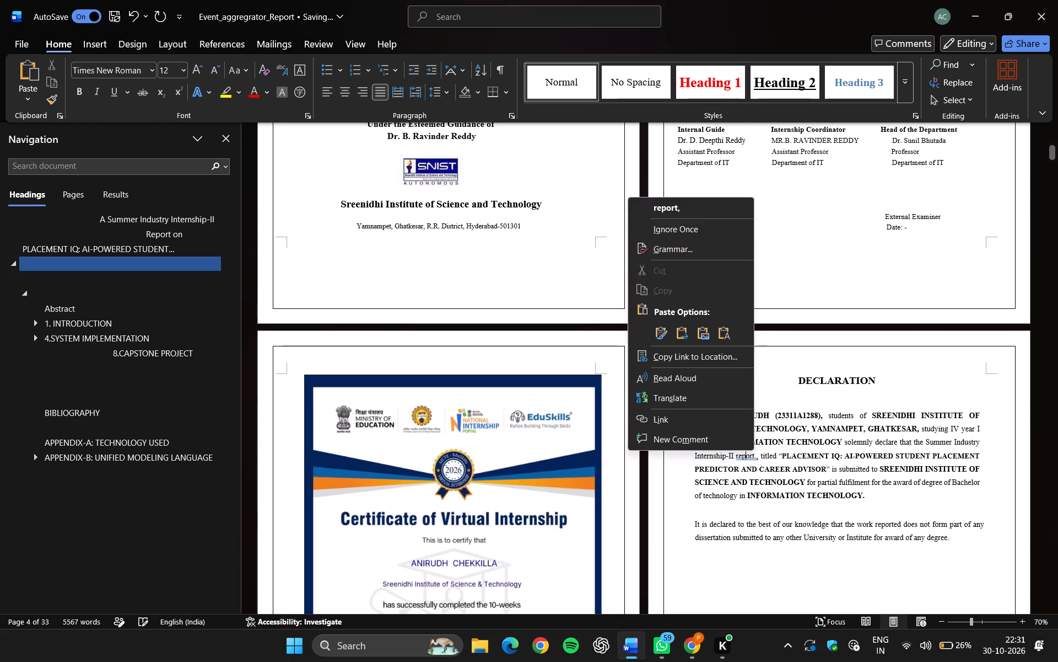
click(679, 211)
Remove the leading spaces before the Head of the Department's name on the Certificate page to align it with its heading.
scroll(762, 407, up, 5)
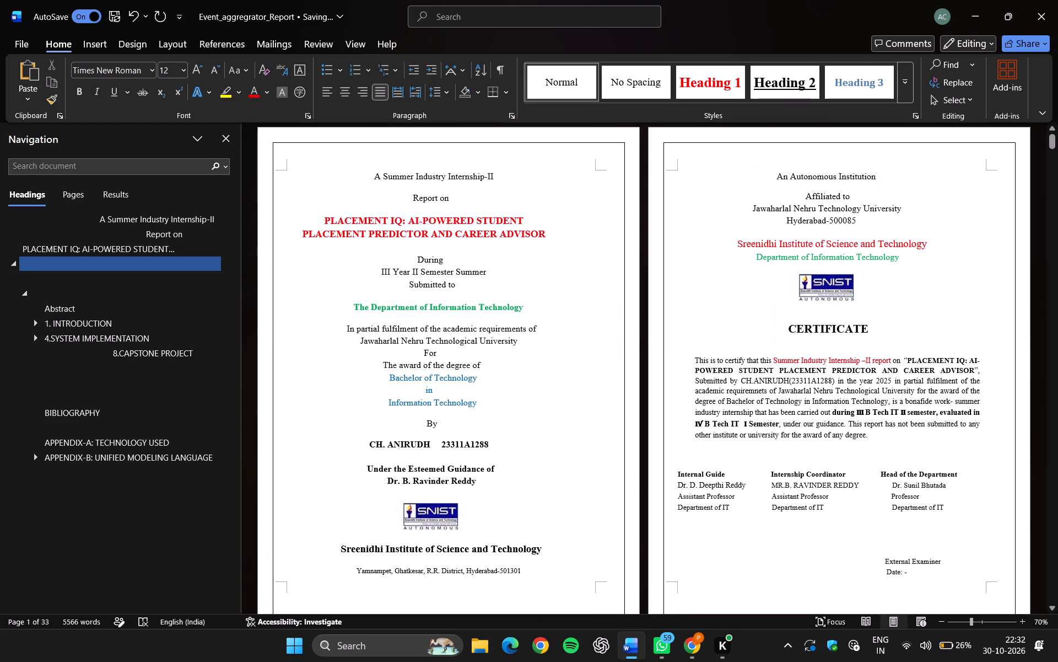
click(892, 485)
key(BackSpace)
key(BackSpace)
key(BackSpace)
key(BackSpace)
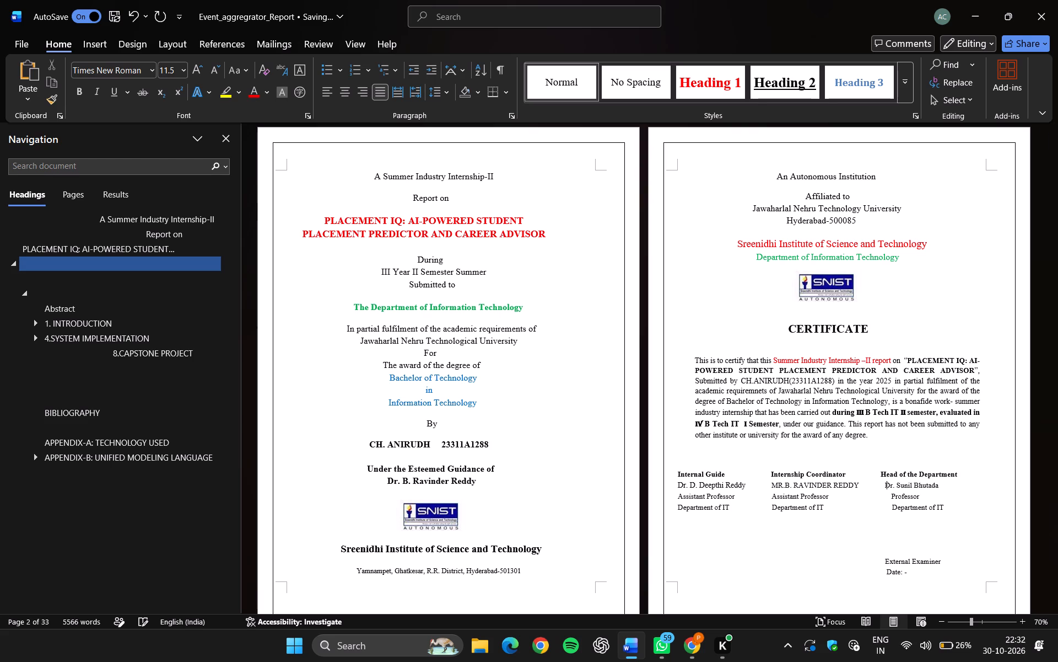
key(BackSpace)
key(BackSpace)
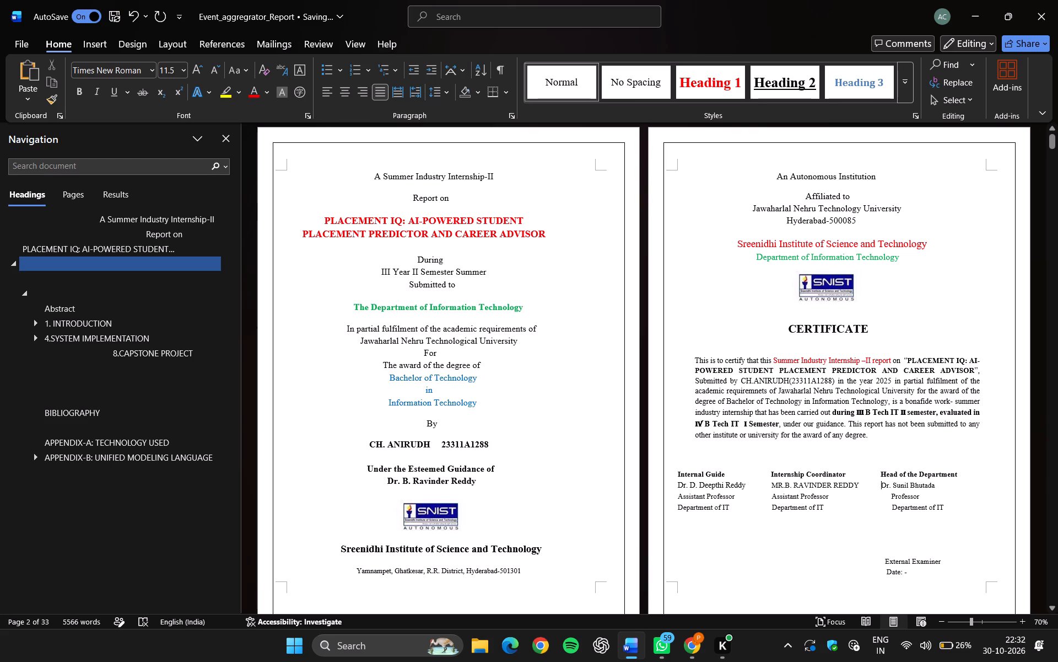
Remove the leading spaces before the Professor and Department of IT lines in the Head of the Department block on the Certificate page.
click(889, 496)
key(BackSpace)
key(BackSpace)
key(BackSpace)
key(BackSpace)
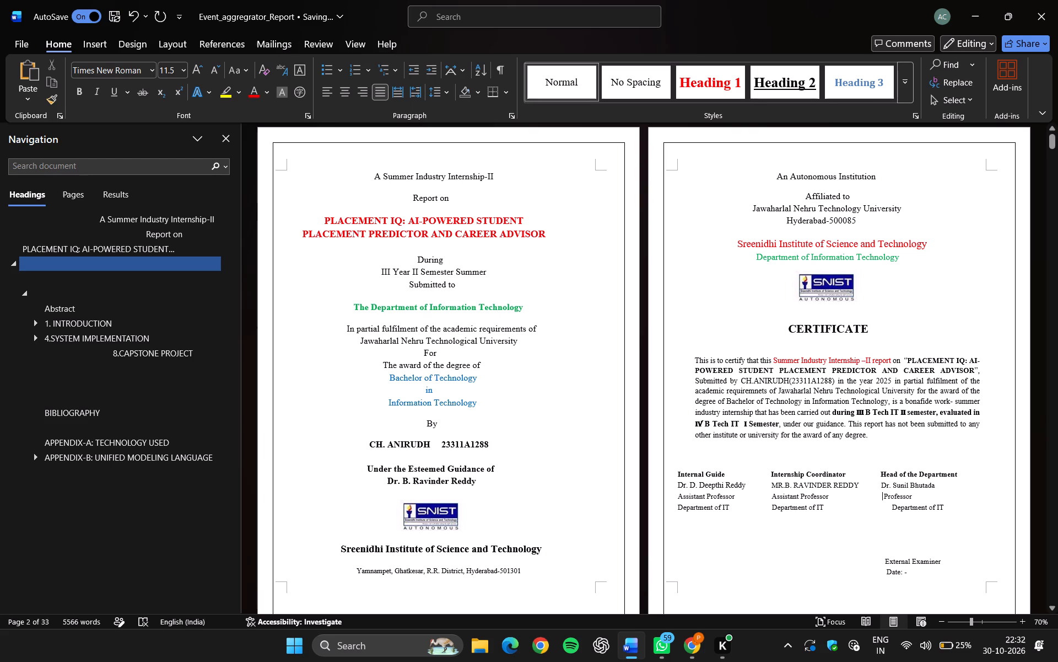
click(891, 507)
key(BackSpace)
key(BackSpace)
key(BackSpace)
key(BackSpace)
key(BackSpace)
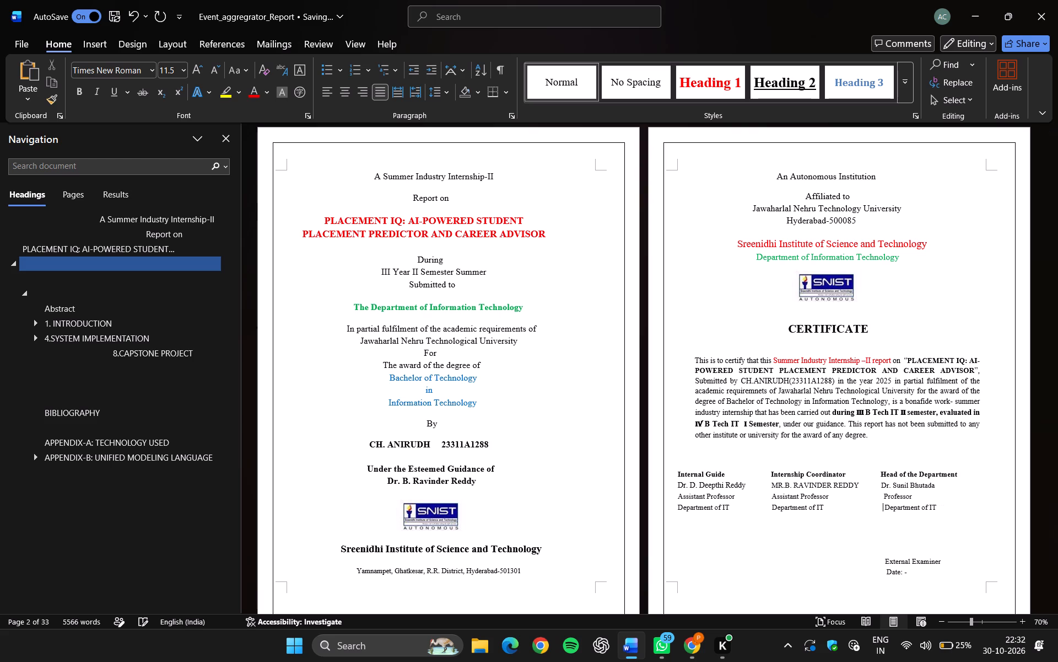
Remove one more leading space before the Department of IT and Professor lines in the Certificate page's Head of the Department block.
key(space)
key(BackSpace)
key(space)
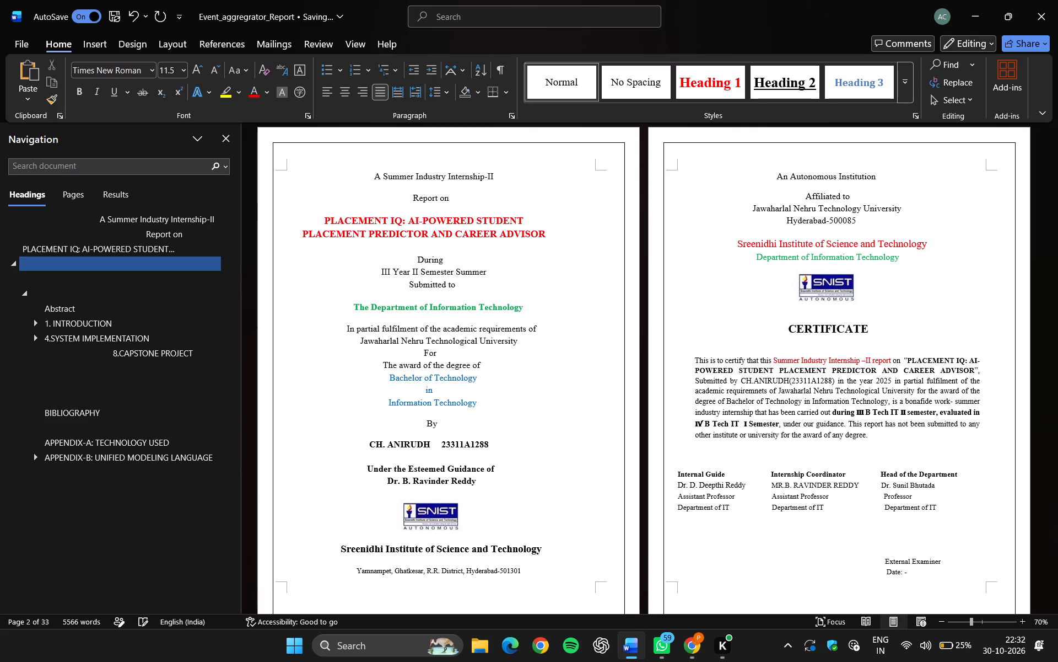
key(BackSpace)
key(Up)
key(Delete)
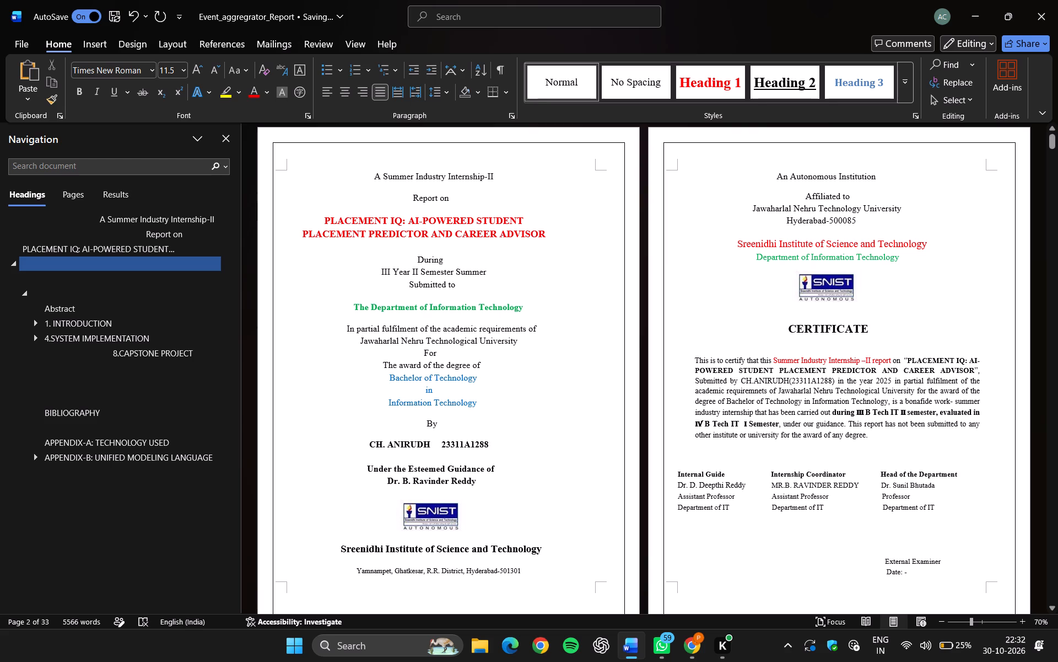
right_click(835, 538)
click(201, 265)
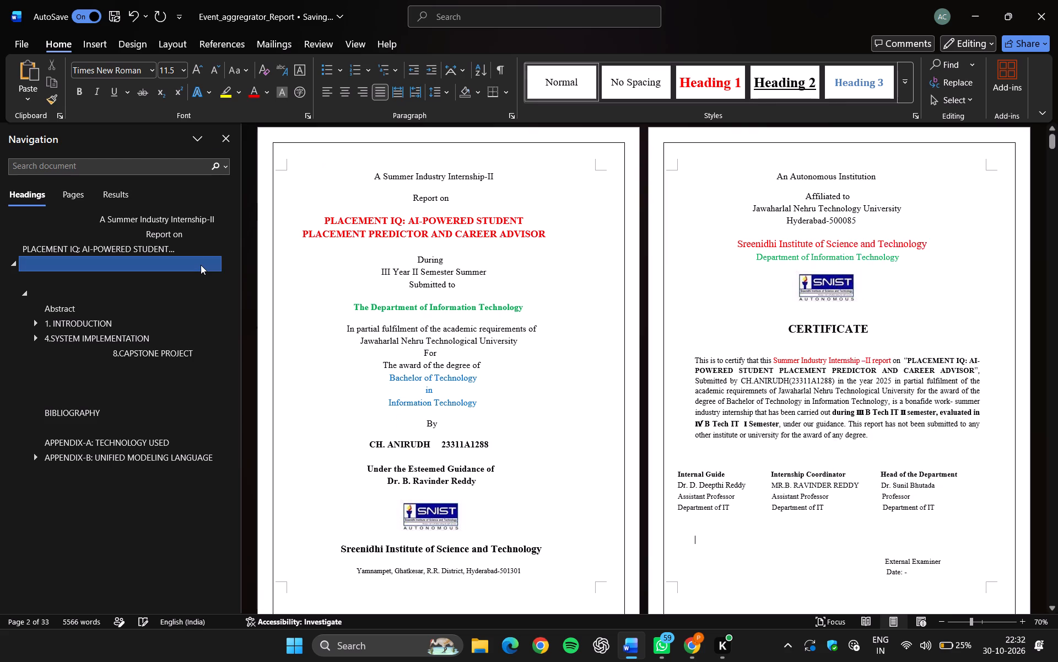
Insert a blank line after "Under the Esteemed Guidance of" on the cover page, above the guide's name.
scroll(426, 322, up, 1)
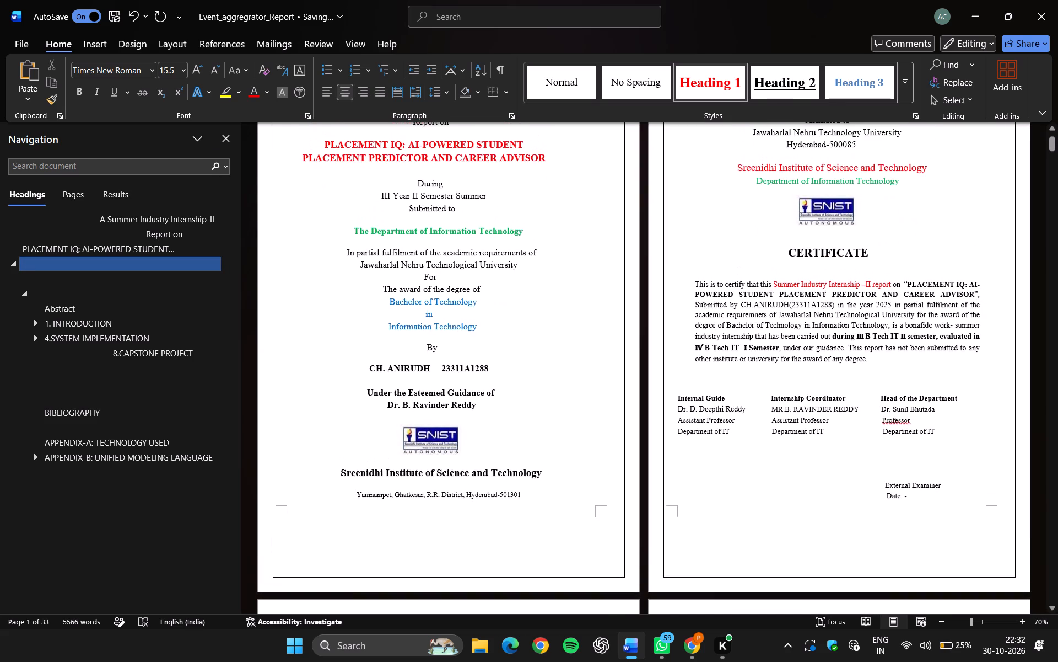
click(499, 396)
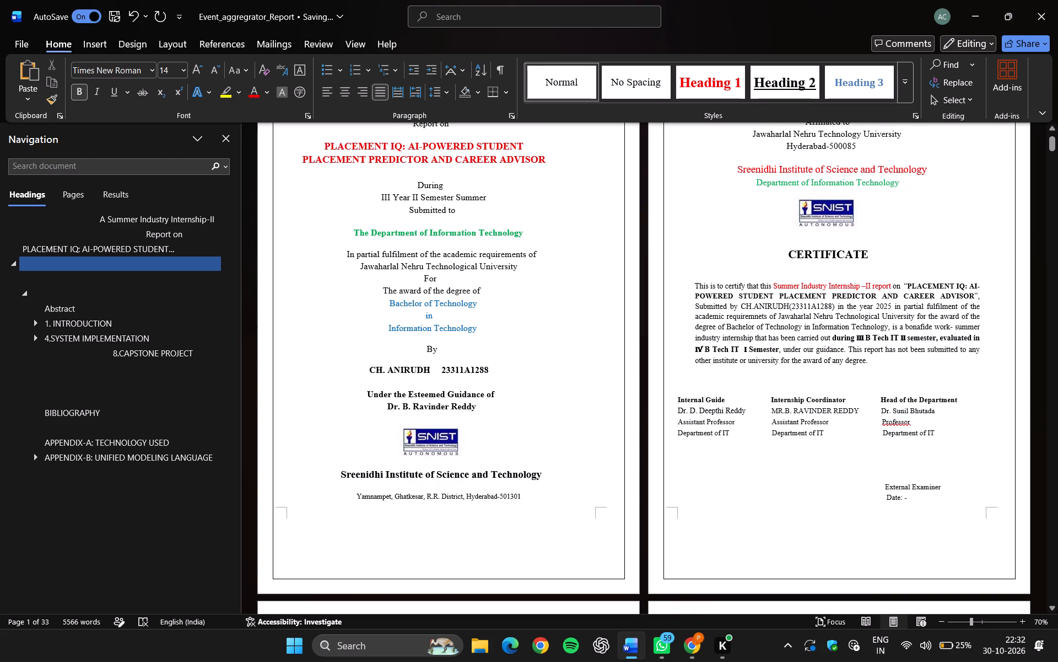
key(Return)
Delete the blank, space-filled line between the guide's name and the SNIST logo on the cover page, keeping the full name.
scroll(477, 419, up, 1)
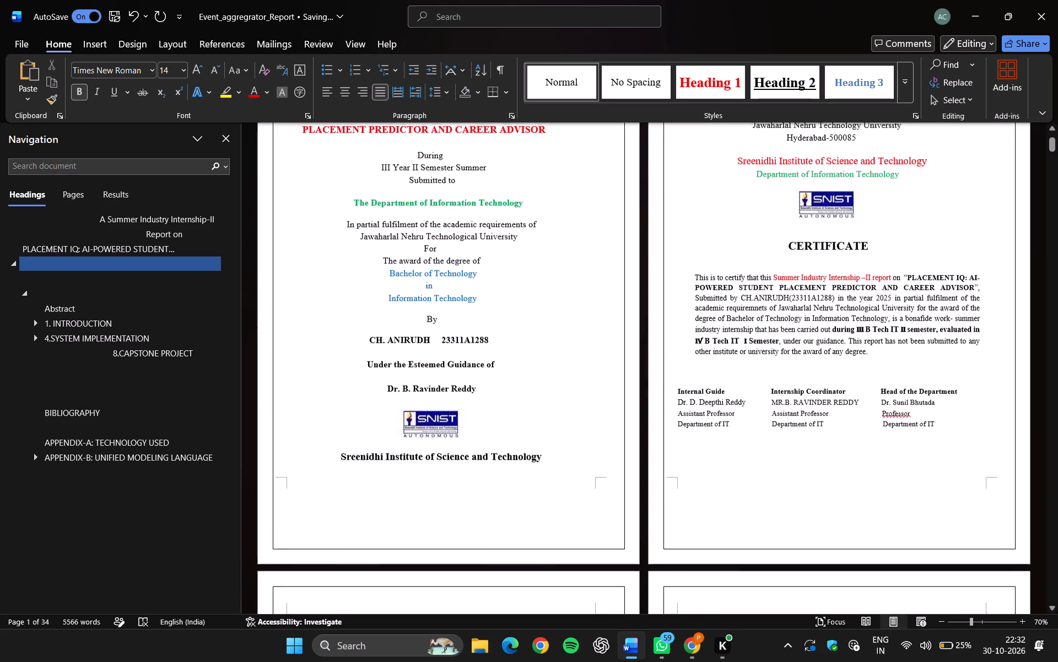
click(405, 513)
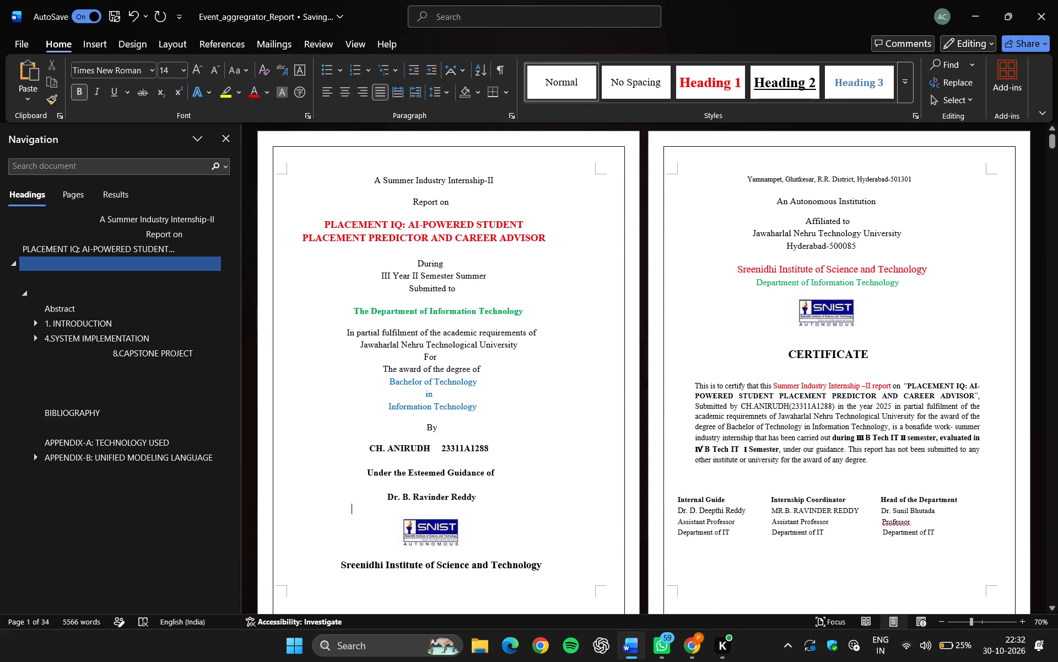
key(BackSpace)
key(BackSpace)
key(BackSpace)
key(BackSpace)
key(BackSpace)
key(BackSpace)
key(BackSpace)
key(BackSpace)
key(BackSpace)
key(BackSpace)
key(BackSpace)
key(BackSpace)
key(BackSpace)
key(BackSpace)
key(BackSpace)
key(BackSpace)
key(BackSpace)
key(BackSpace)
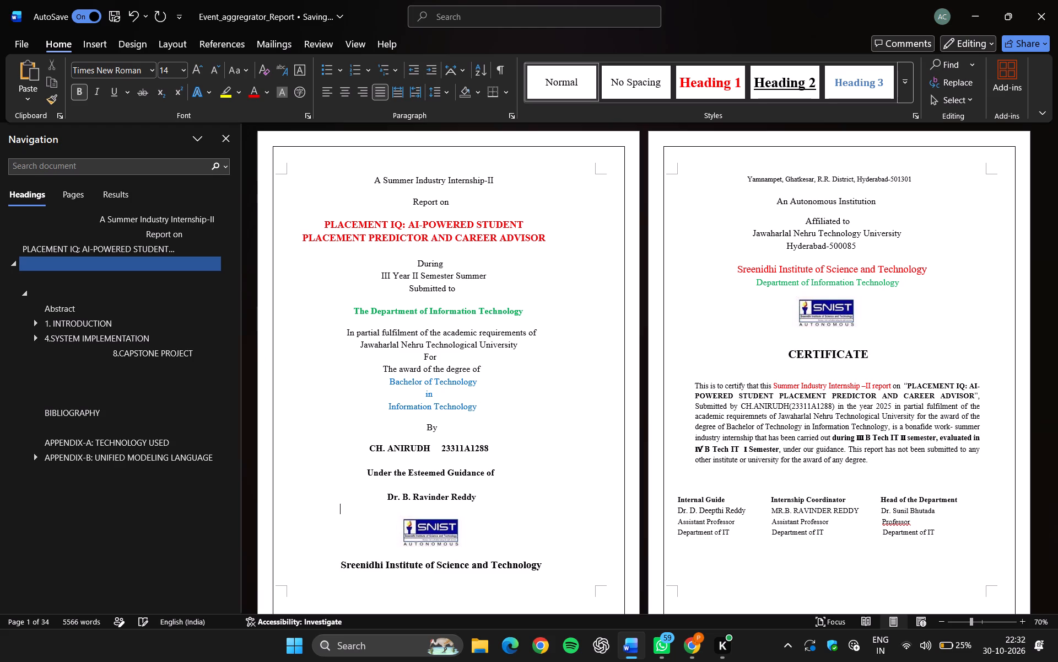
key(BackSpace)
key(BackSpace)
key(BackSpace)
key(BackSpace)
key(BackSpace)
key(BackSpace)
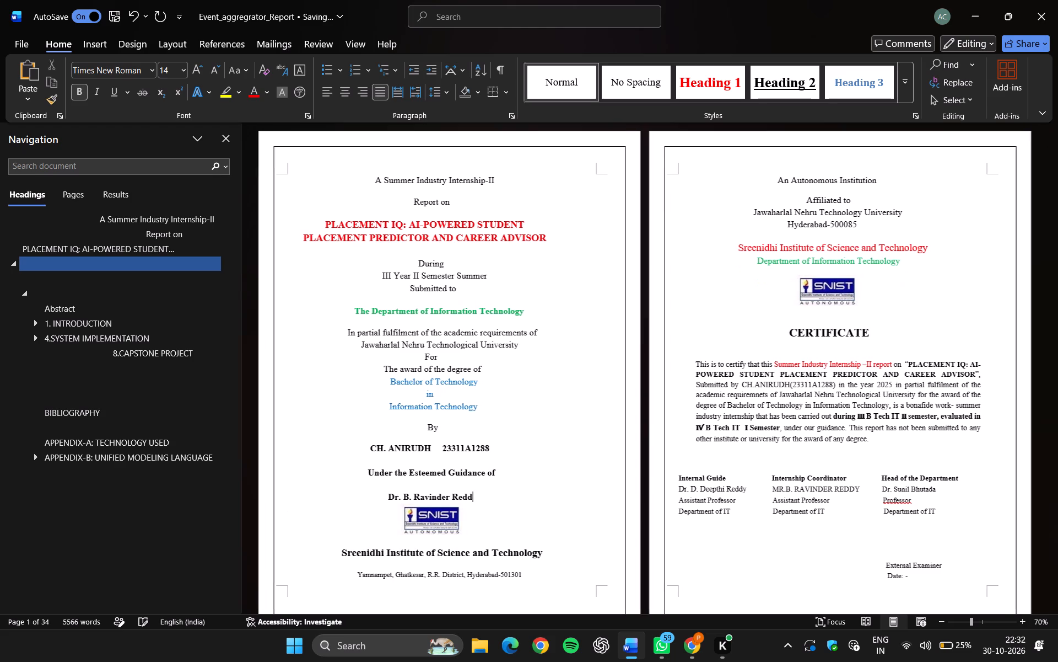
key(y)
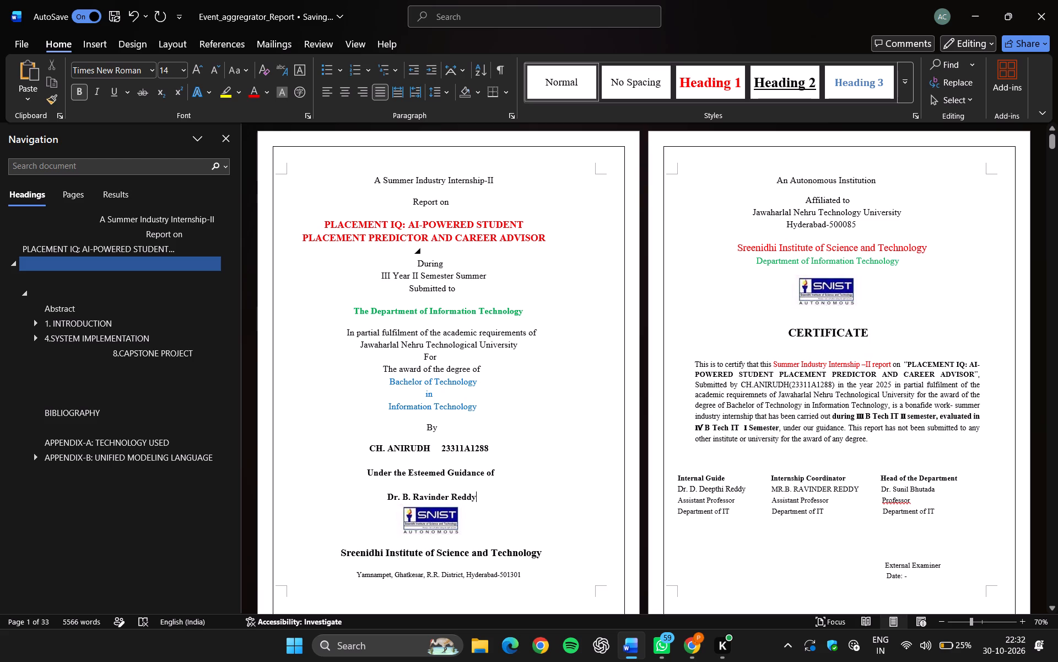
Ignore the repeated-word flag on "Professor" in the Head of the Department block on the Certificate page.
click(417, 191)
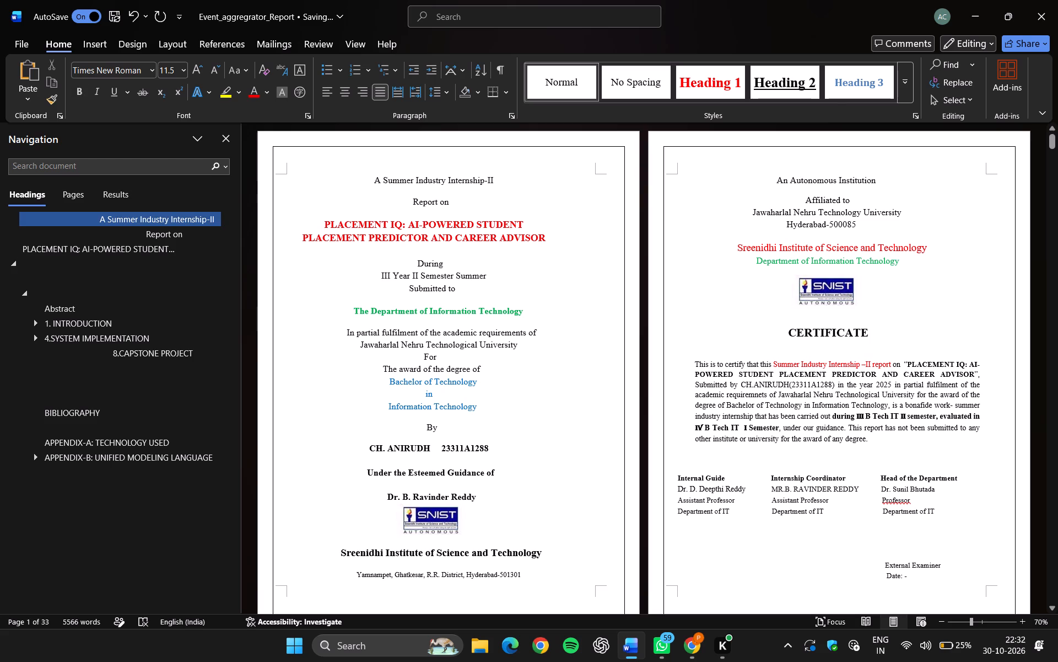
scroll(360, 460, down, 1)
scroll(360, 460, up, 1)
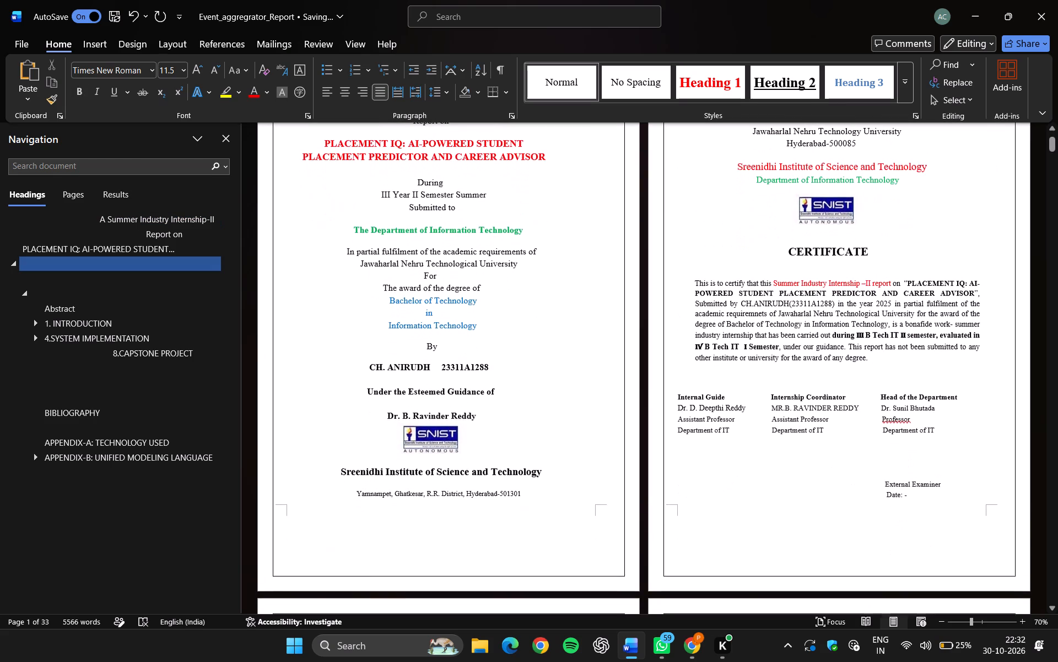
scroll(360, 460, down, 1)
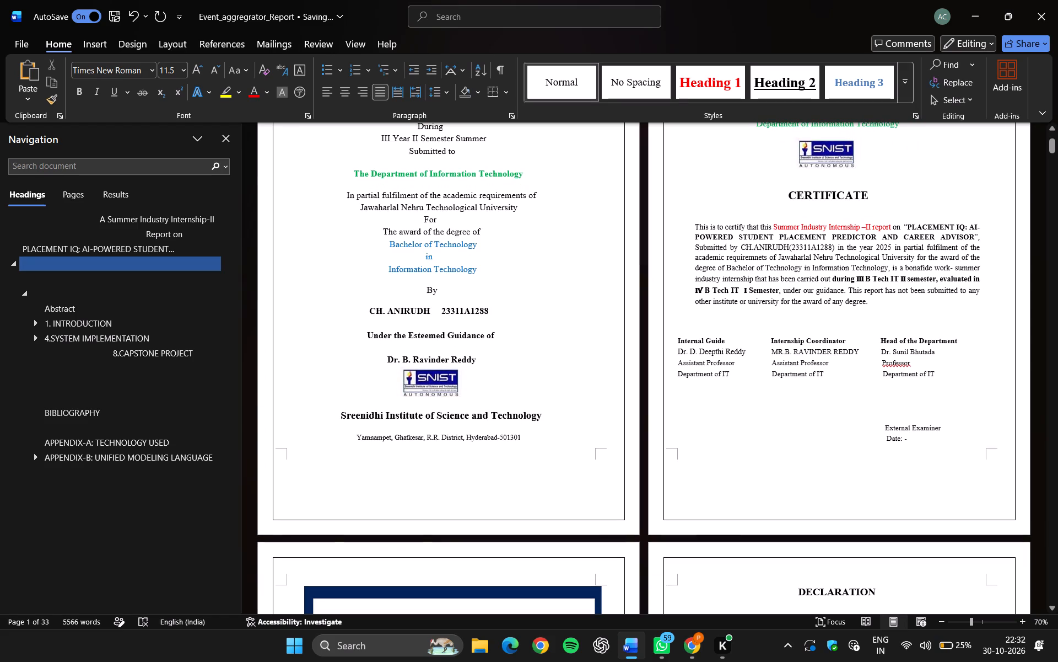
scroll(360, 460, down, 1)
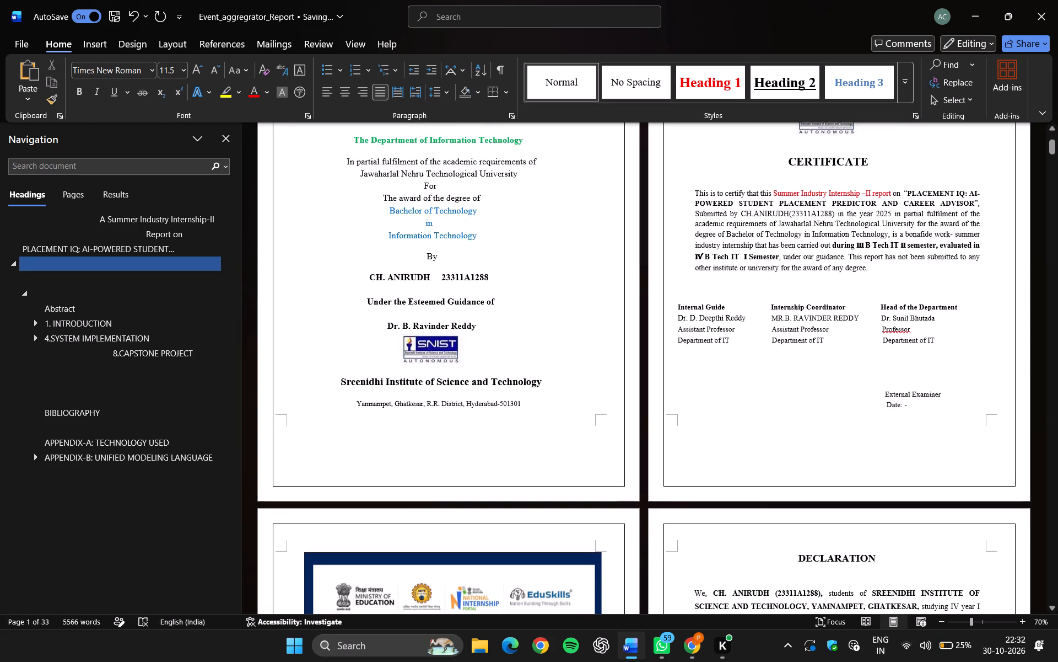
scroll(360, 460, down, 1)
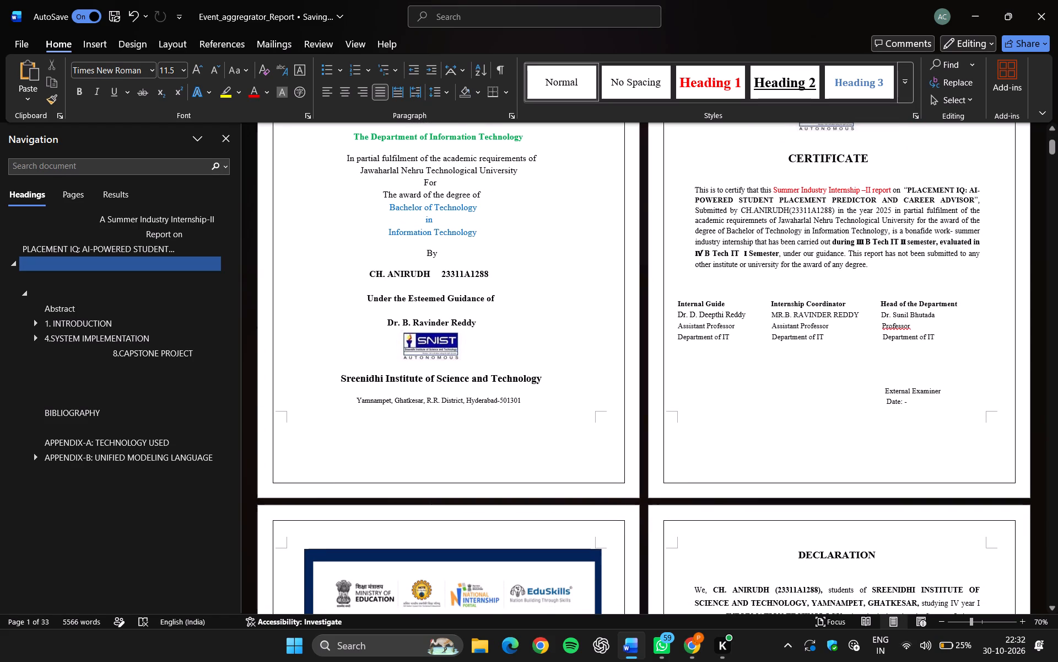
click(893, 322)
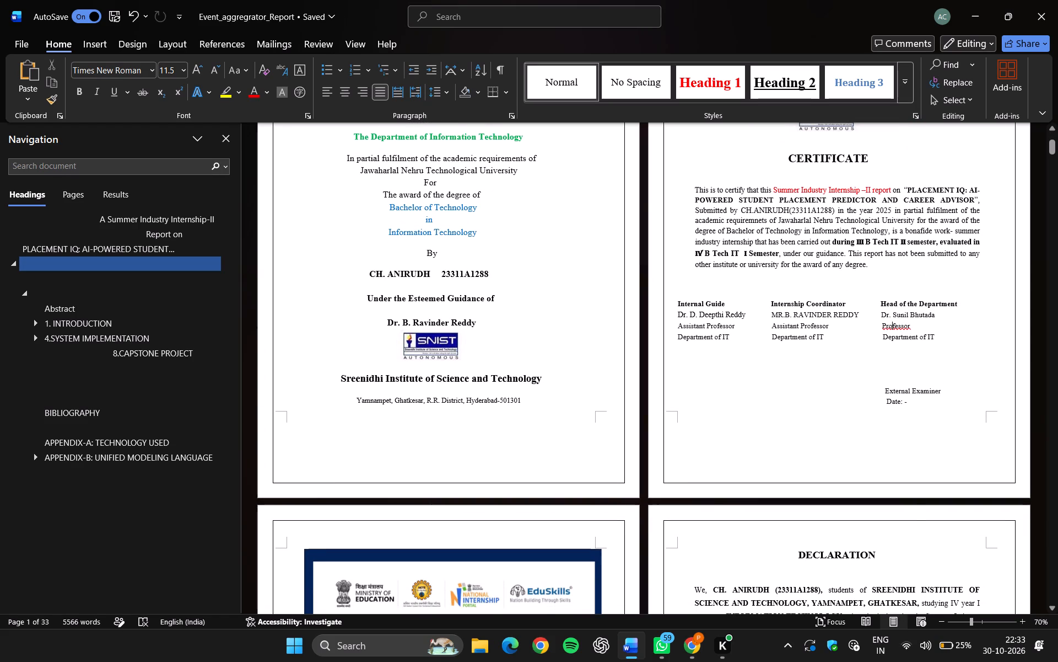
right_click(893, 322)
click(839, 364)
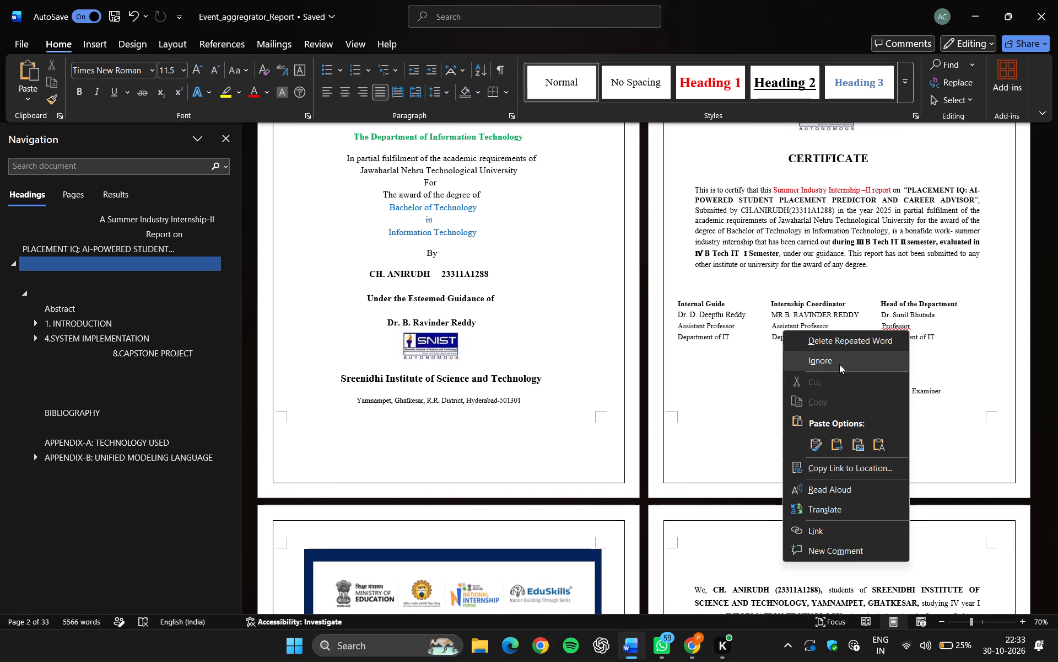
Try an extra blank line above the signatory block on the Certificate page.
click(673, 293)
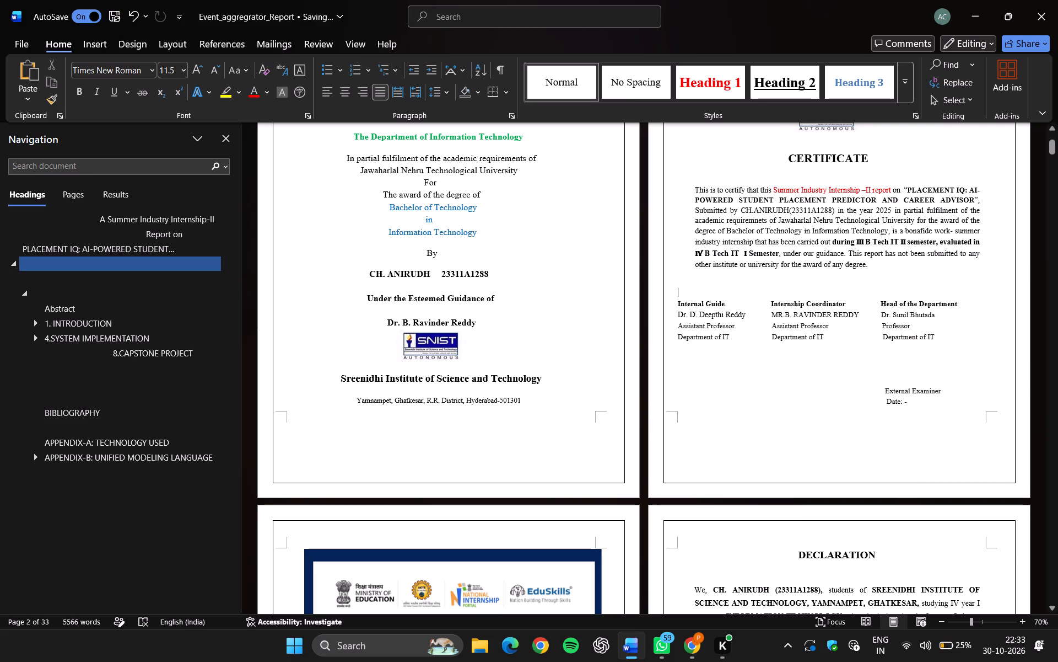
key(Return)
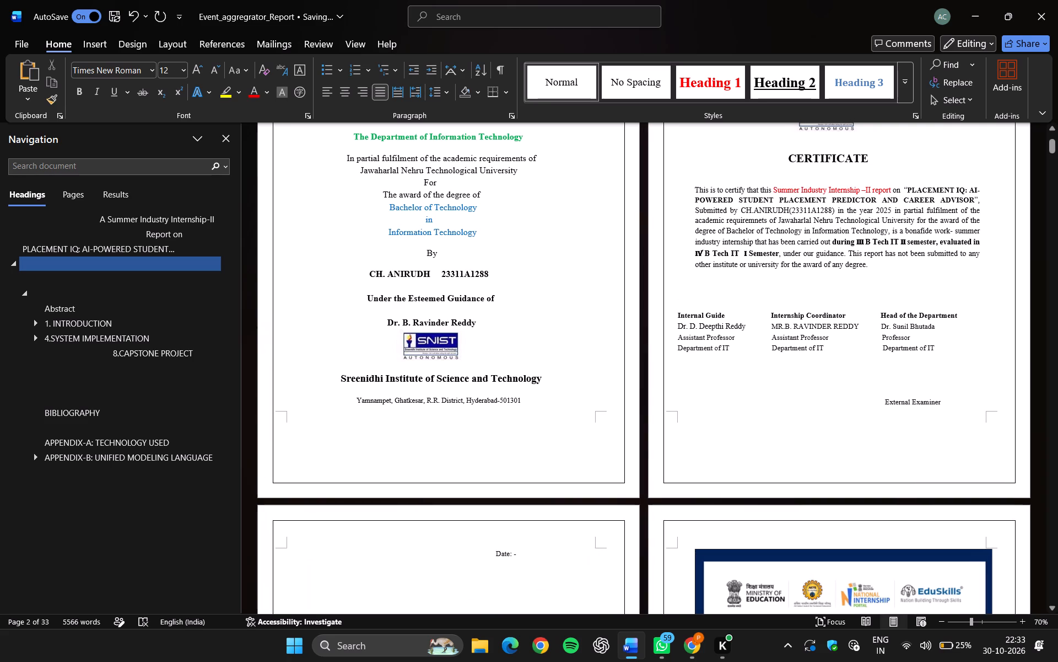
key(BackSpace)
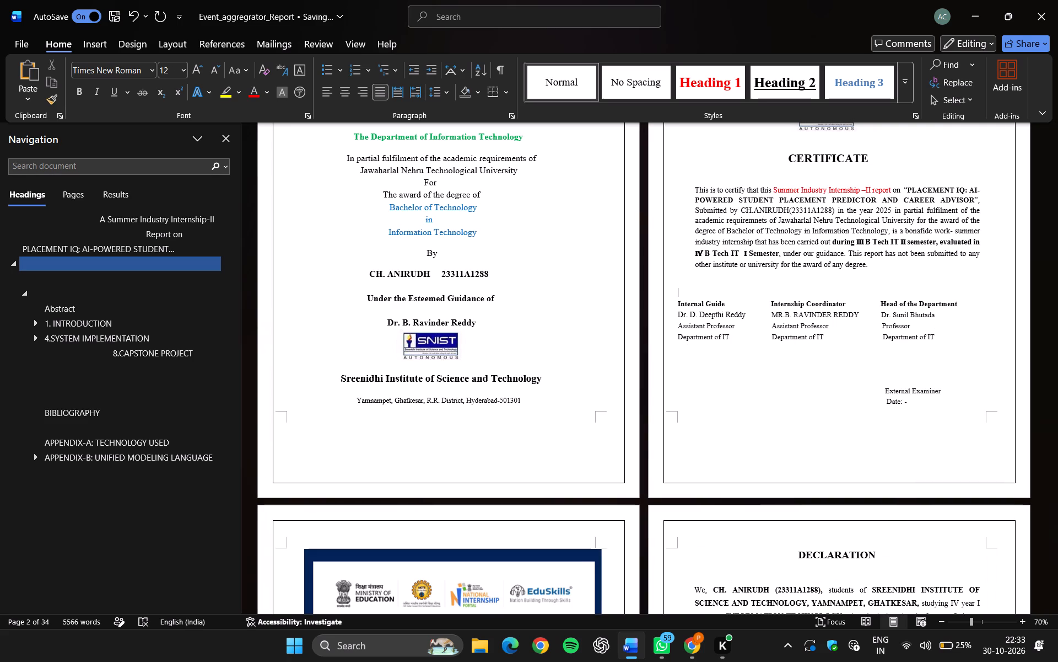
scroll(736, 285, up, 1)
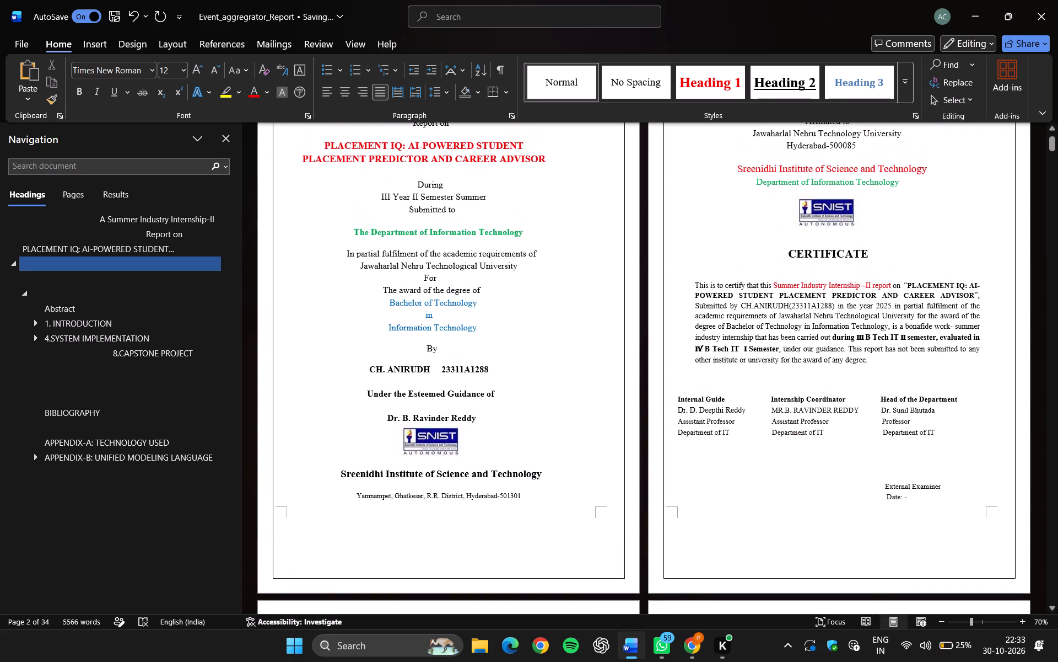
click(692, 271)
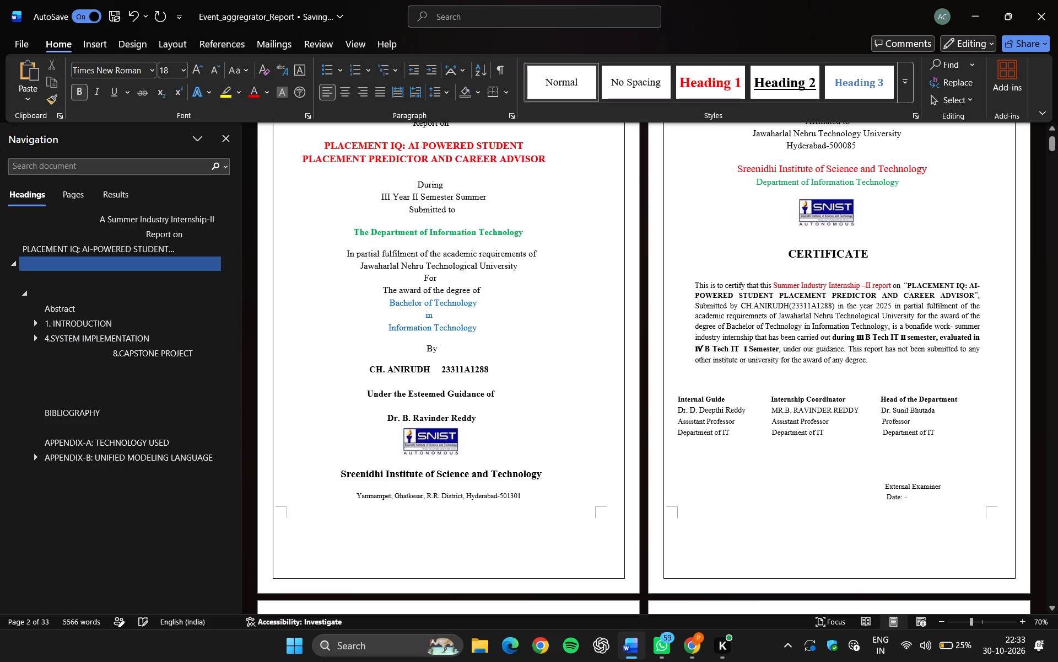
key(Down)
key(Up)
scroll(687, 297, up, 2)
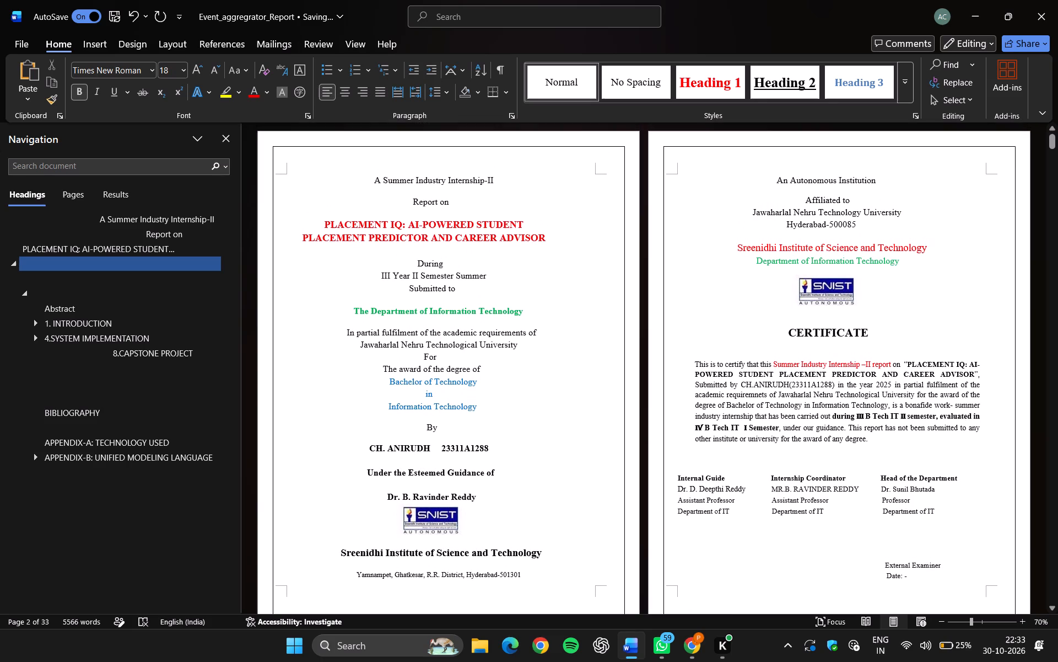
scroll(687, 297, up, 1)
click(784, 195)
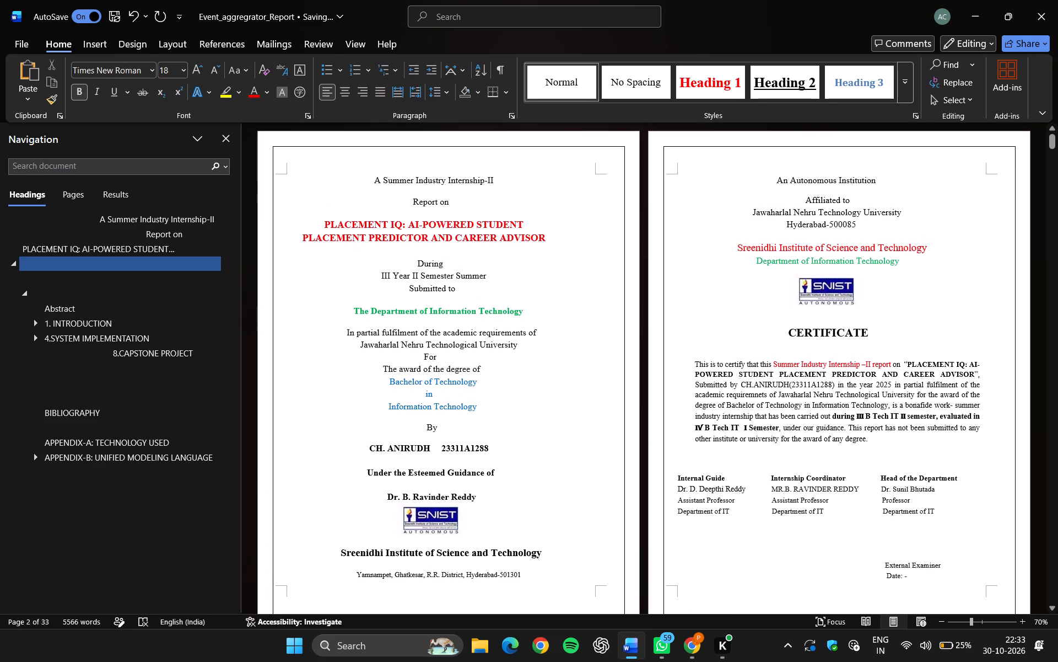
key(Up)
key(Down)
Delete the blank line between "Hyderabad-500085" and "Sreenidhi Institute of Science and Technology" on the Certificate page.
click(771, 233)
key(BackSpace)
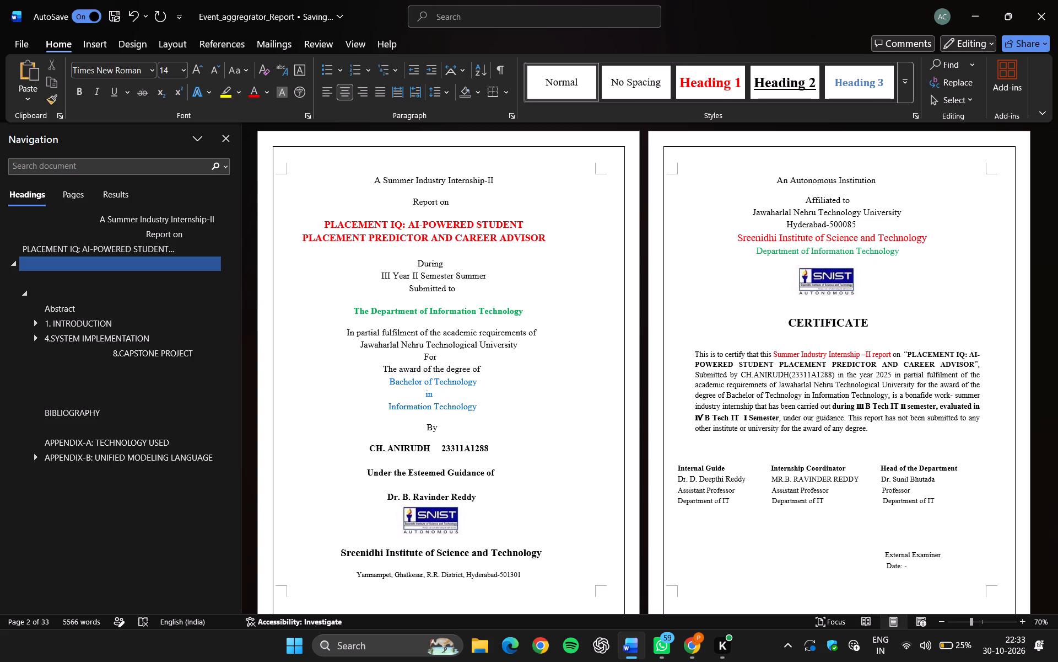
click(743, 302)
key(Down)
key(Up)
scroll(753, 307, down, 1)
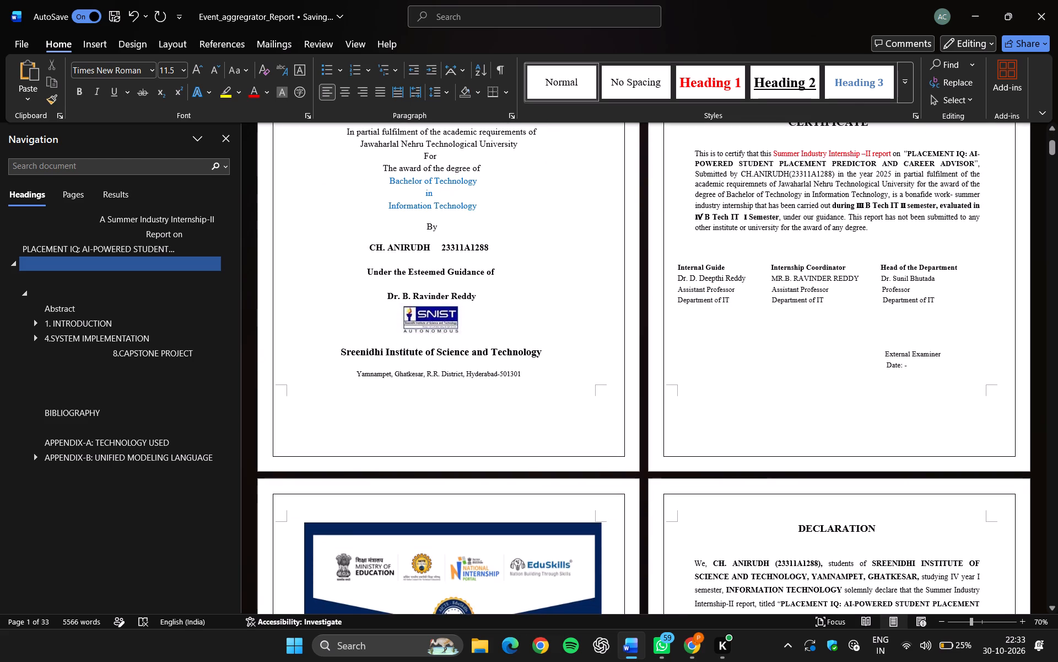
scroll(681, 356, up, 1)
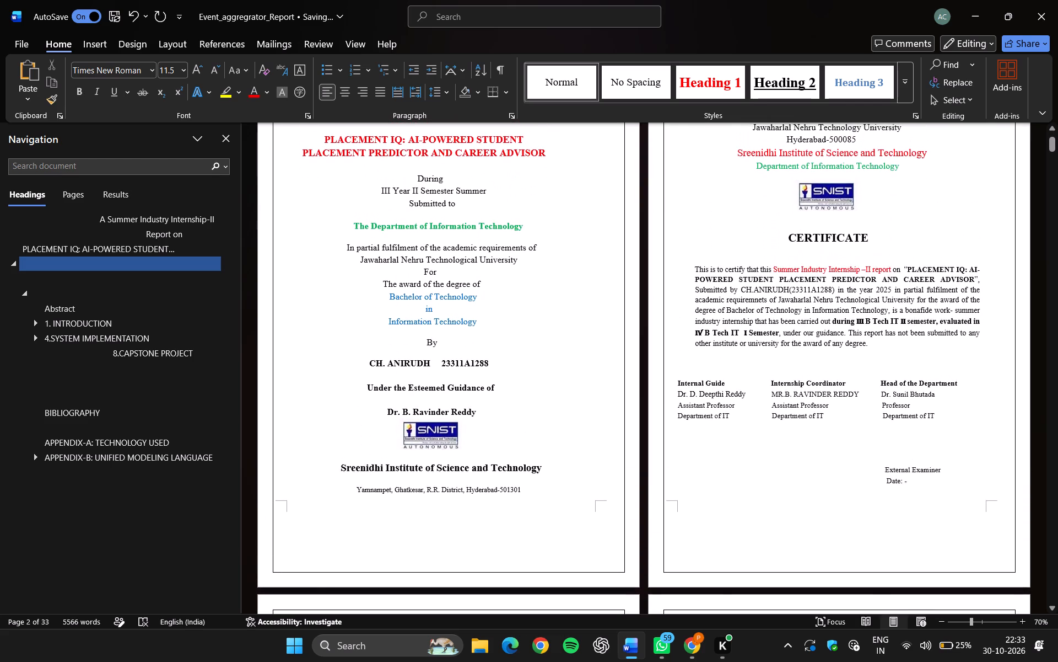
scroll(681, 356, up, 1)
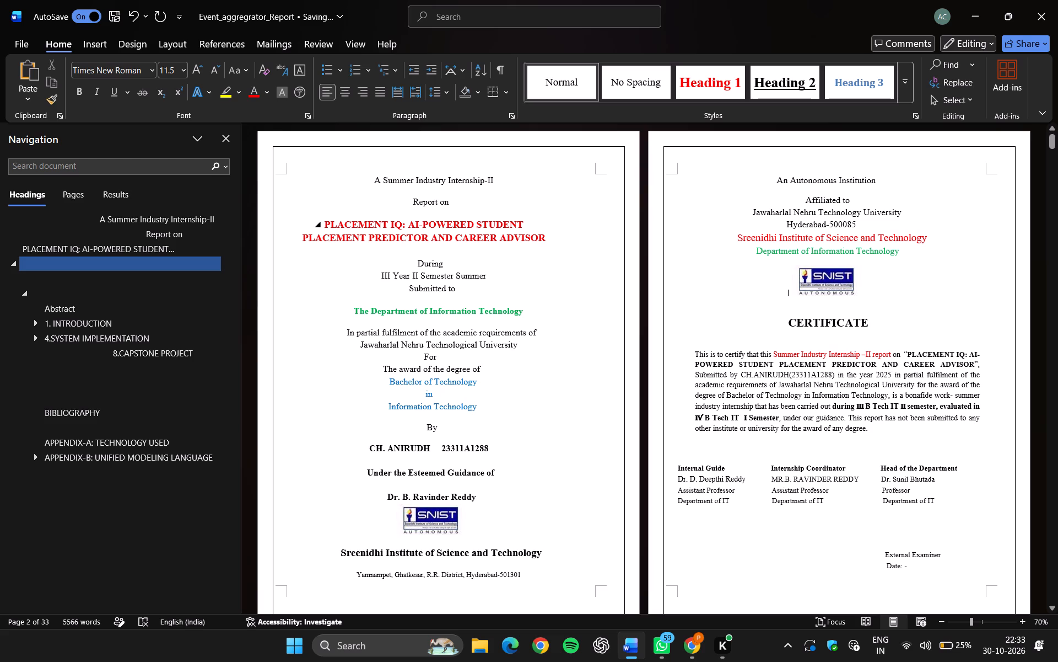
On the cover page, move the blank line above the guide's name to below it, just before the SNIST logo.
scroll(326, 294, down, 2)
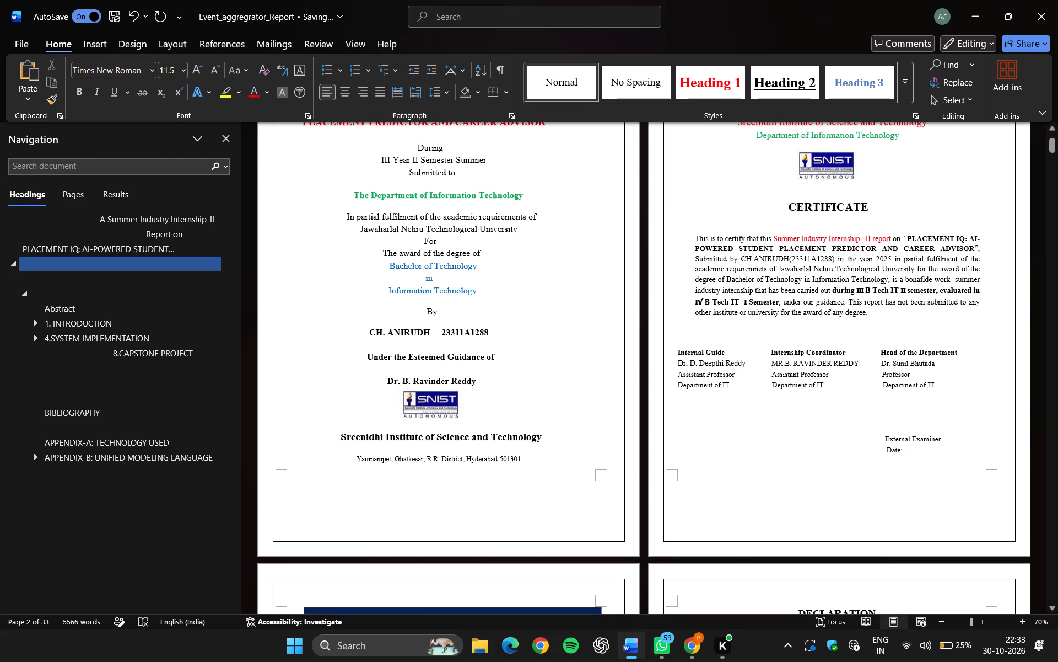
click(391, 346)
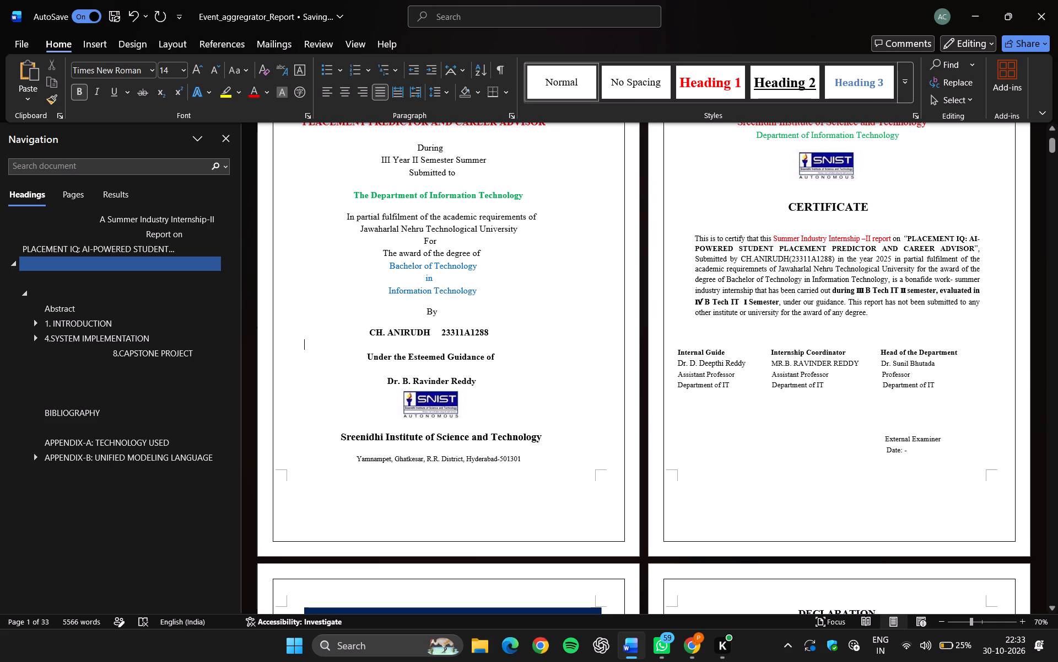
click(376, 365)
key(BackSpace)
key(BackSpace)
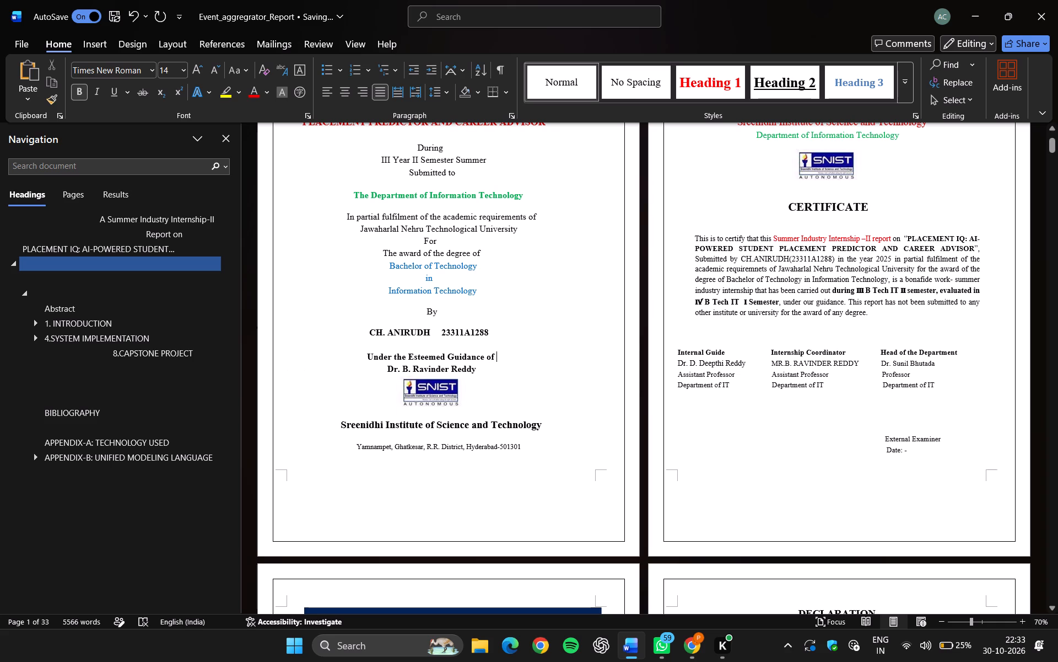
click(496, 367)
key(Return)
scroll(608, 412, up, 1)
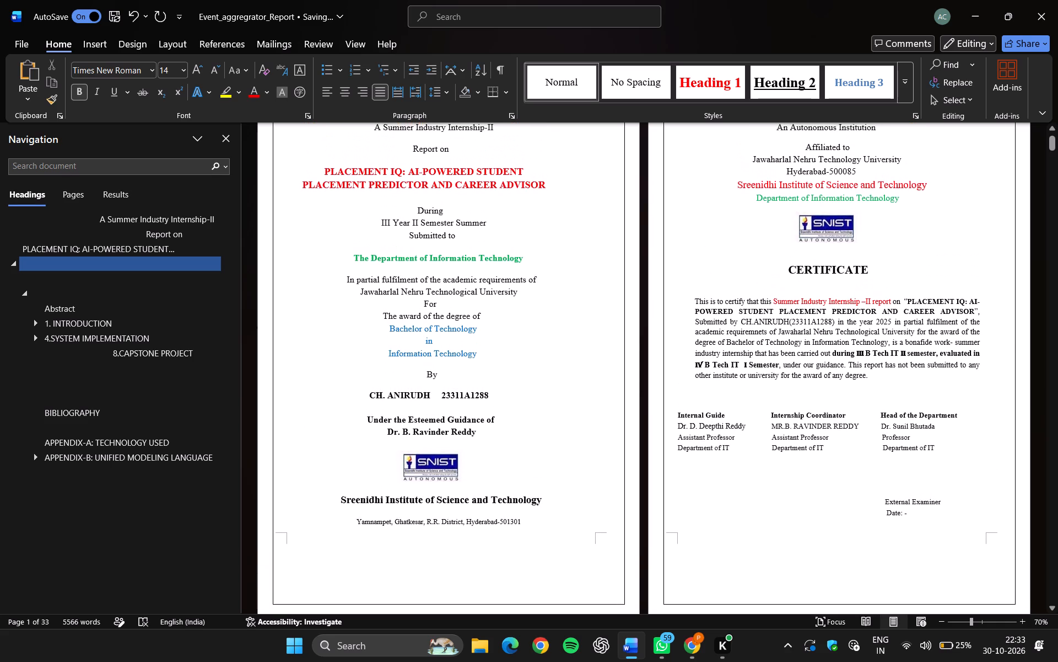
scroll(608, 412, up, 3)
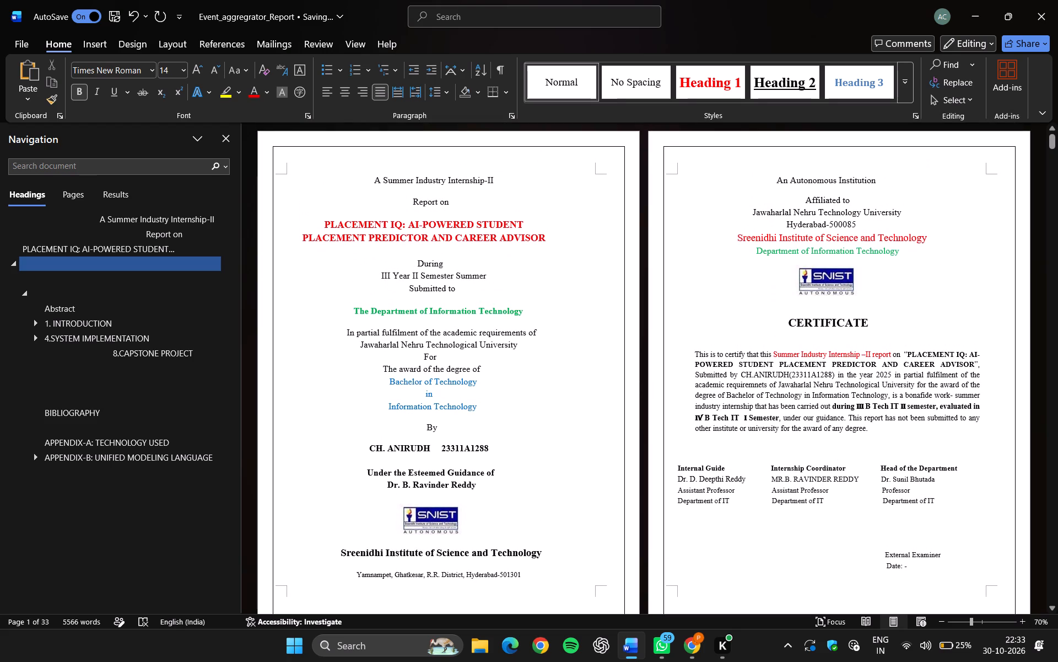
Review the report's pages from the cover through the declaration, abstract, index and introduction to Appendix-E.
scroll(608, 417, down, 1)
scroll(608, 417, up, 1)
scroll(608, 417, down, 5)
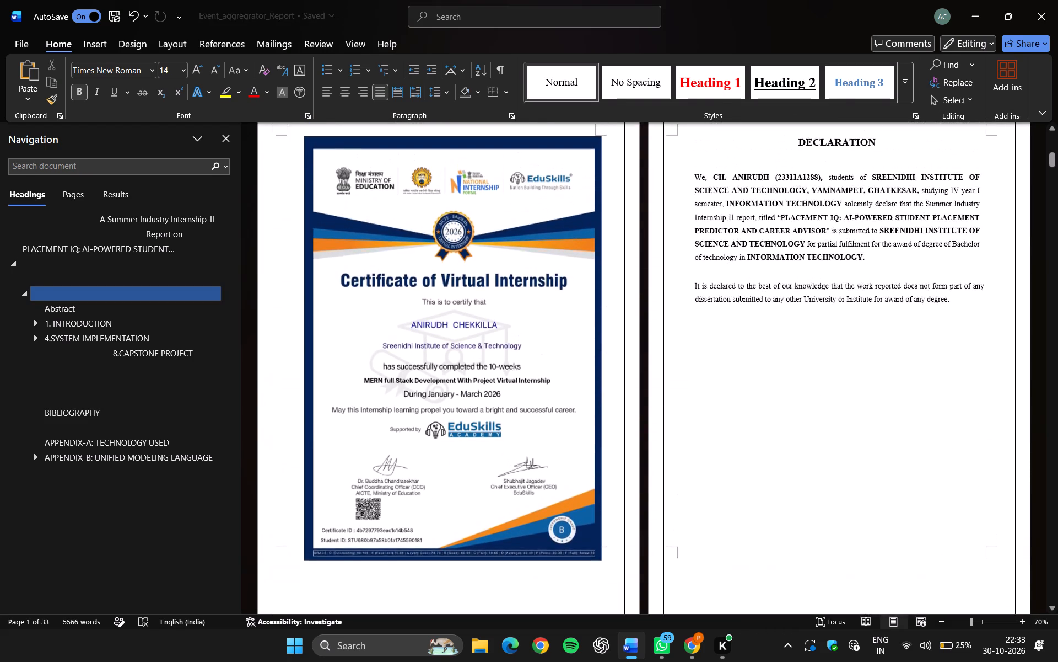
scroll(608, 417, down, 3)
scroll(608, 417, up, 1)
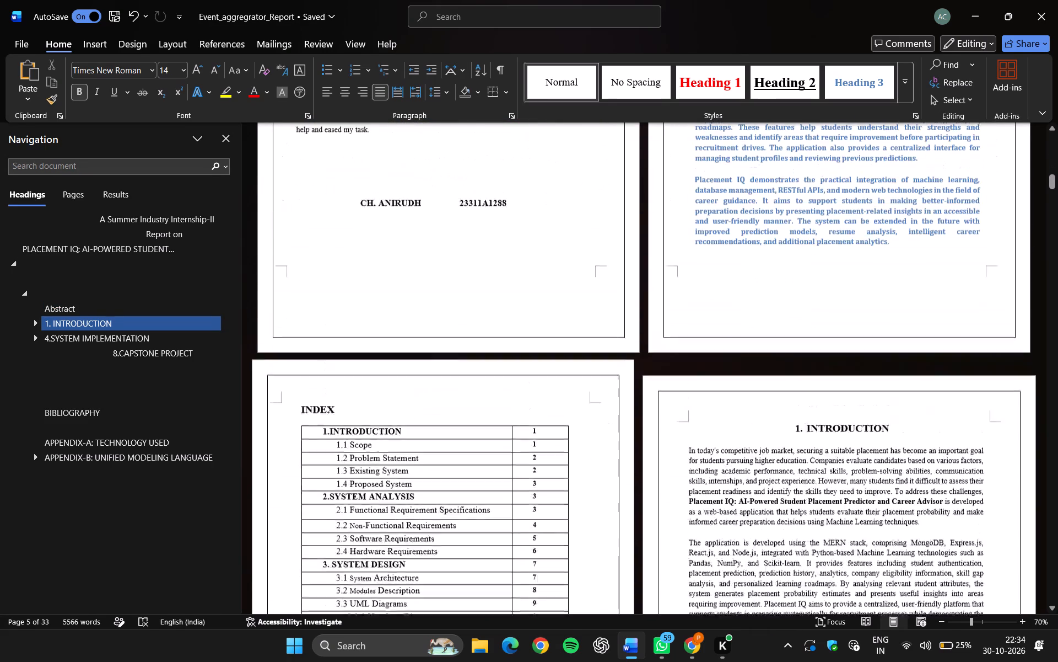
scroll(608, 417, up, 3)
scroll(608, 417, right, 1)
scroll(491, 364, down, 1)
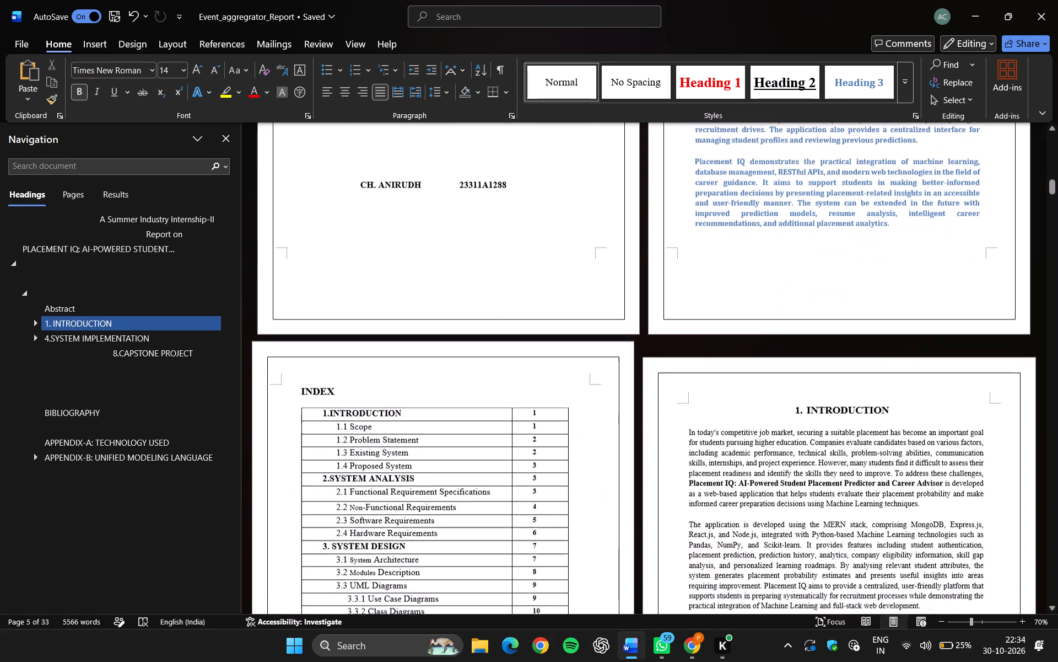
scroll(491, 364, down, 6)
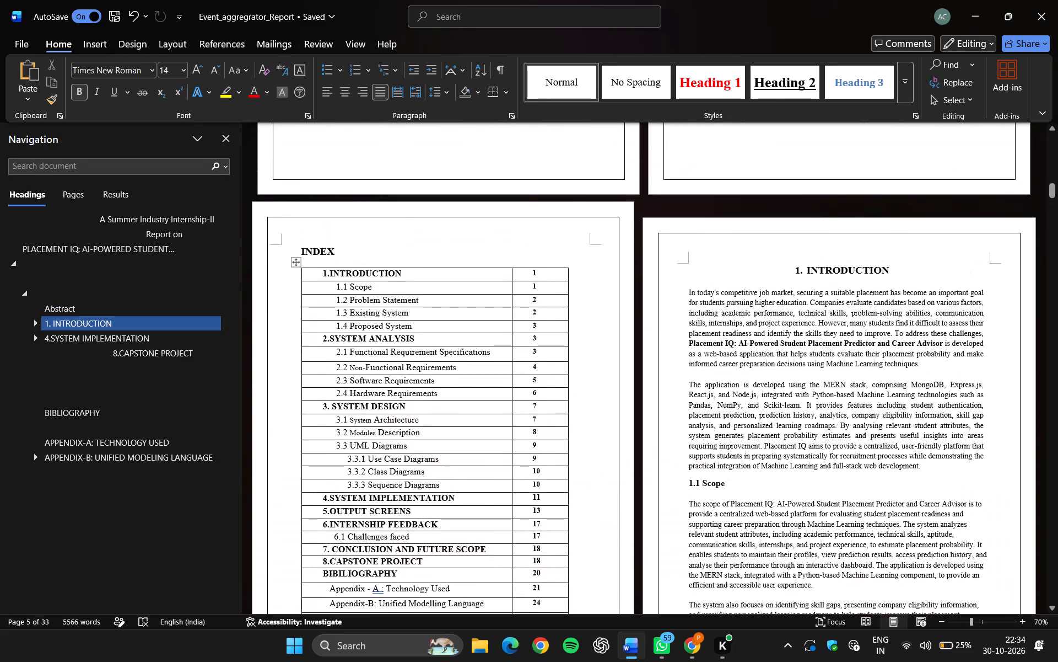
scroll(491, 364, down, 1)
scroll(491, 364, down, 20)
scroll(491, 364, down, 20)
scroll(491, 364, down, 20)
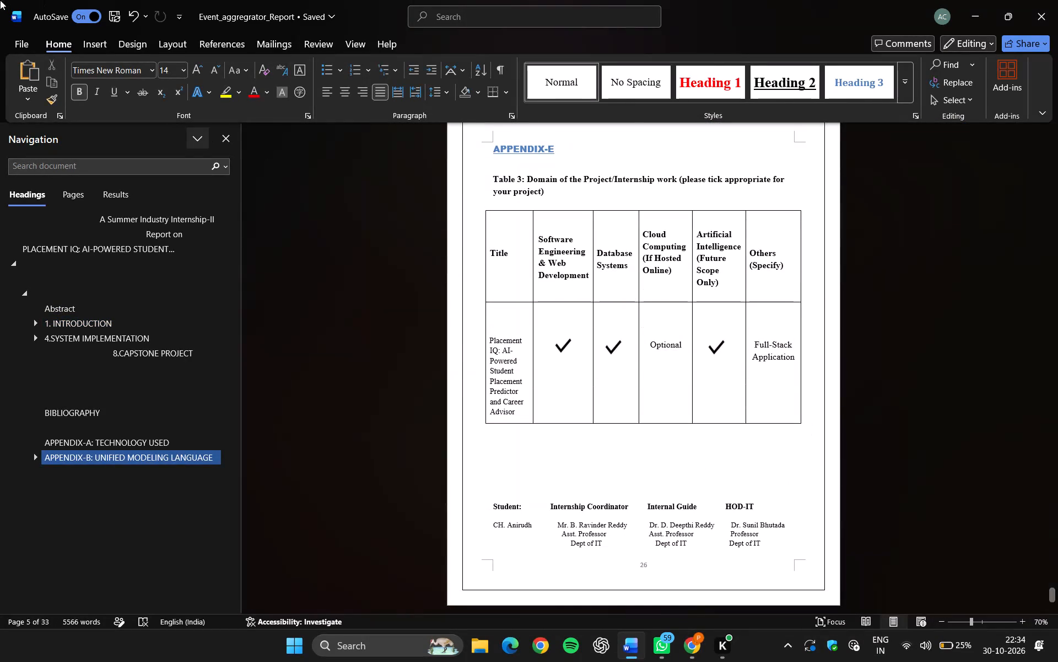
Close the Navigation pane to give the pages more room.
click(317, 392)
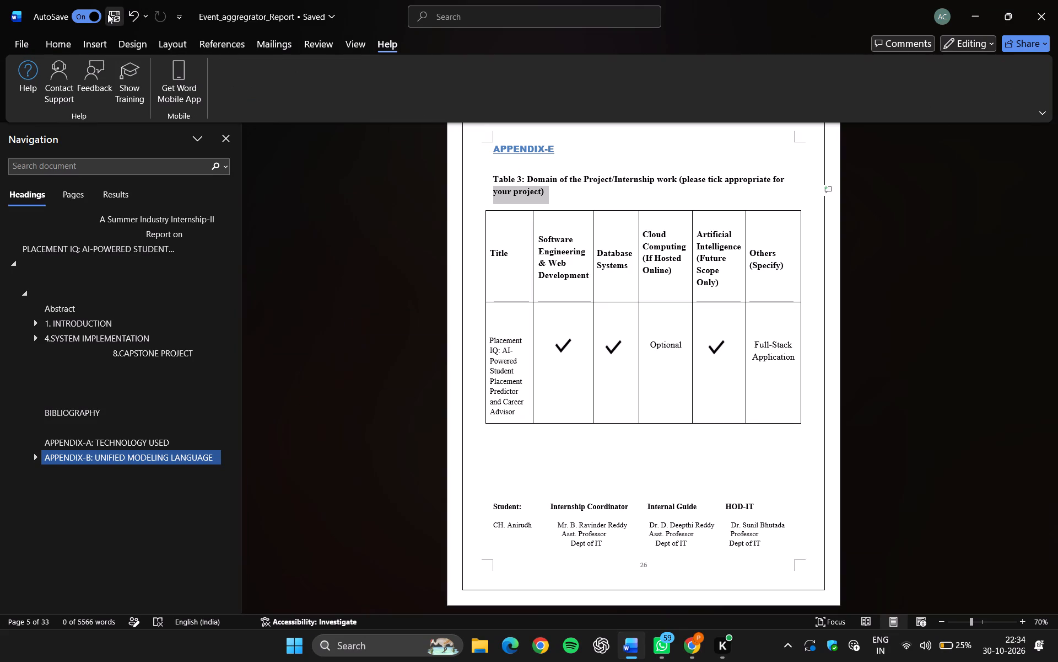
click(223, 136)
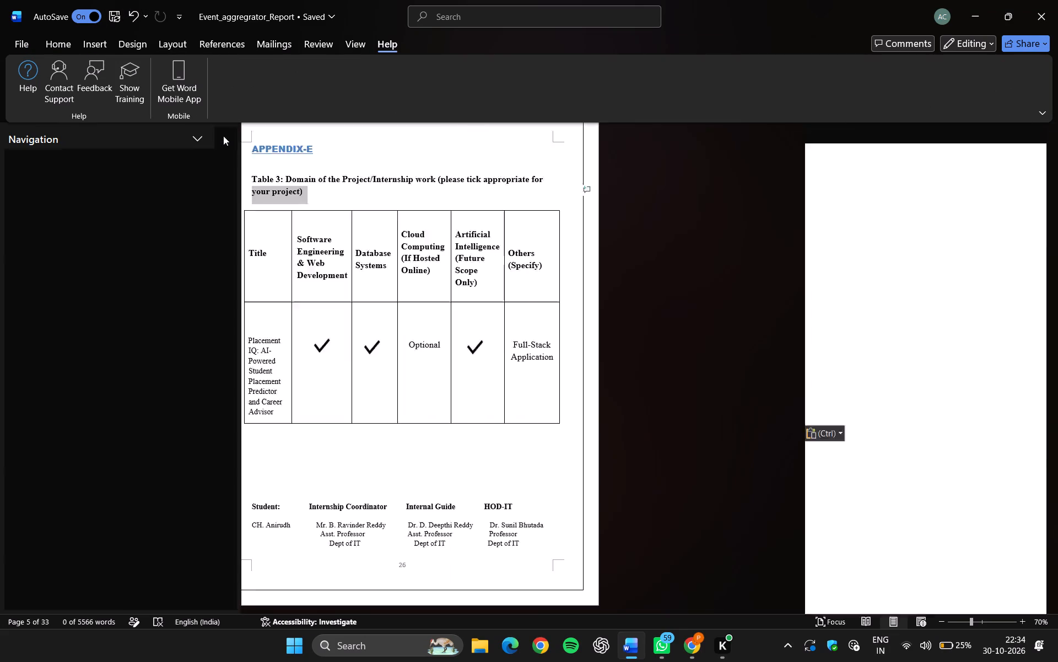
Return to the cover page and save the Event_aggregrator_Report document.
scroll(257, 215, up, 20)
scroll(257, 215, up, 20)
scroll(257, 215, up, 20)
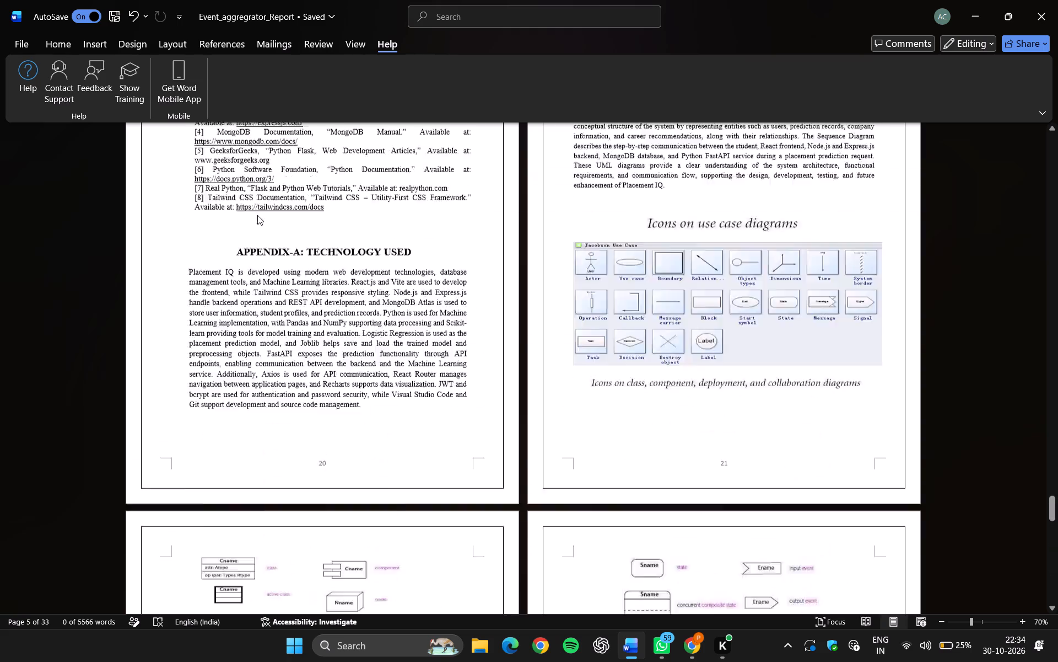
scroll(257, 215, up, 20)
scroll(257, 215, up, 20)
scroll(257, 215, up, 20)
click(116, 16)
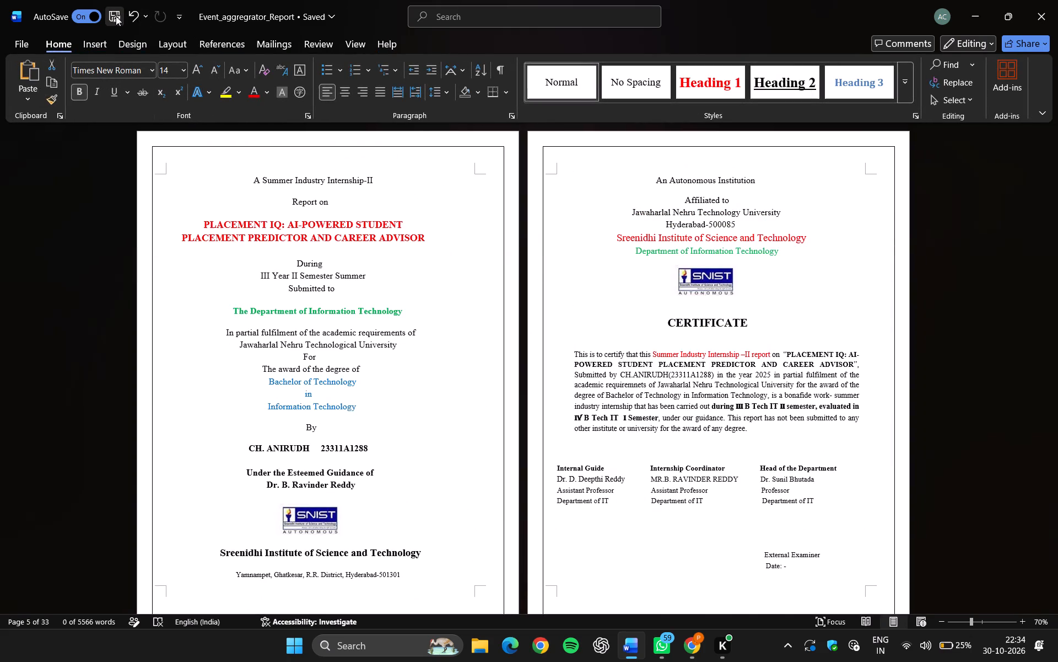
click(115, 17)
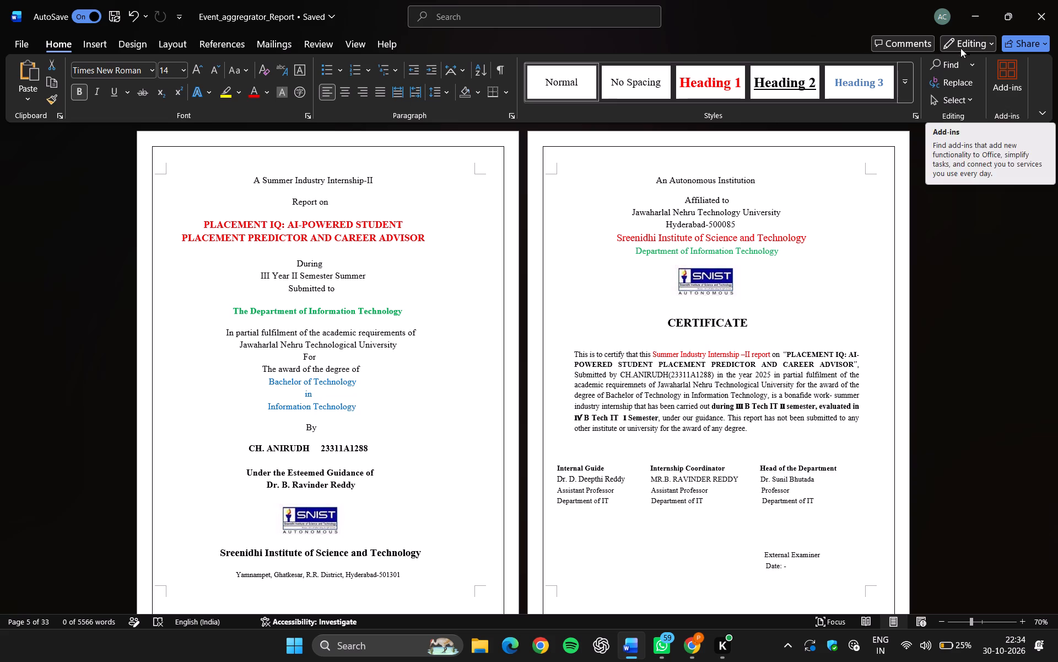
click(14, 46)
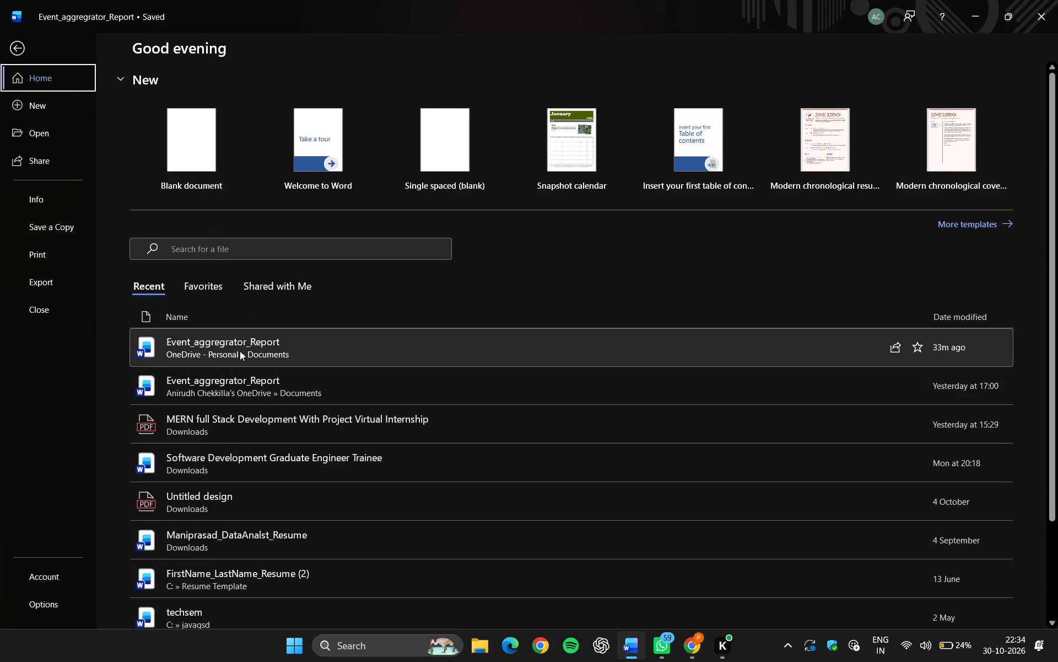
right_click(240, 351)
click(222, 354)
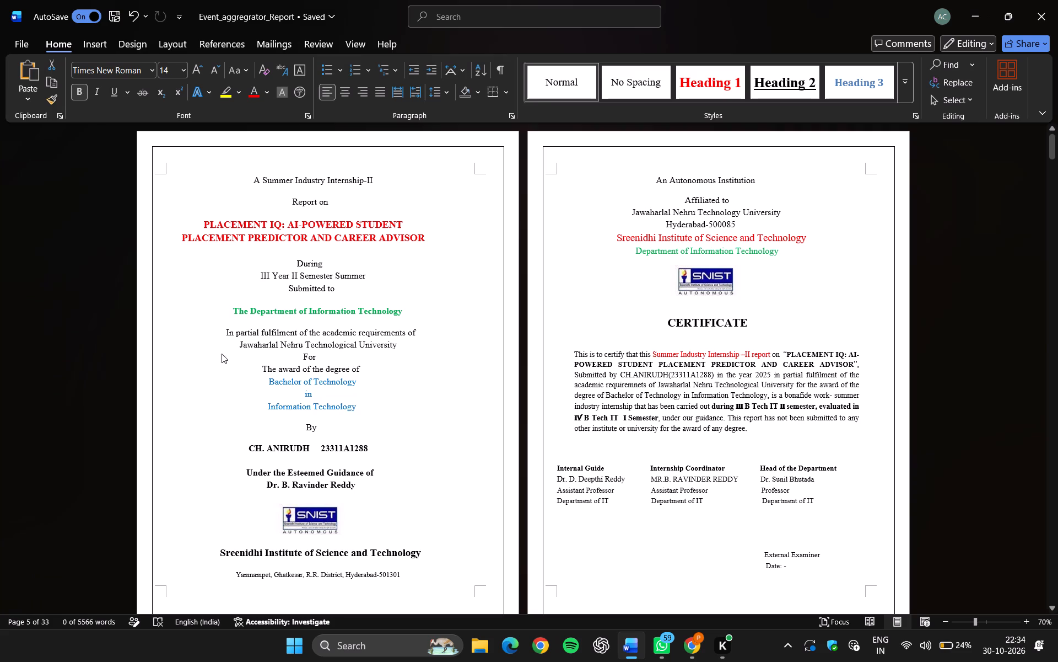
Open a copy of Event_aggregrator_Report from the recent files as a new document.
click(14, 37)
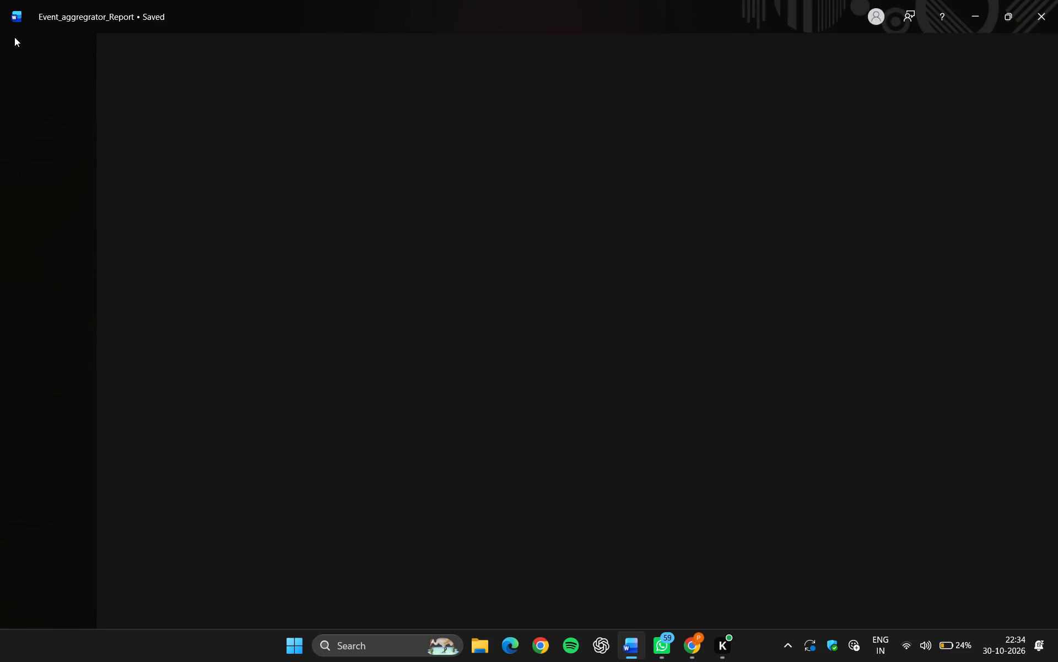
right_click(305, 341)
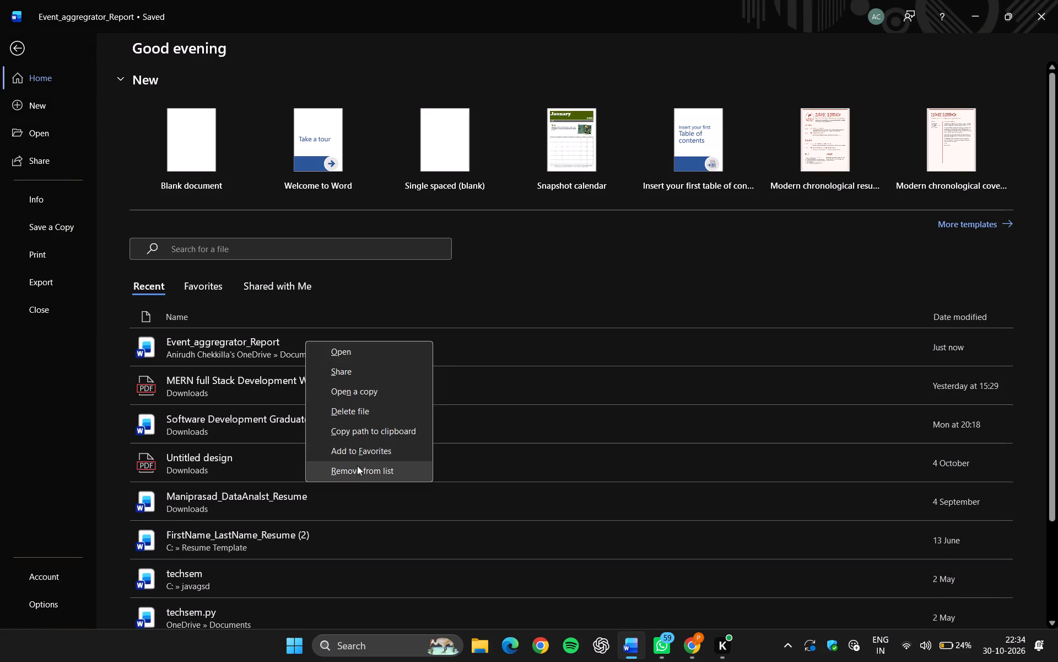
click(366, 389)
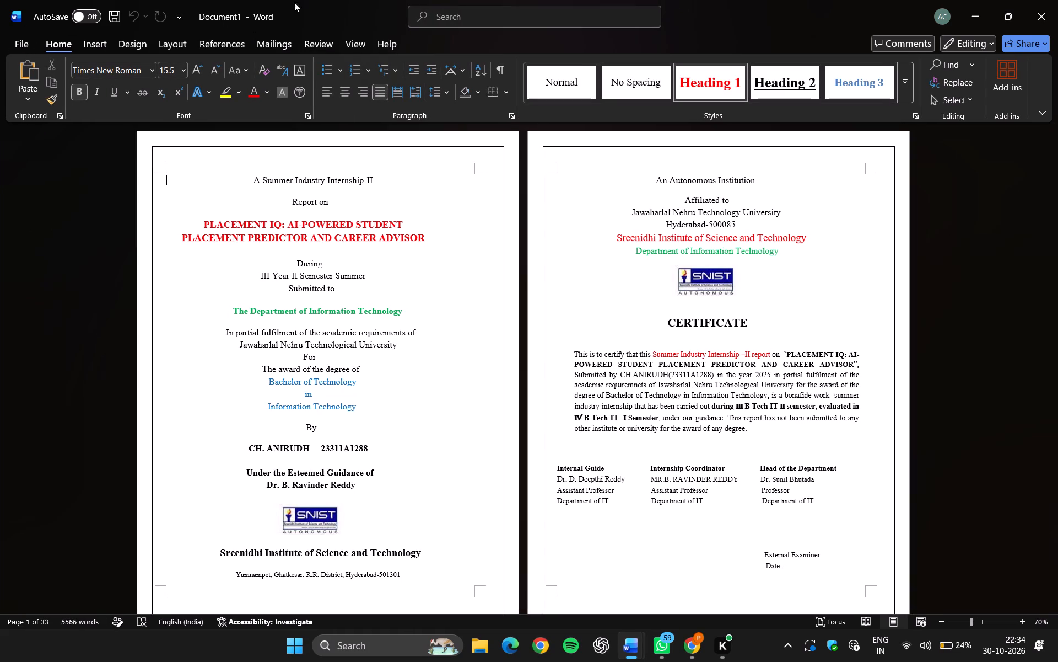
Save the copied report as PlacementIq in the Downloads folder.
click(116, 12)
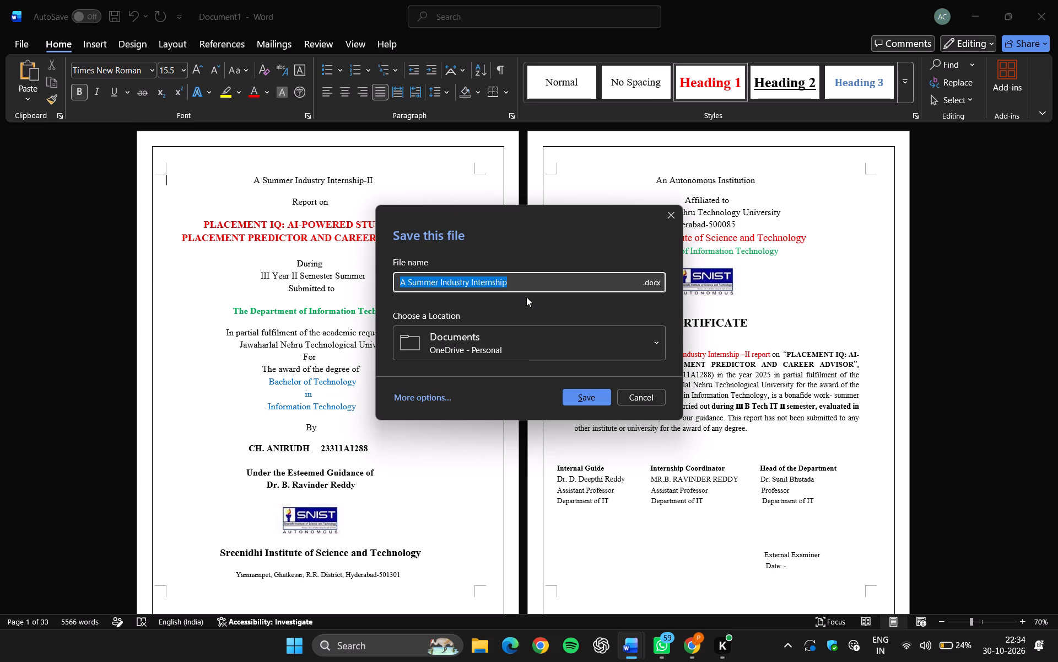
key(BackSpace)
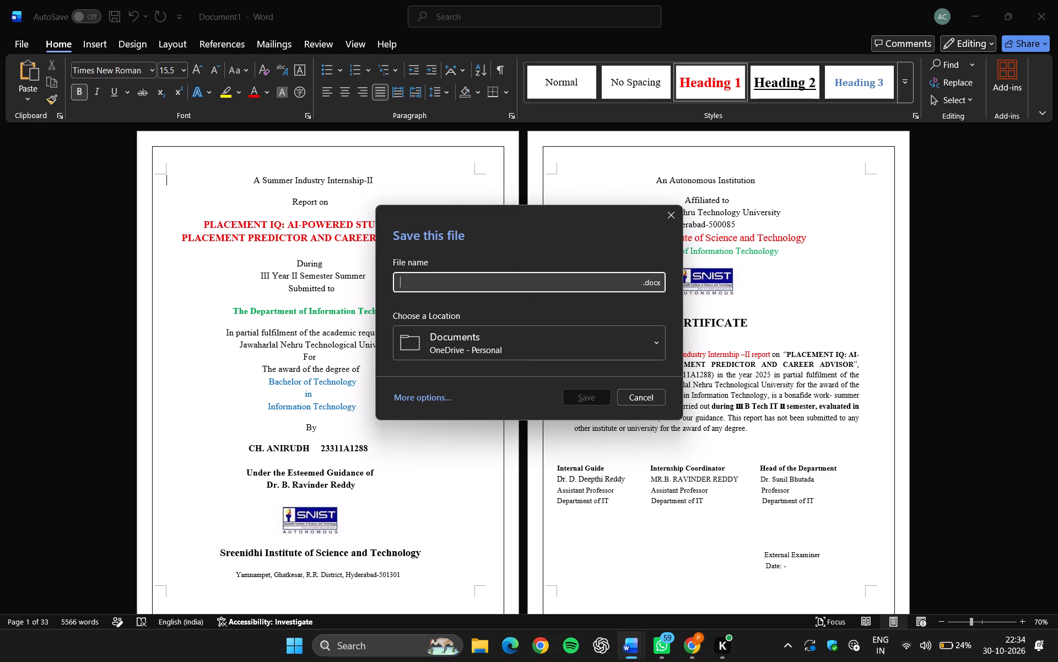
key(shift+p)
text(lacementIq)
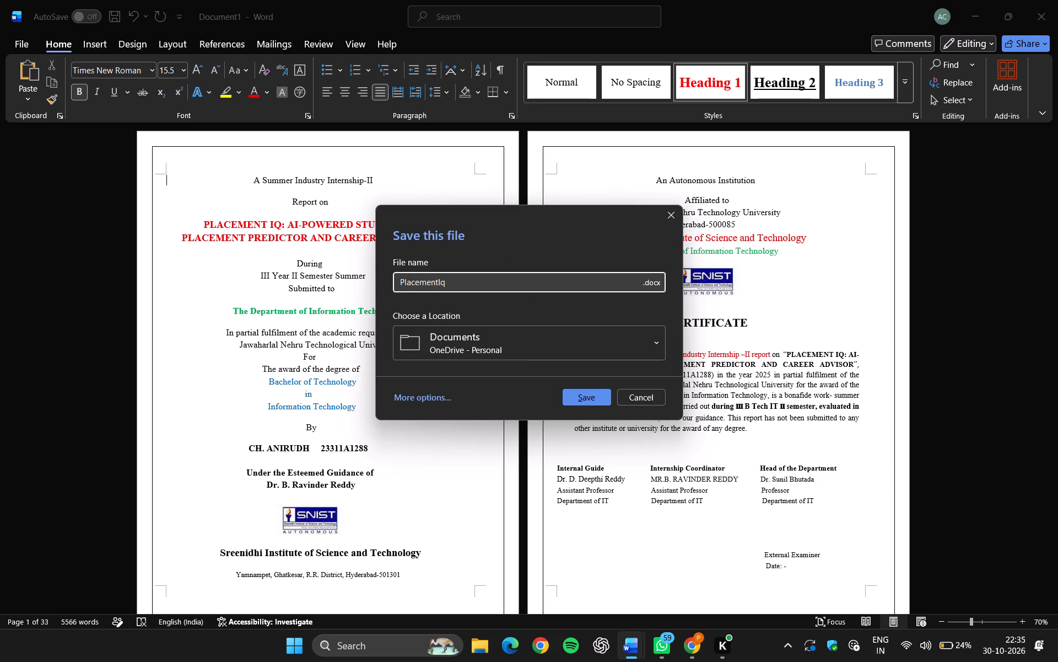
click(586, 354)
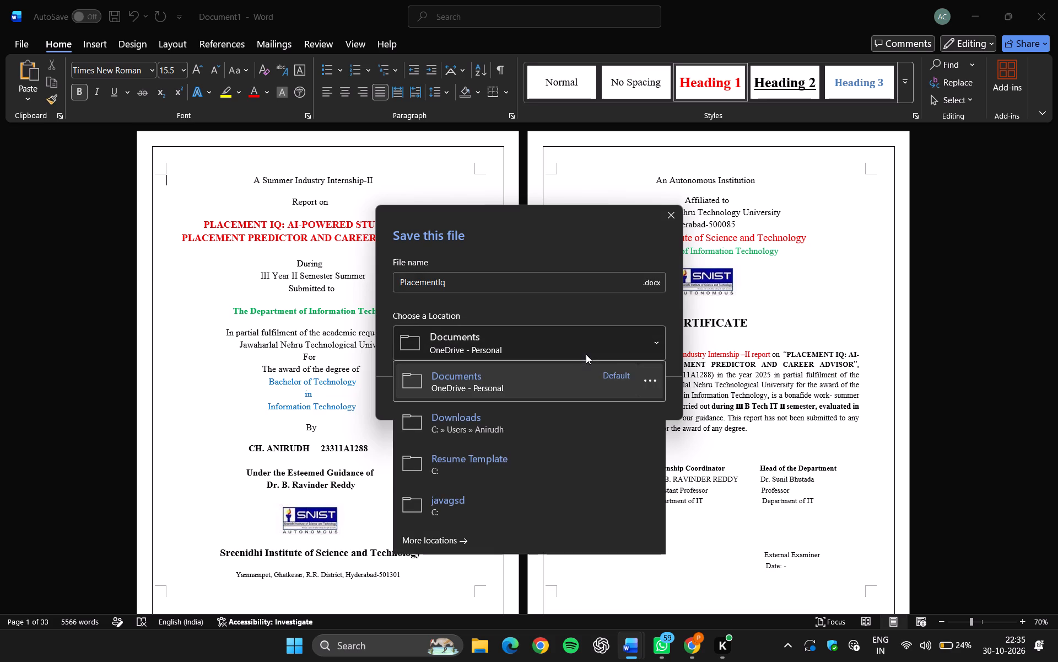
click(534, 413)
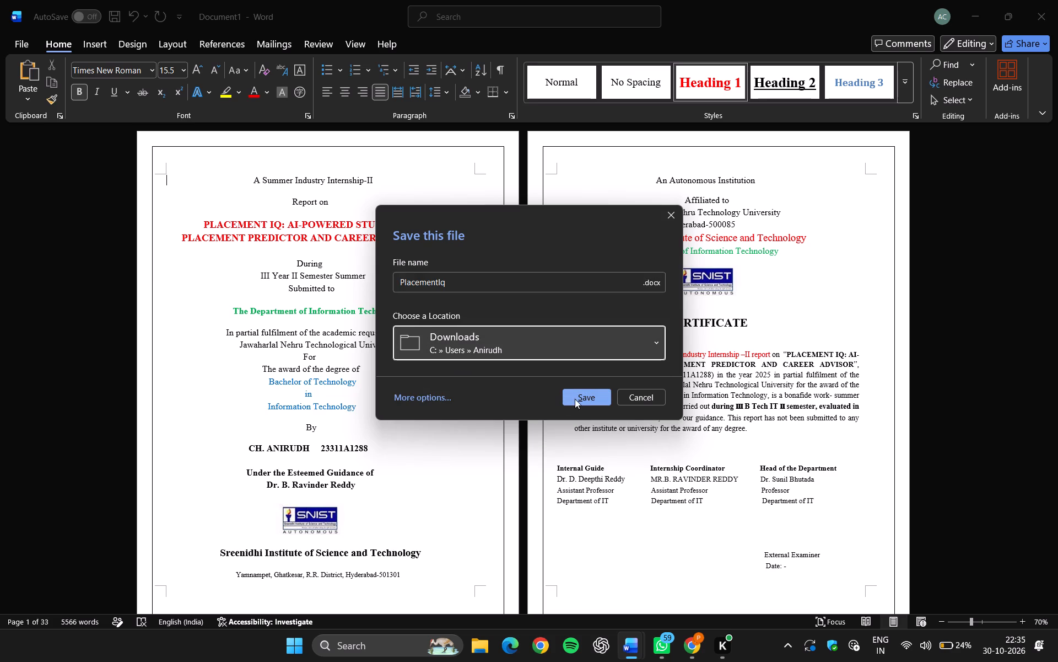
click(576, 398)
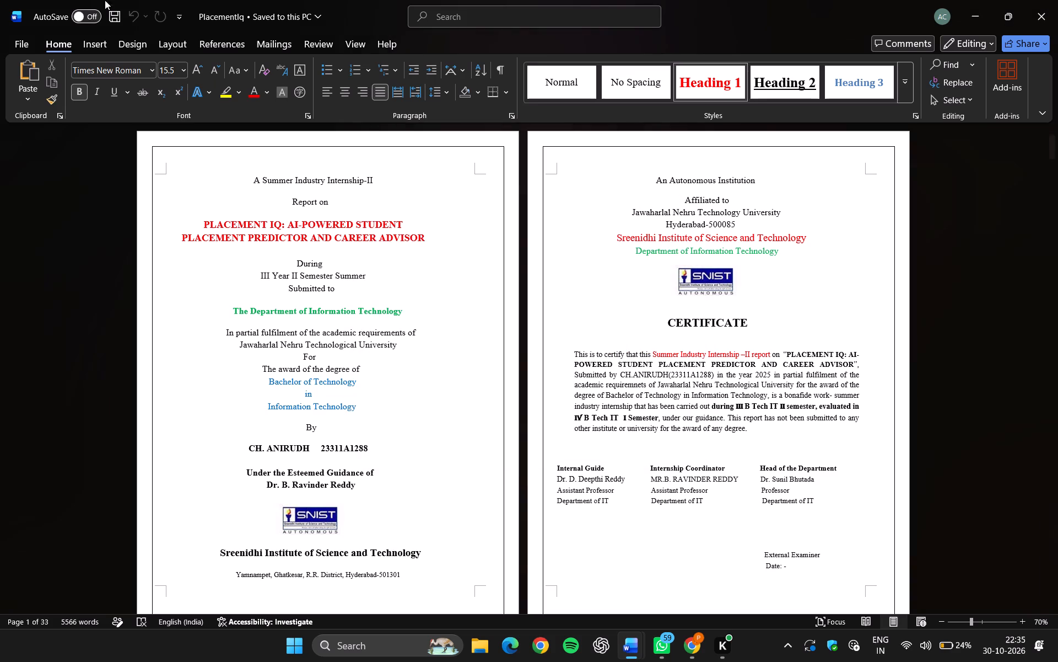
Turn on AutoSave for PlacementIq by uploading the file to OneDrive - Personal.
click(79, 16)
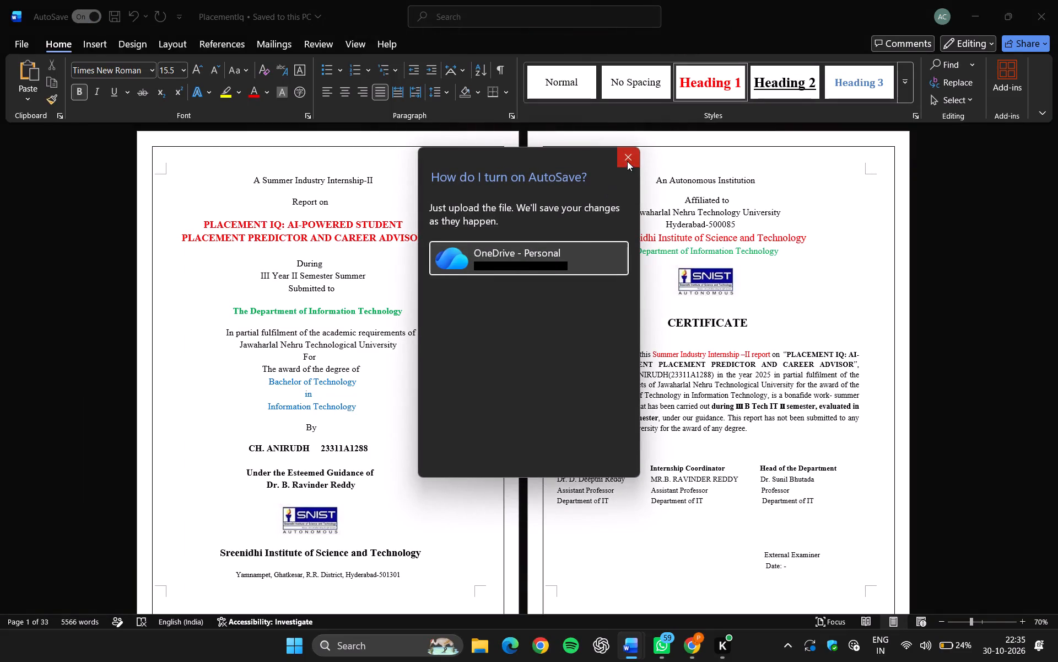
click(569, 261)
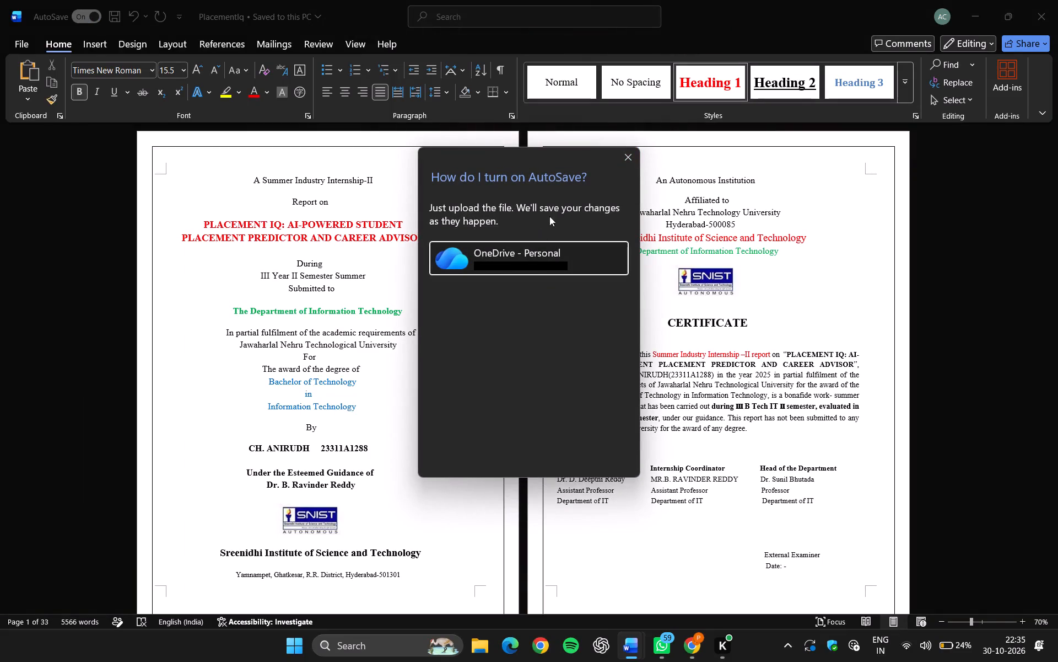
click(497, 252)
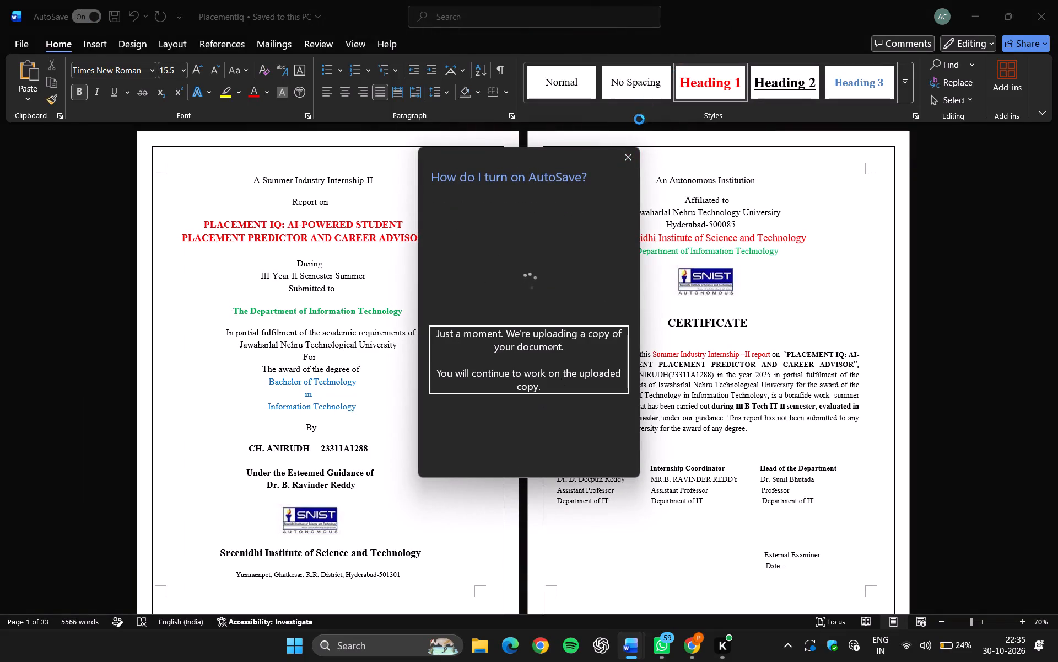
click(629, 157)
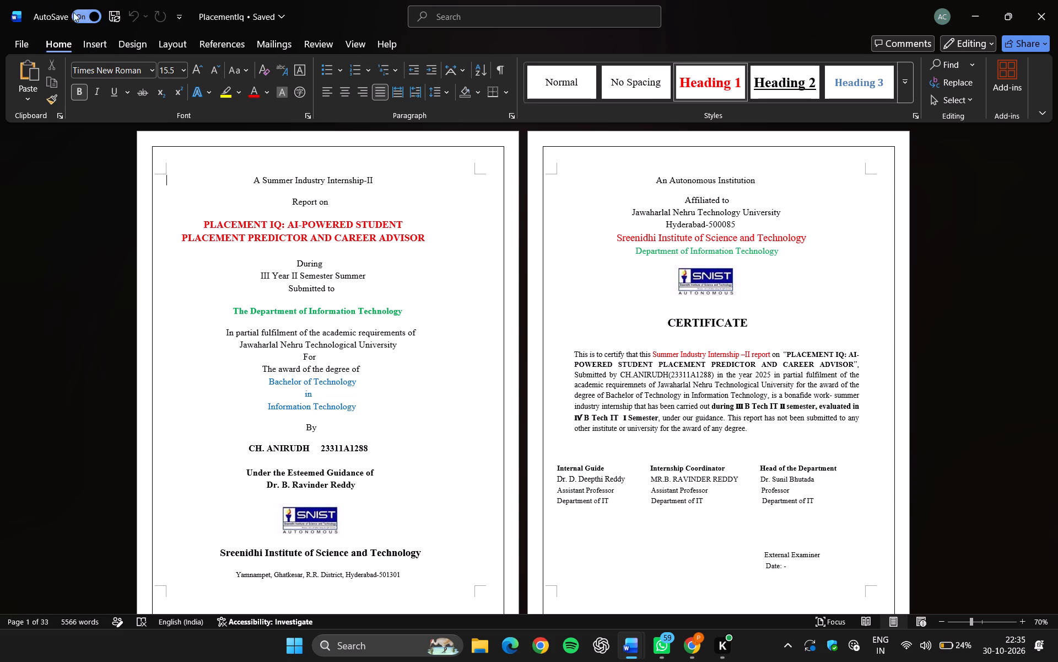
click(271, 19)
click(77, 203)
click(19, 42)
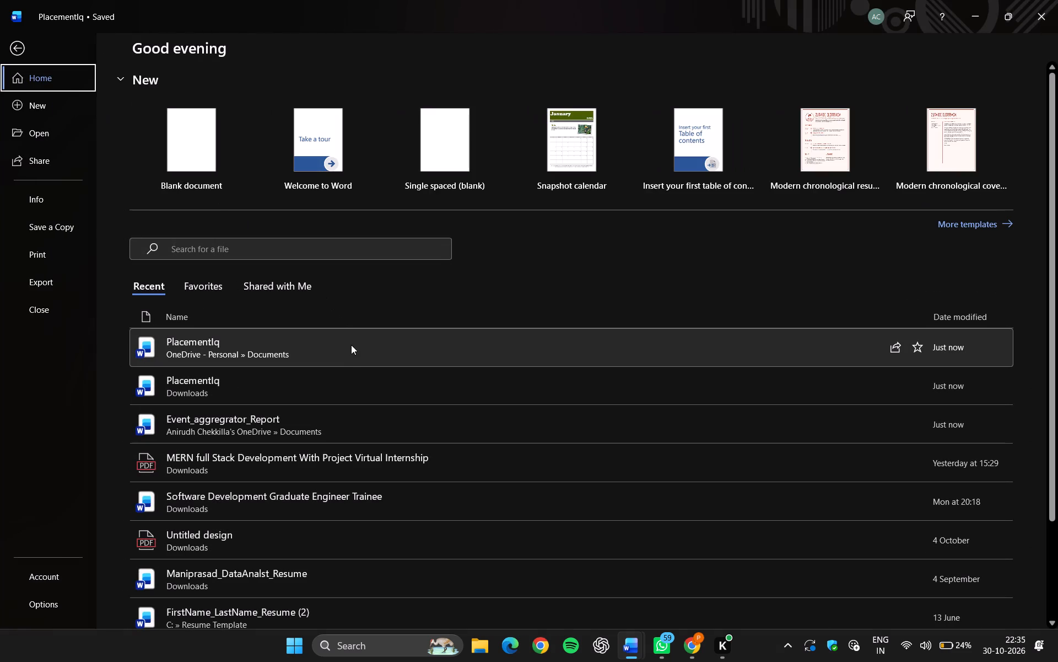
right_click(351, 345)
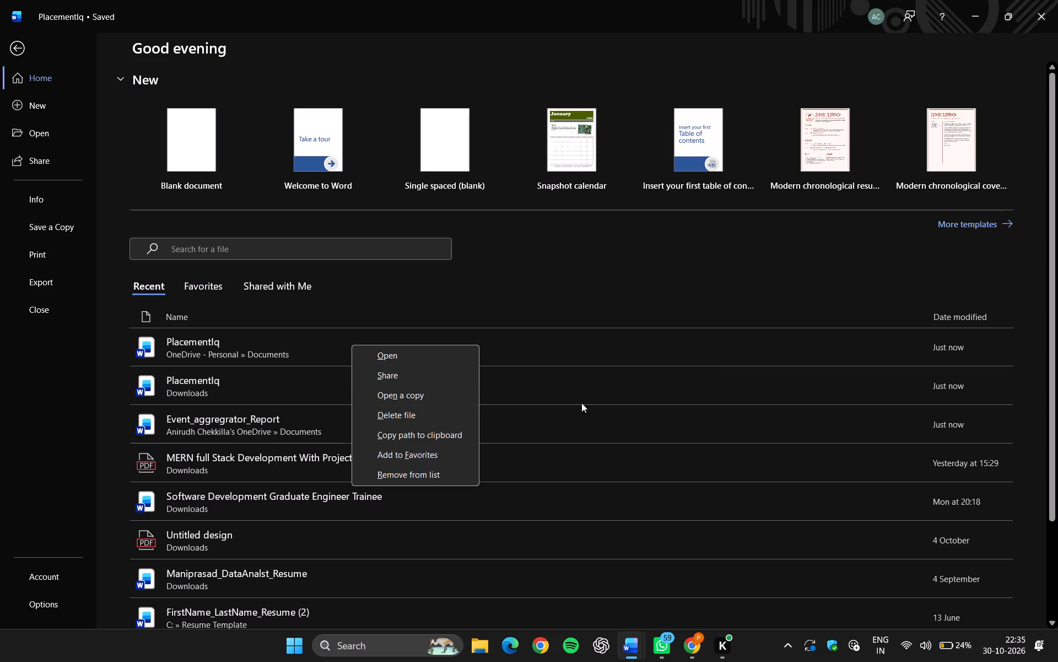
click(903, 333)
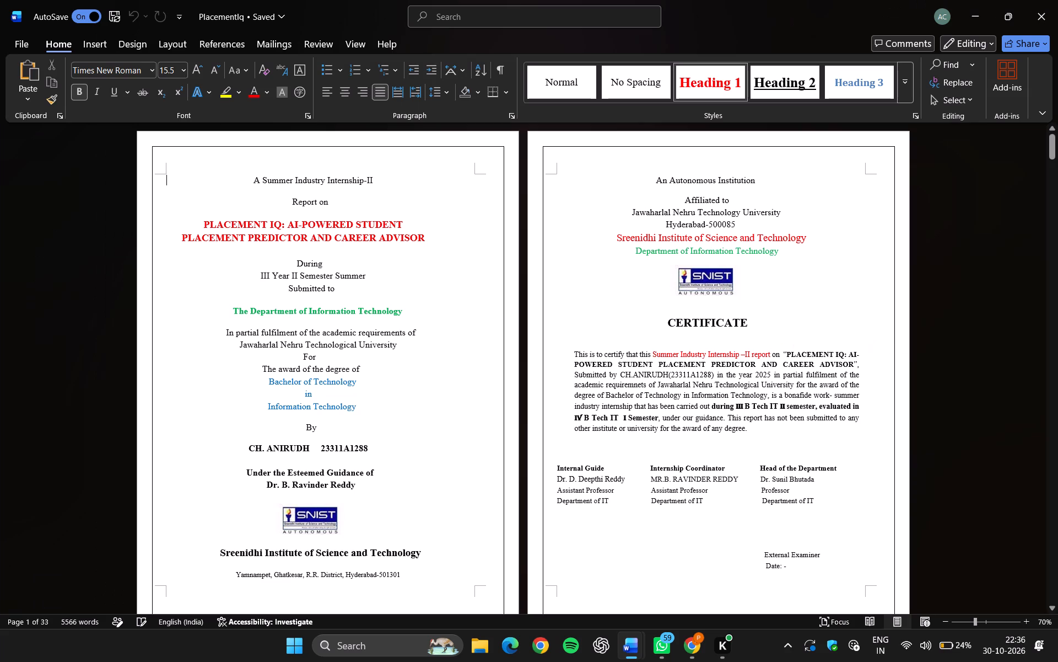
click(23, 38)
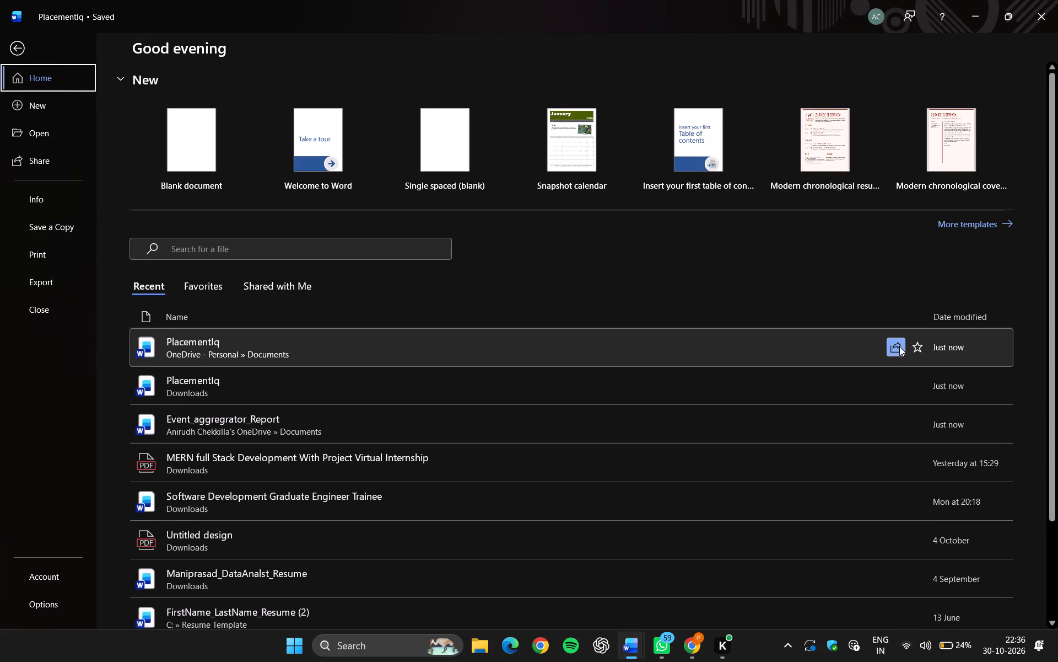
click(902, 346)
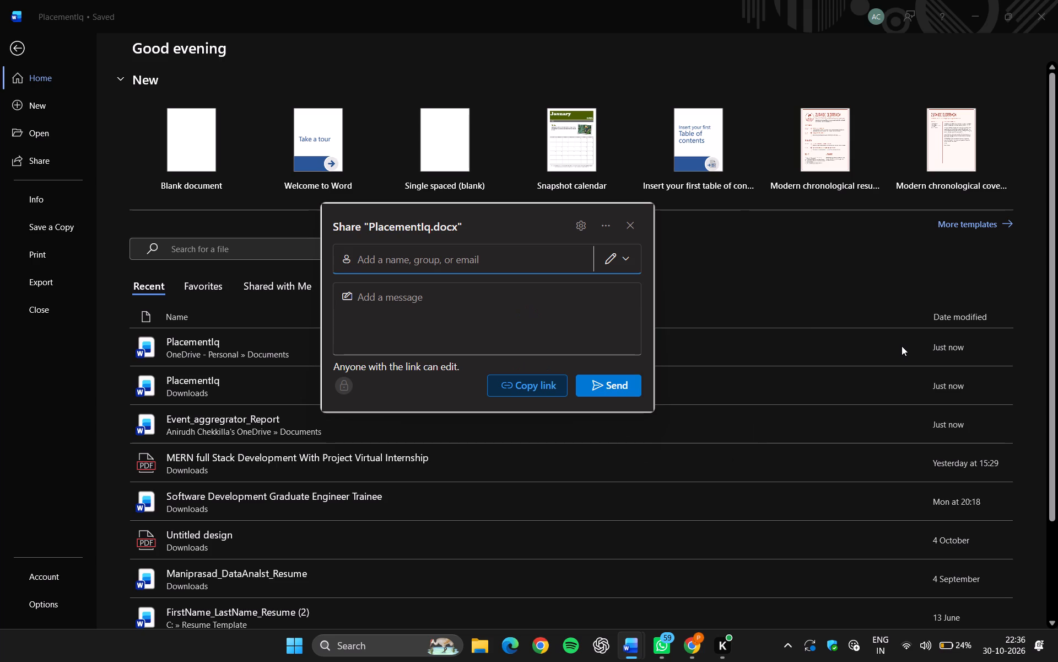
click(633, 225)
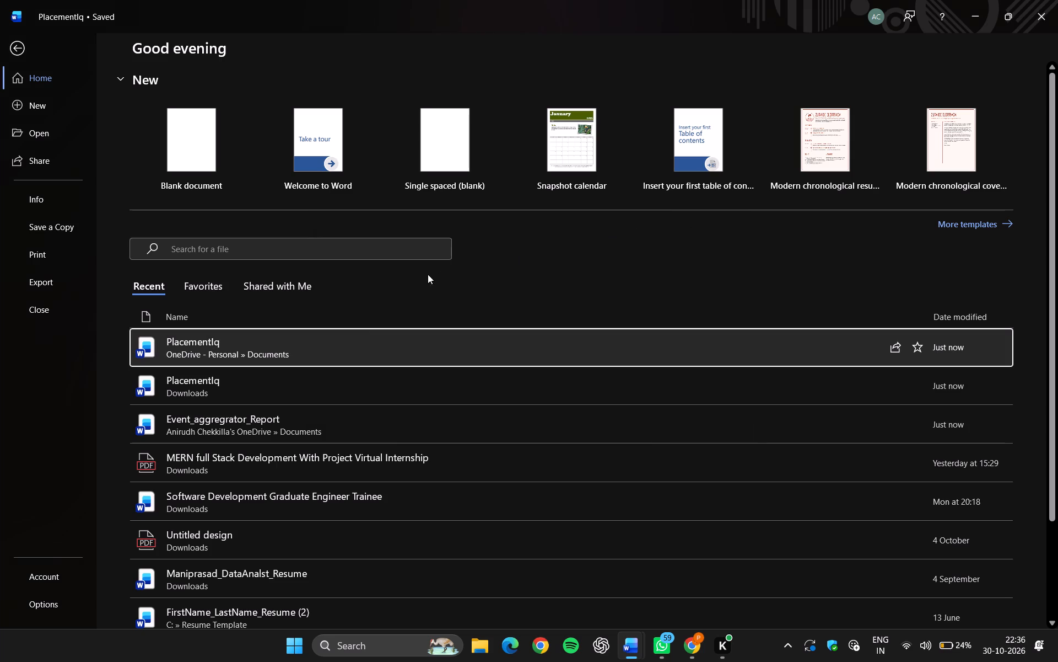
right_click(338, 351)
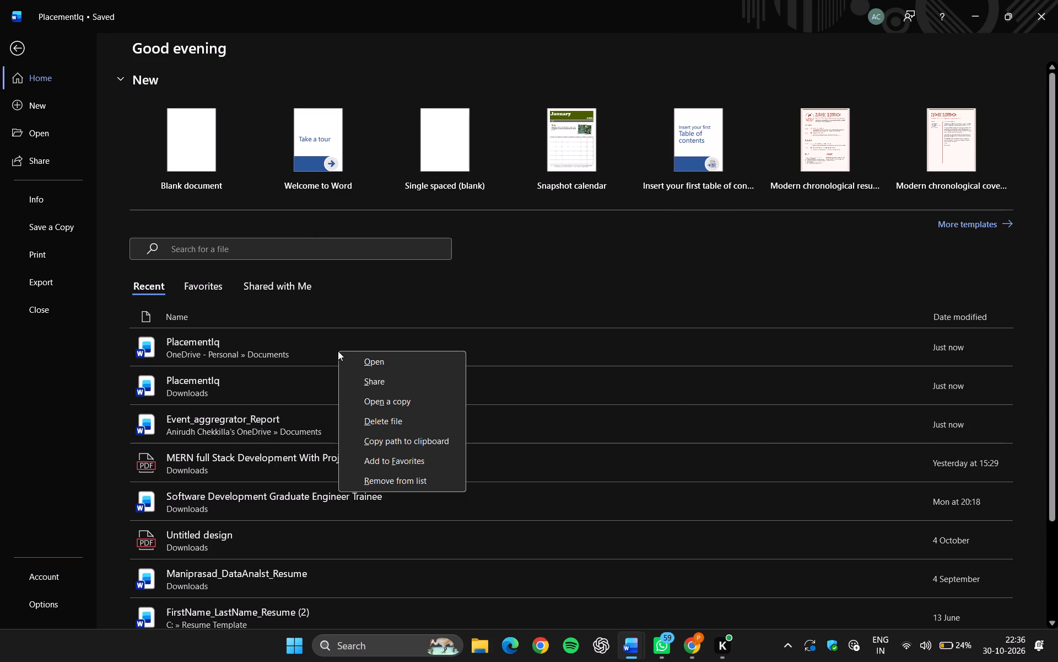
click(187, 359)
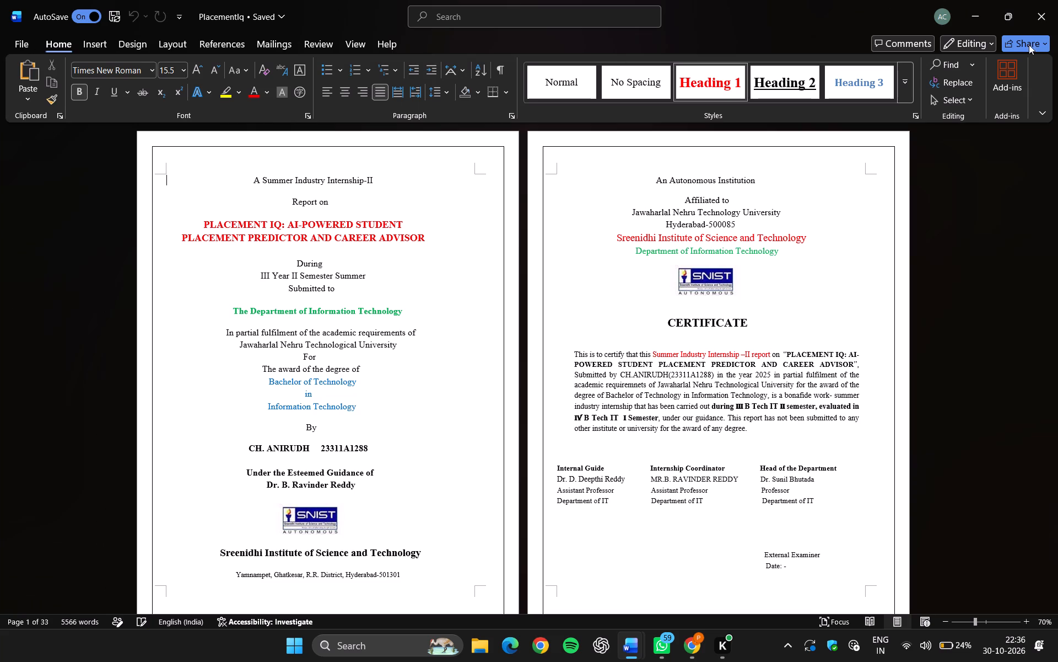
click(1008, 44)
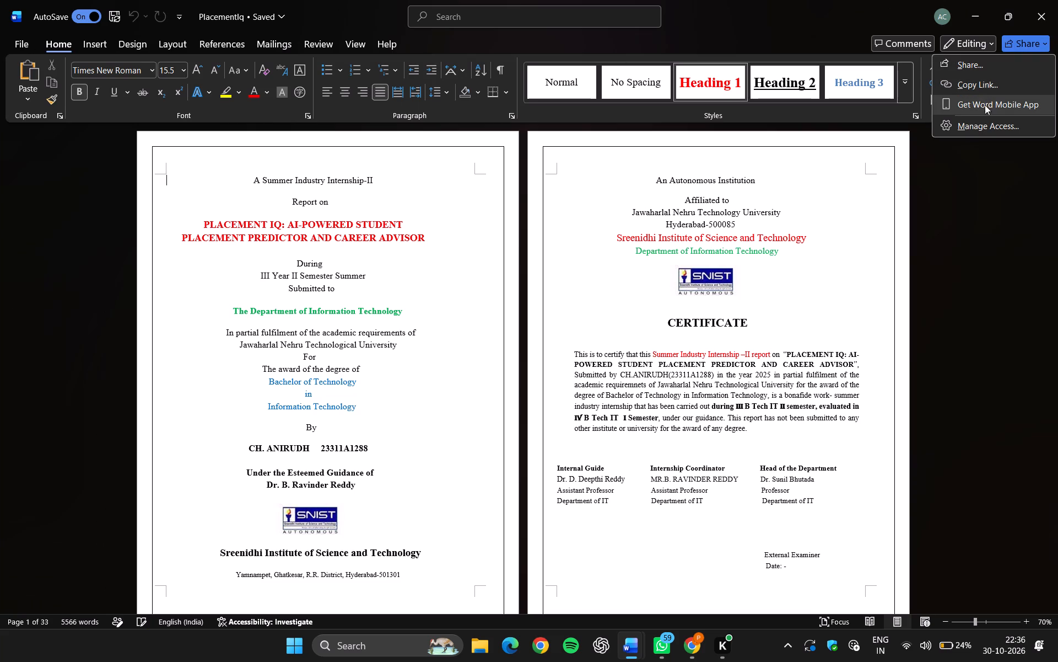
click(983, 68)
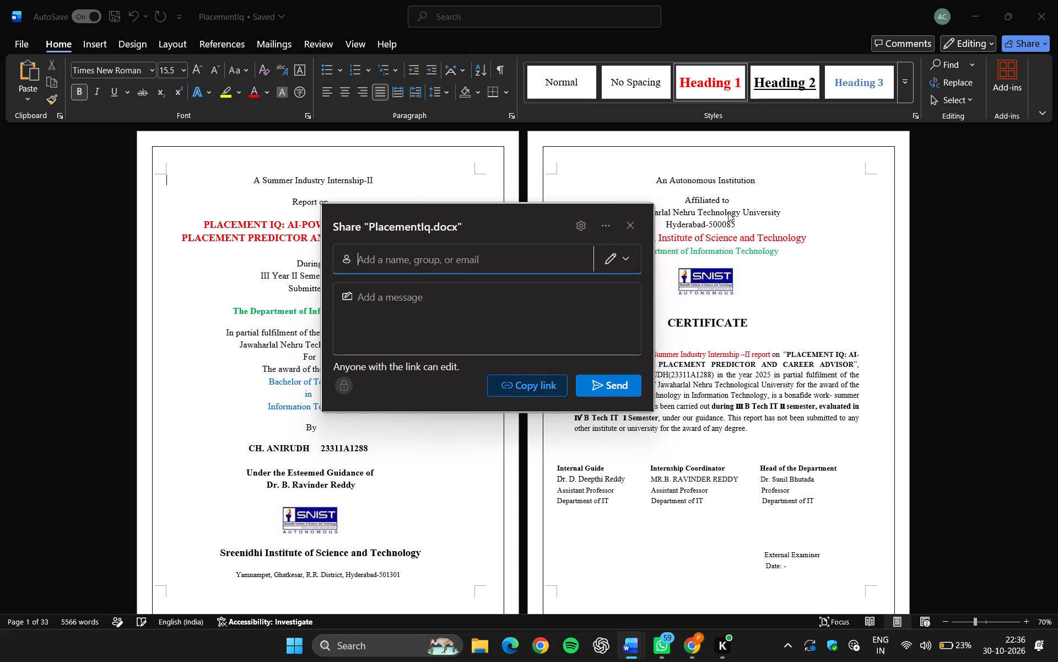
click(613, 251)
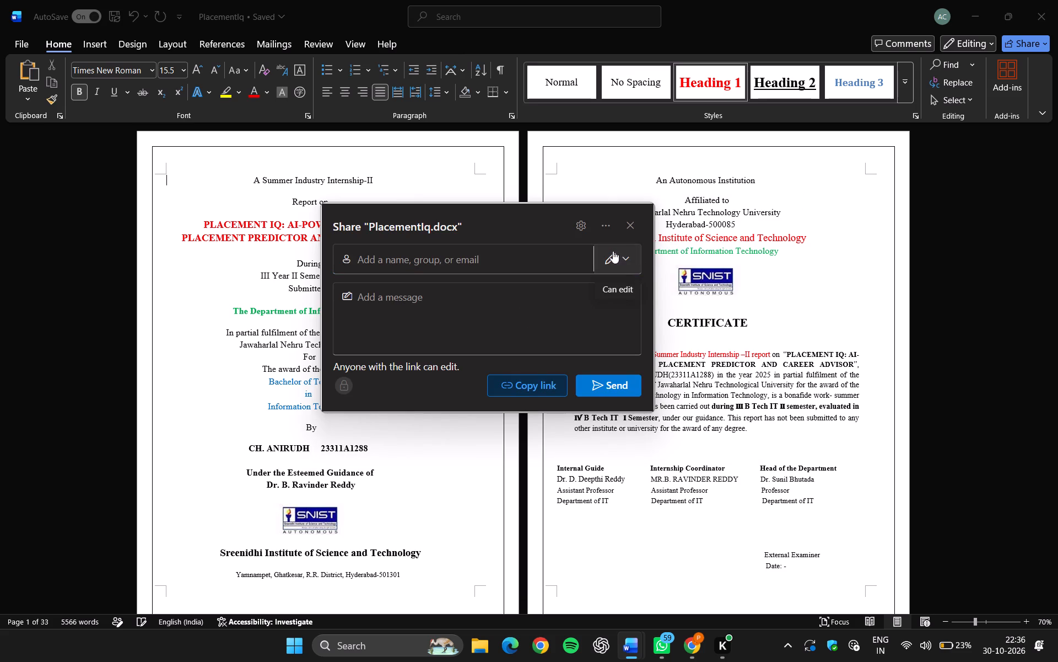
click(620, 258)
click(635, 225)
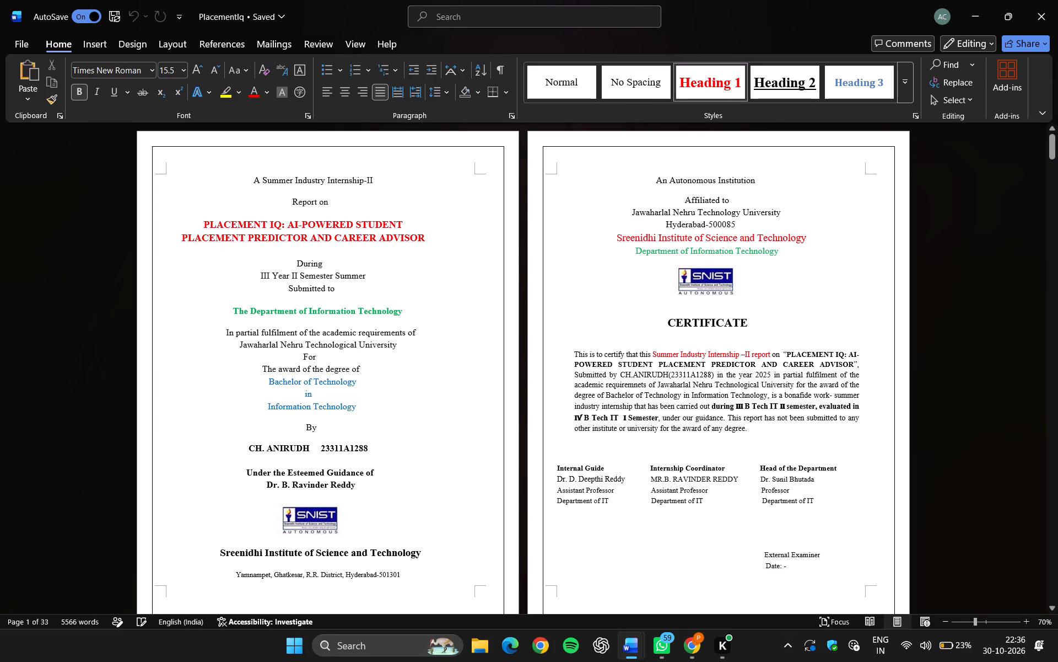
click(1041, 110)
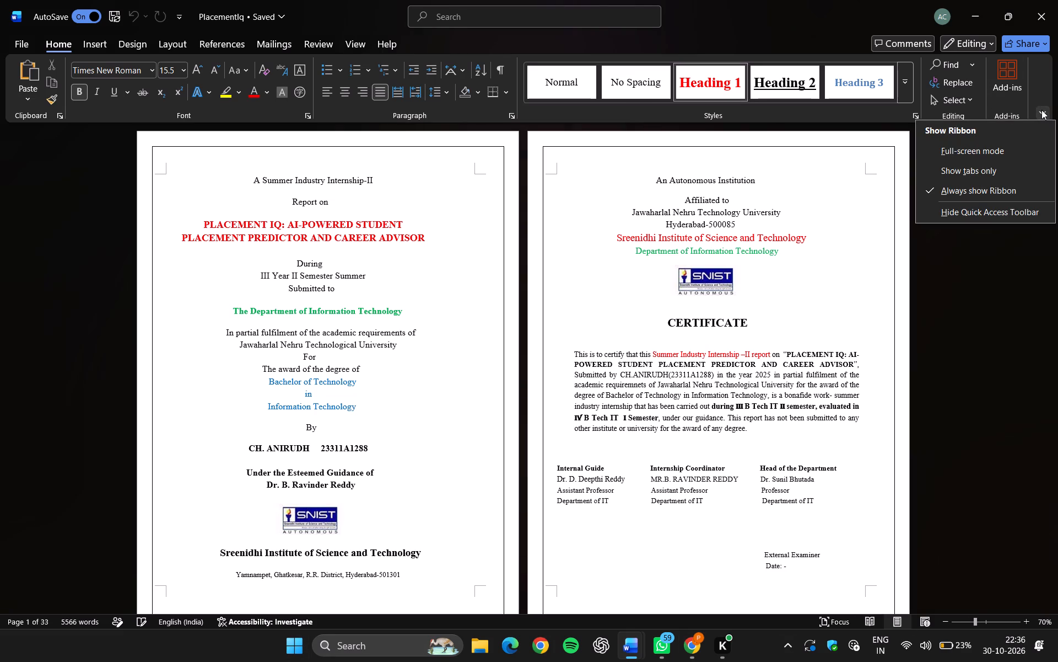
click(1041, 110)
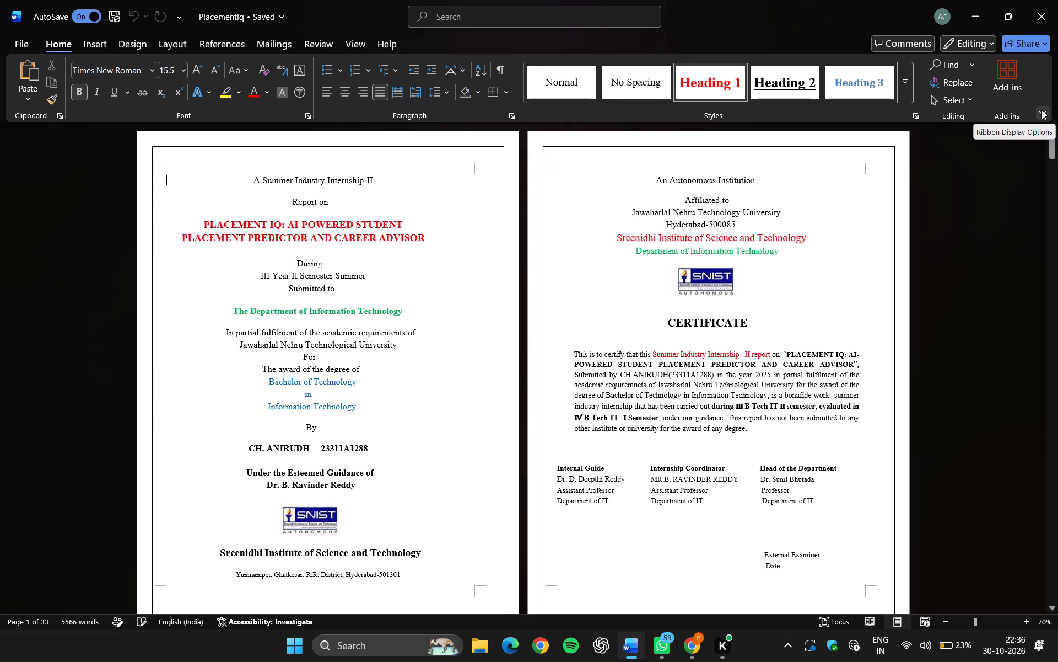
Copy a sharing link to the PlacementIq document.
click(1034, 43)
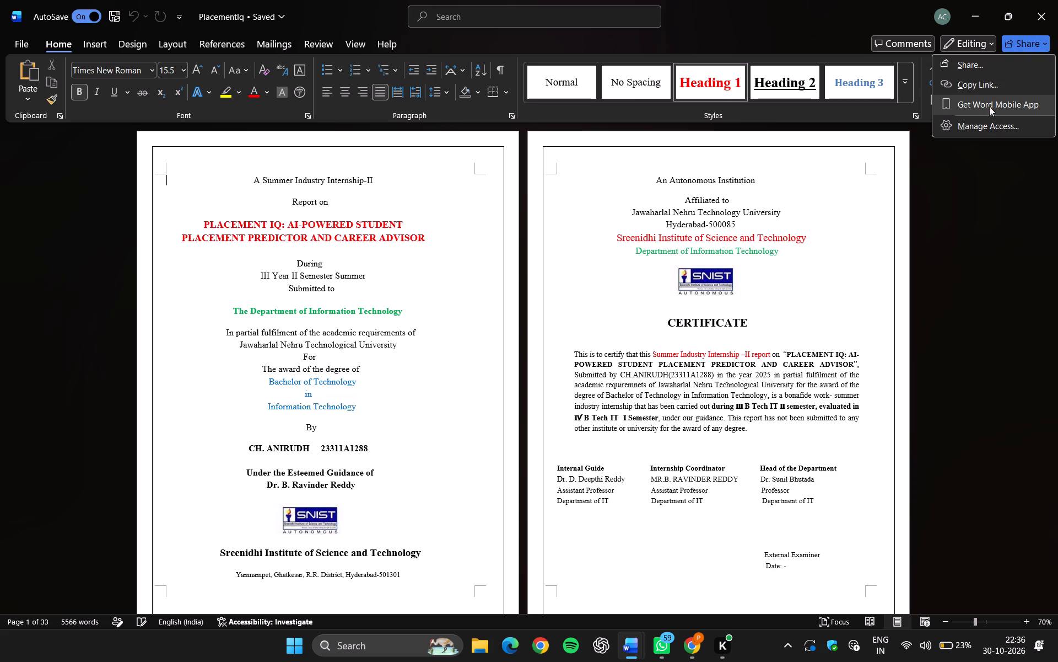
click(986, 90)
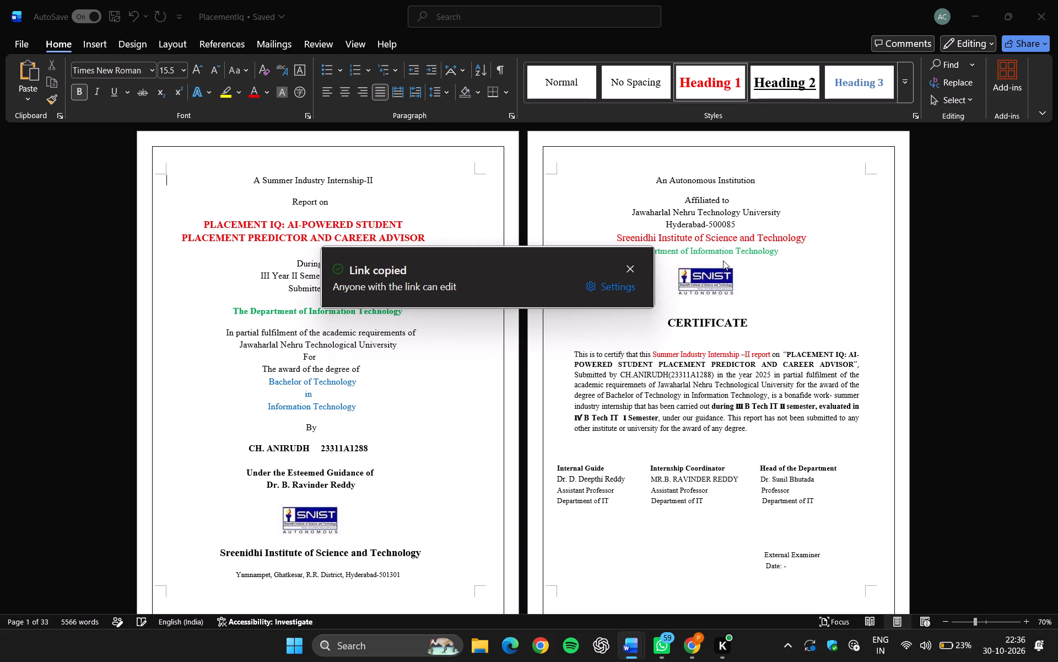
click(628, 269)
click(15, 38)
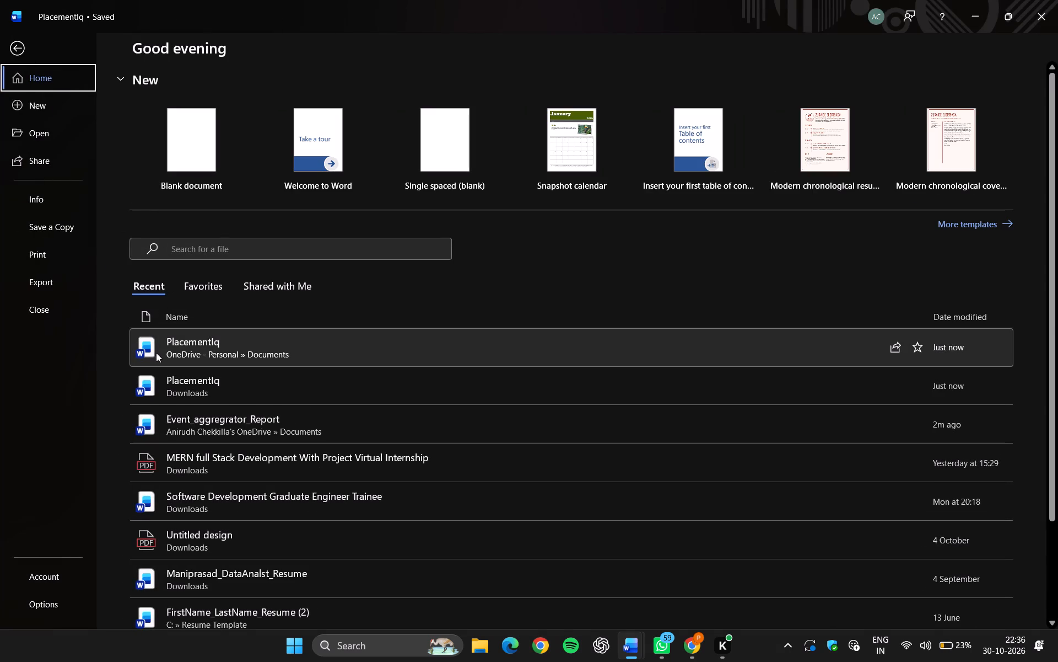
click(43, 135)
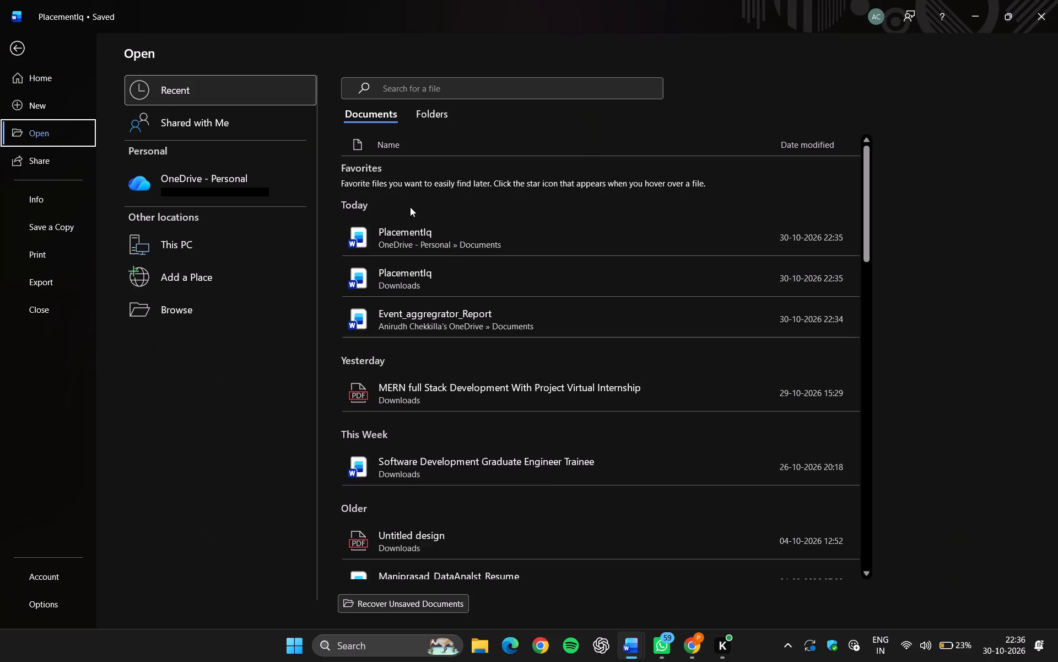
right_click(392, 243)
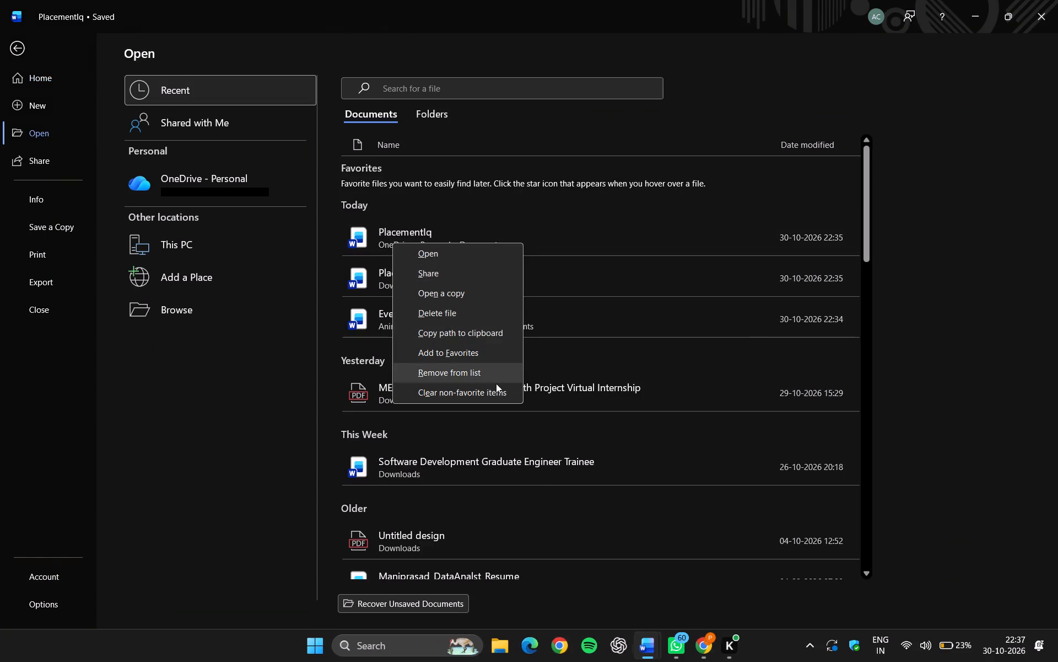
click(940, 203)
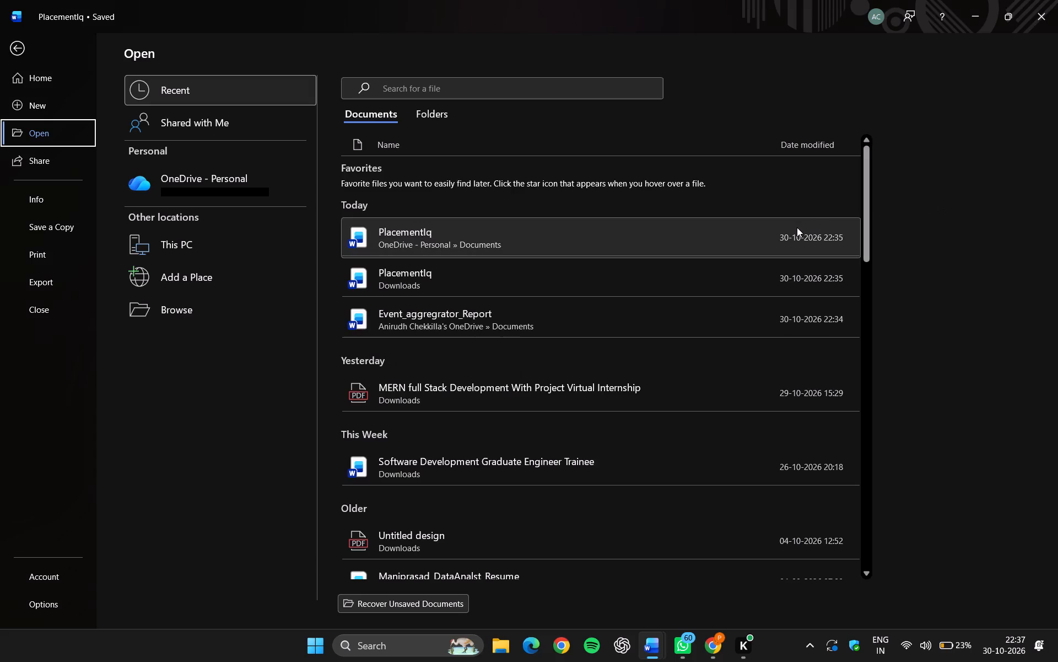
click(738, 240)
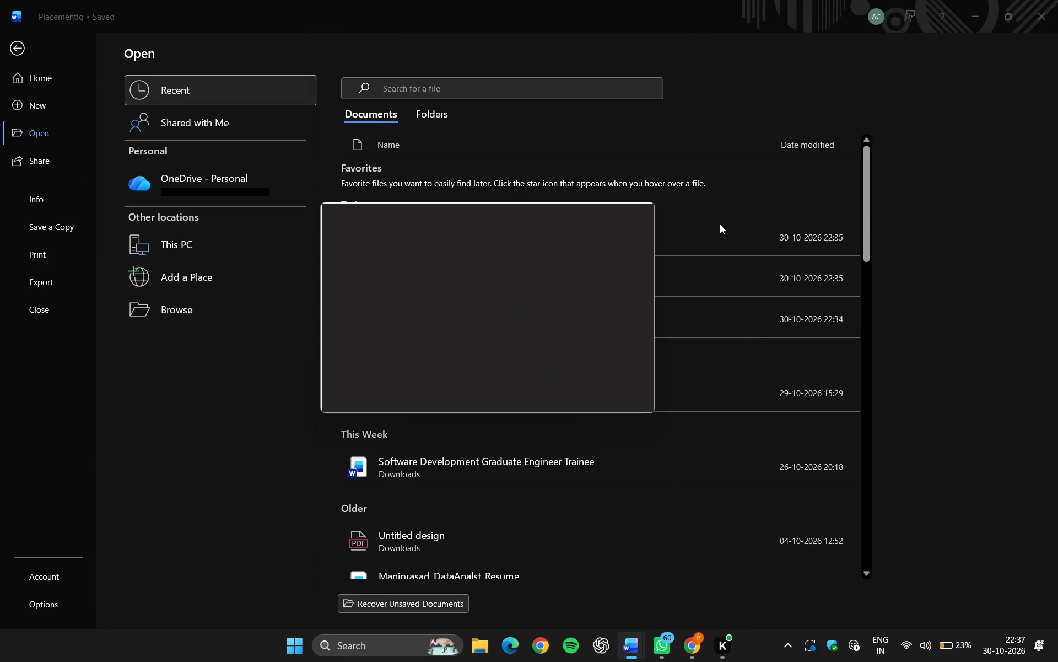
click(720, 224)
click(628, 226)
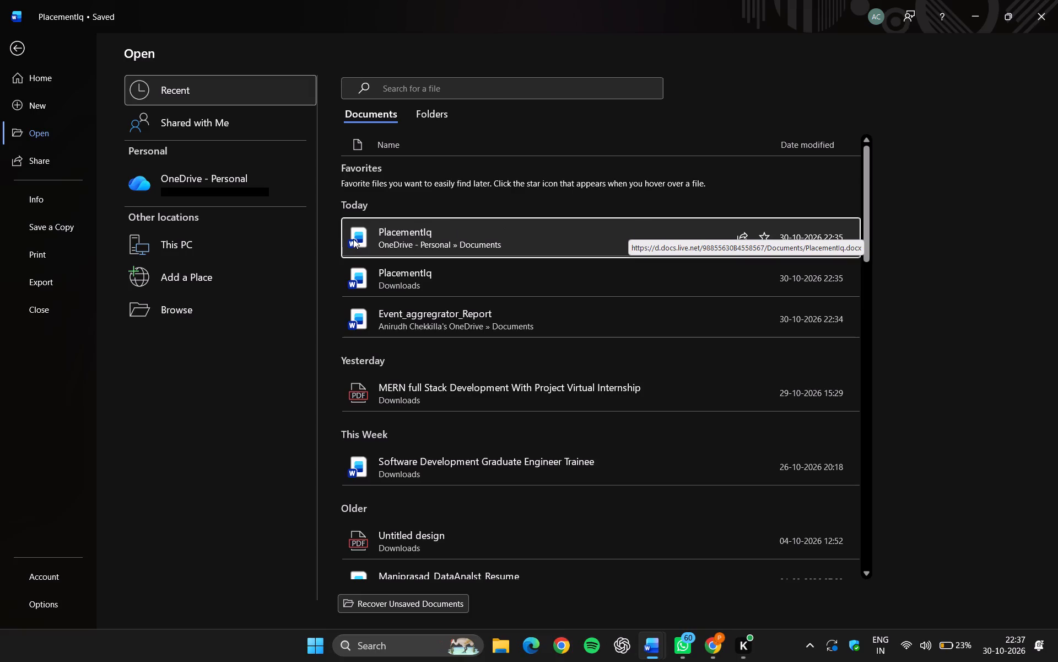
Export the report as a PDF named PlacementIq in the OneDrive Documents folder, with opening after publishing enabled.
click(69, 232)
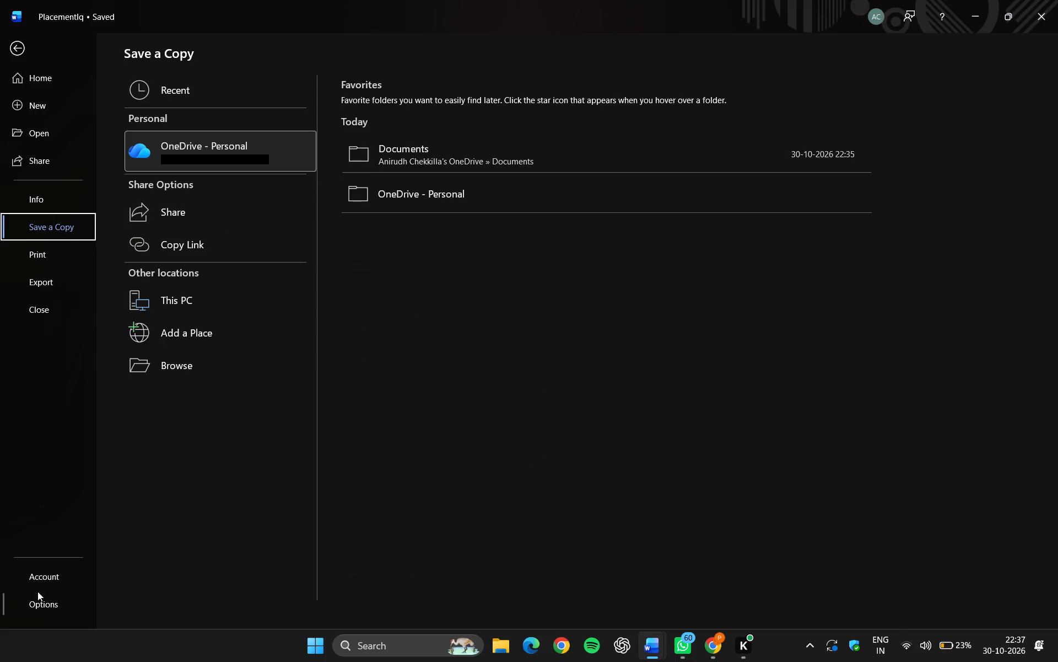
click(36, 276)
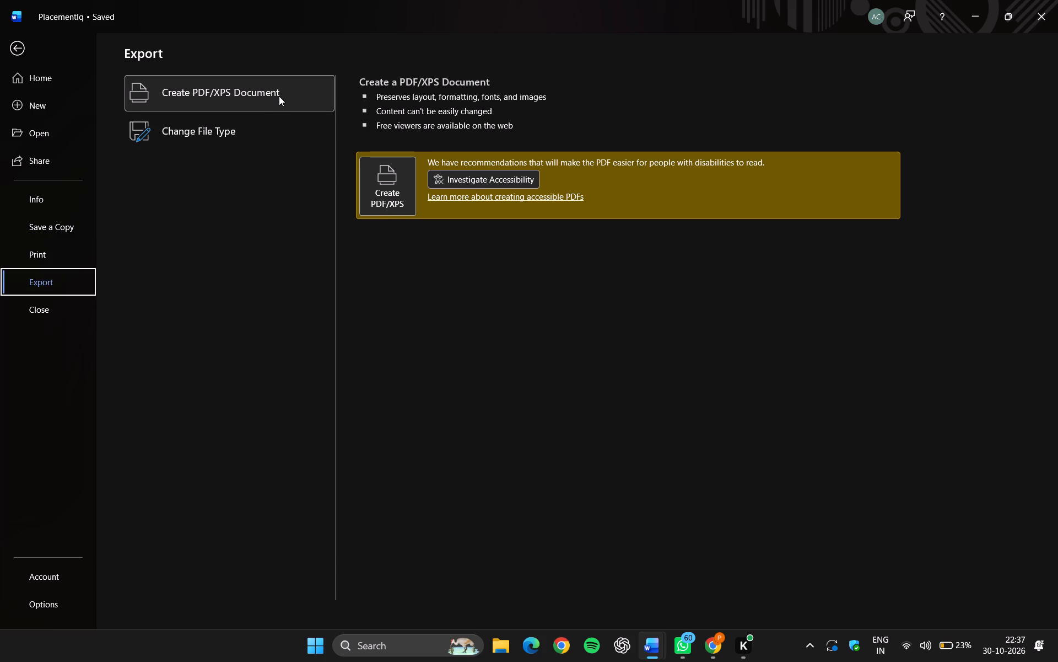
click(279, 96)
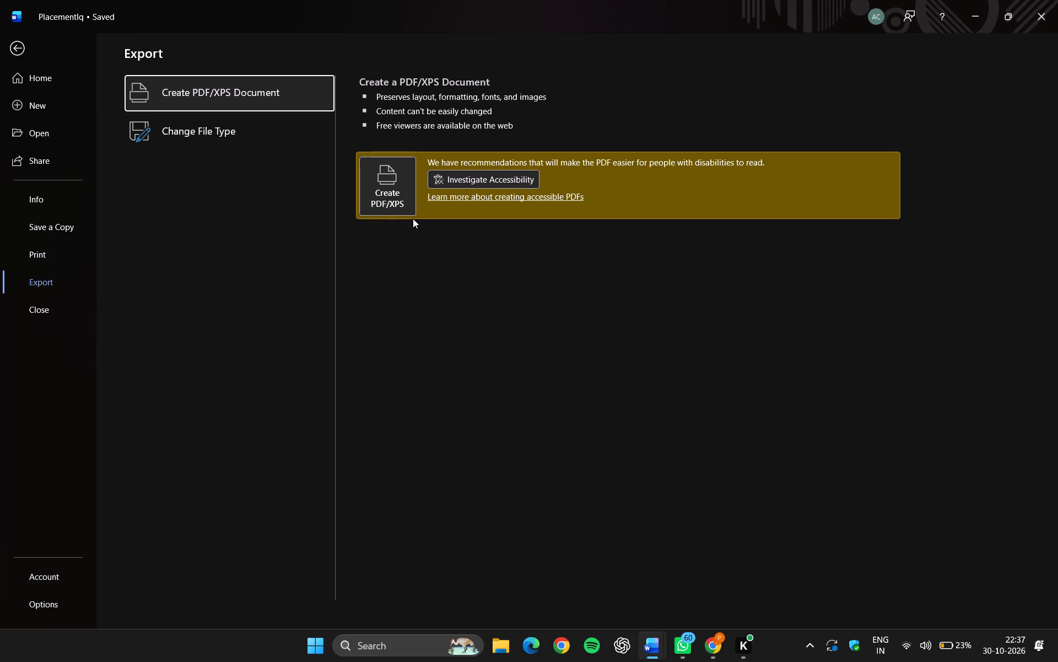
click(386, 207)
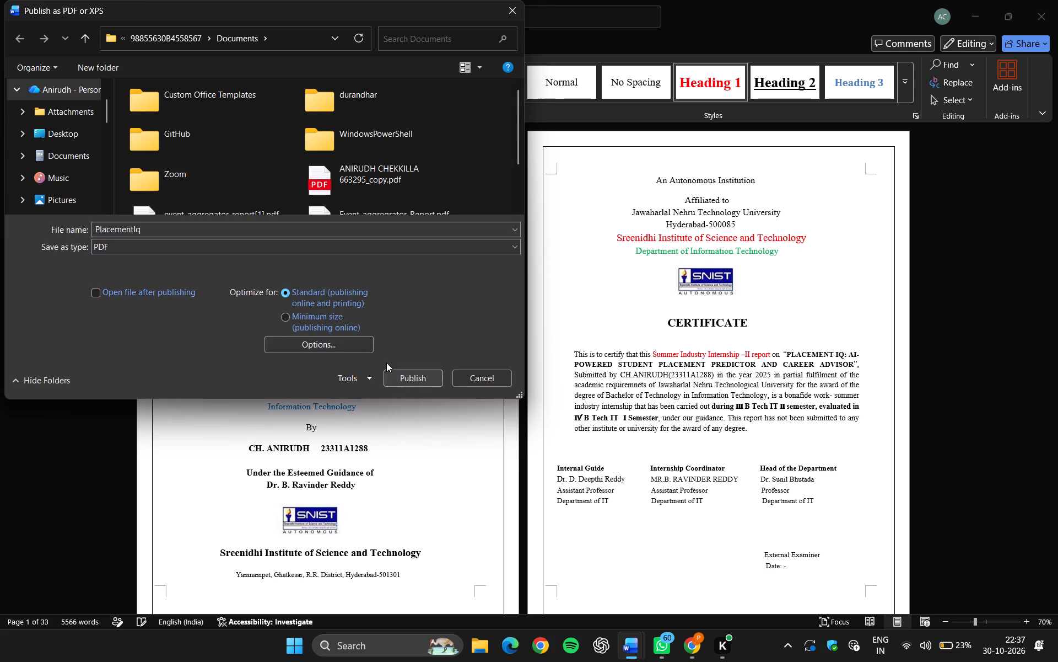
scroll(224, 319, left, 1)
click(188, 290)
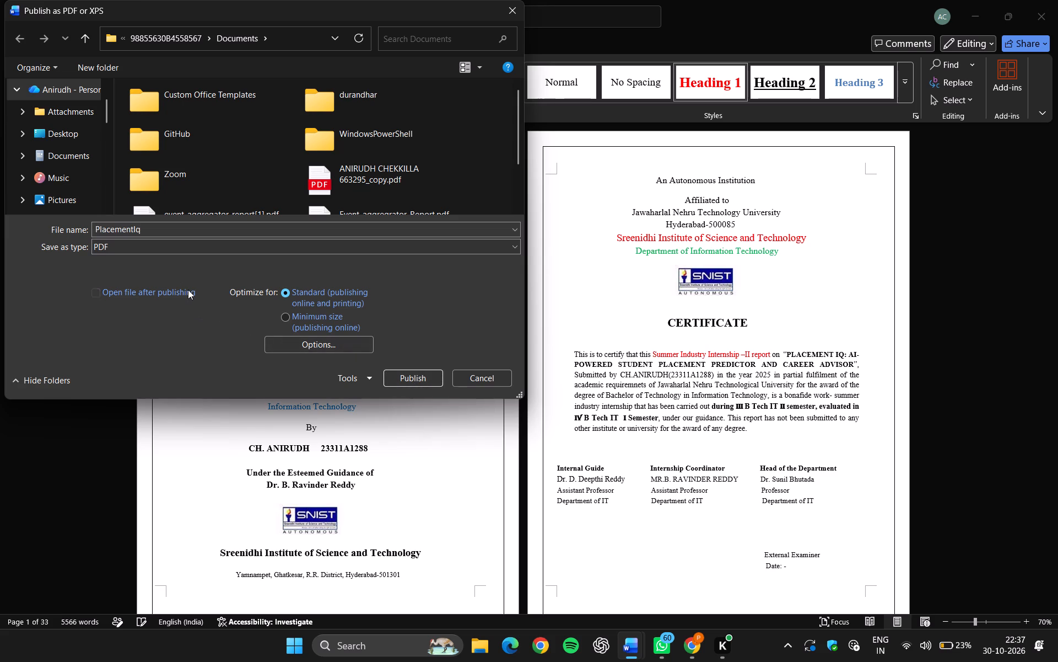
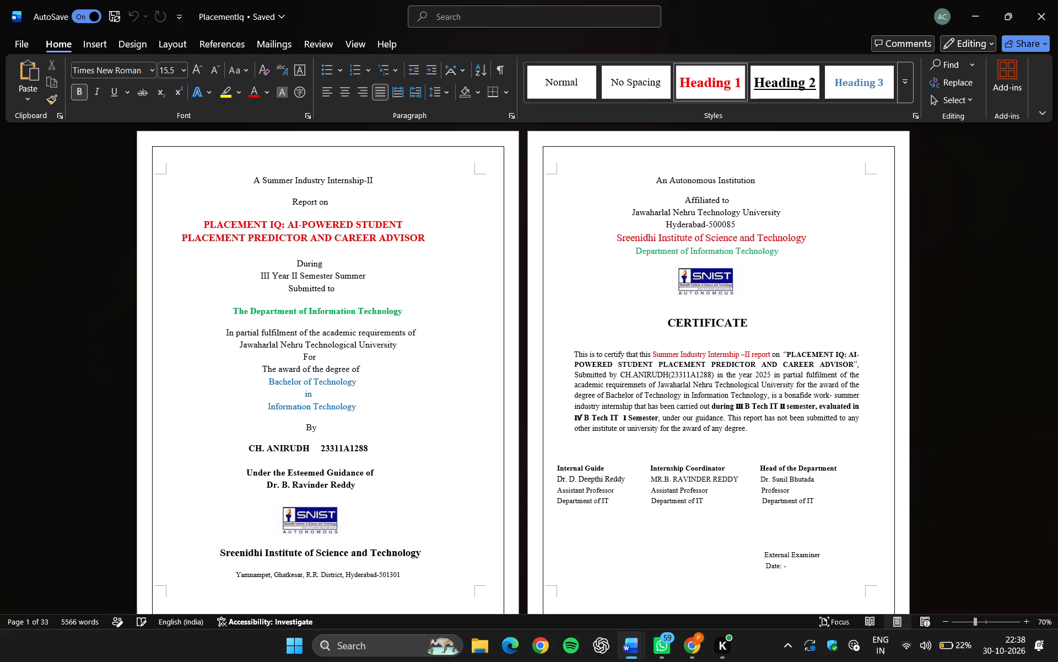
Save a copy of the report as a PDF named PlacementIq in the Downloads folder, with opening after publishing enabled.
scroll(666, 432, down, 2)
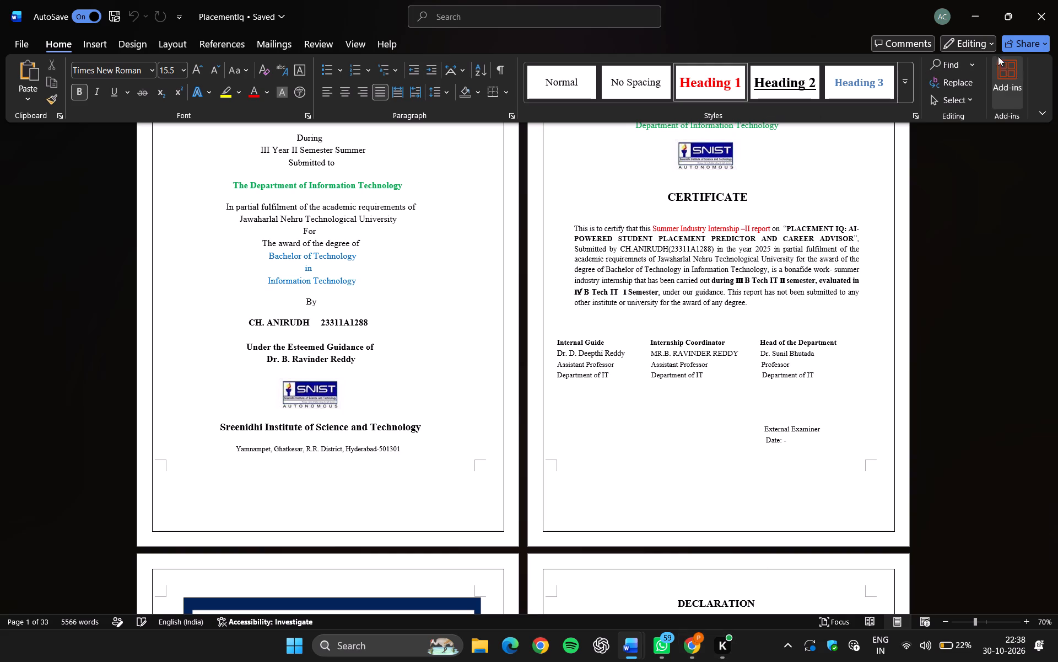
click(28, 45)
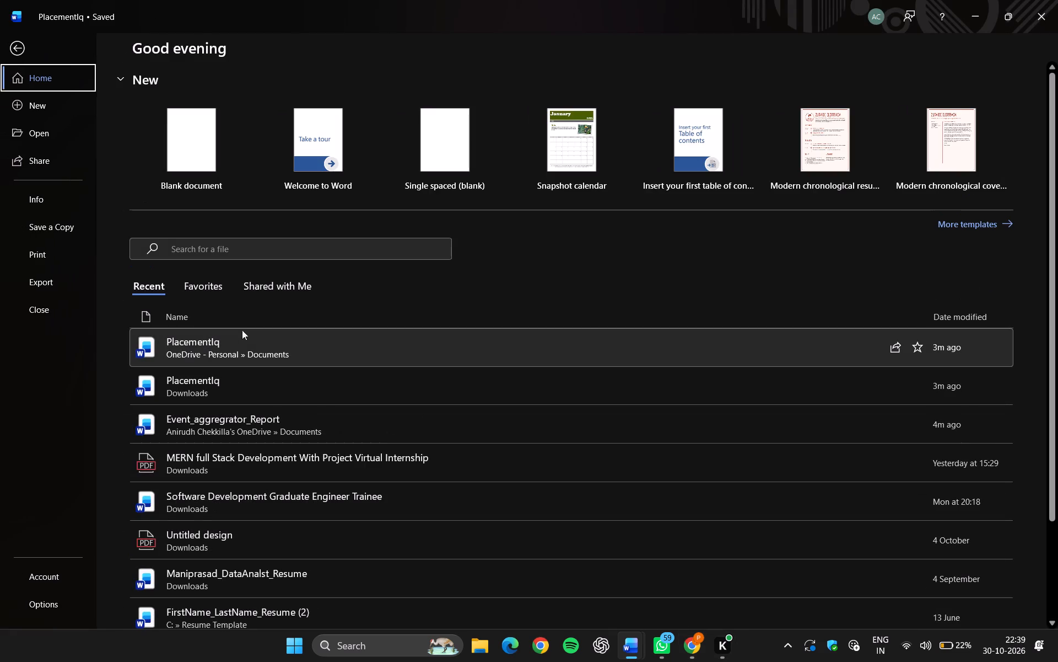
click(47, 201)
click(48, 227)
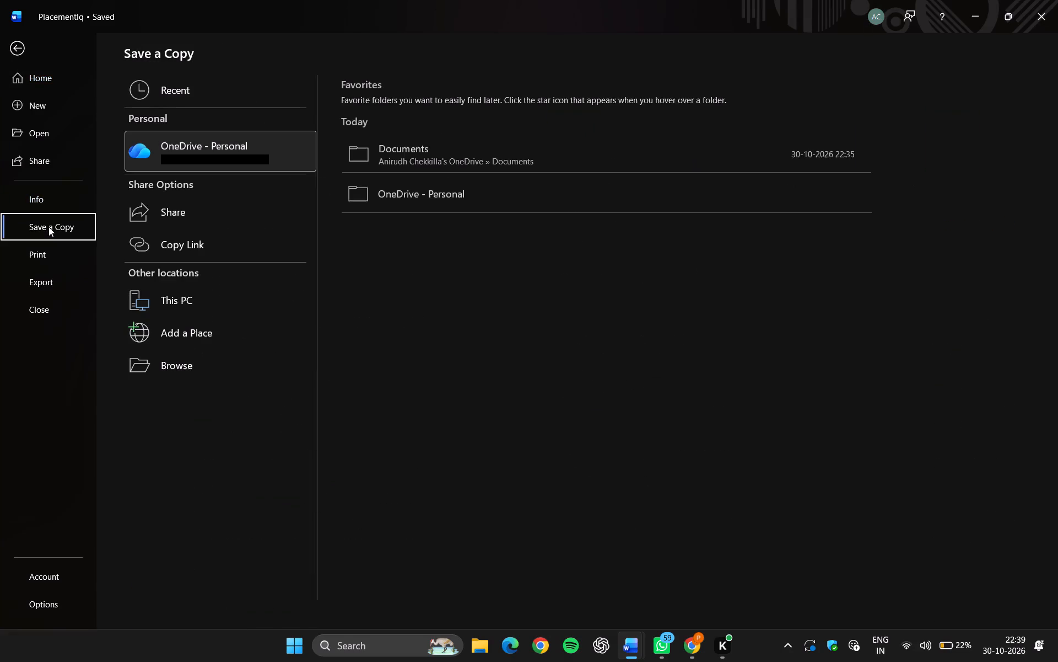
click(176, 286)
click(400, 164)
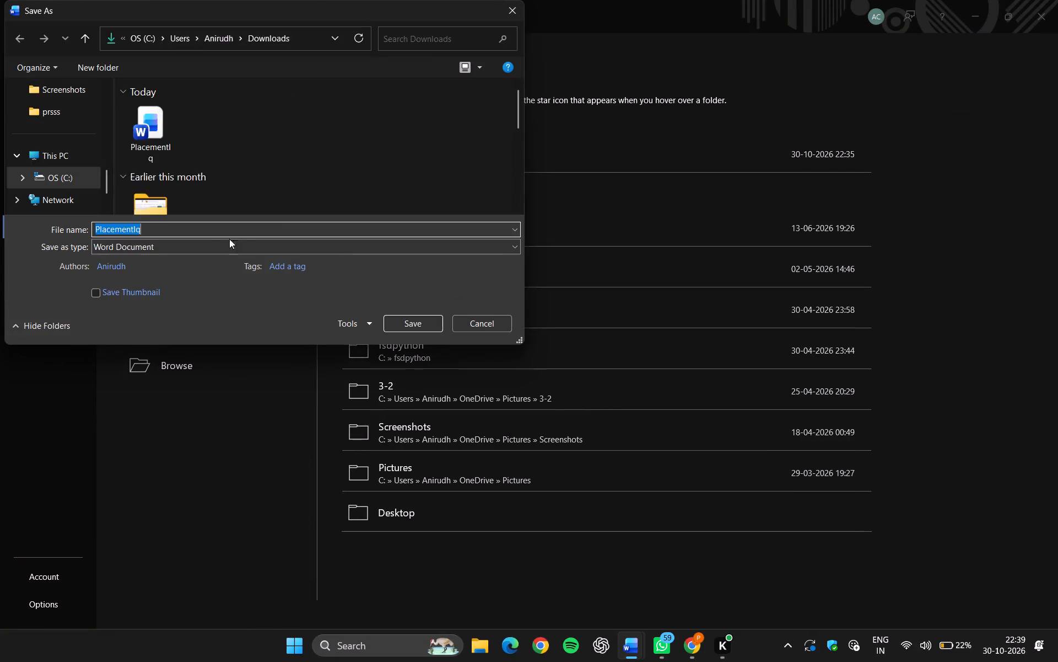
click(216, 247)
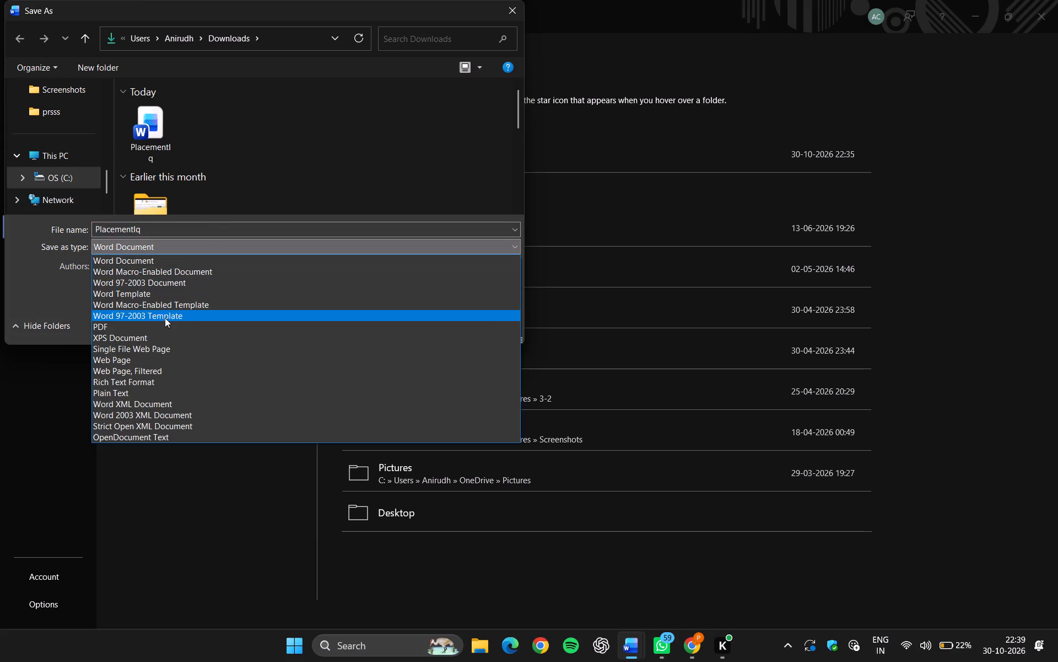
click(165, 324)
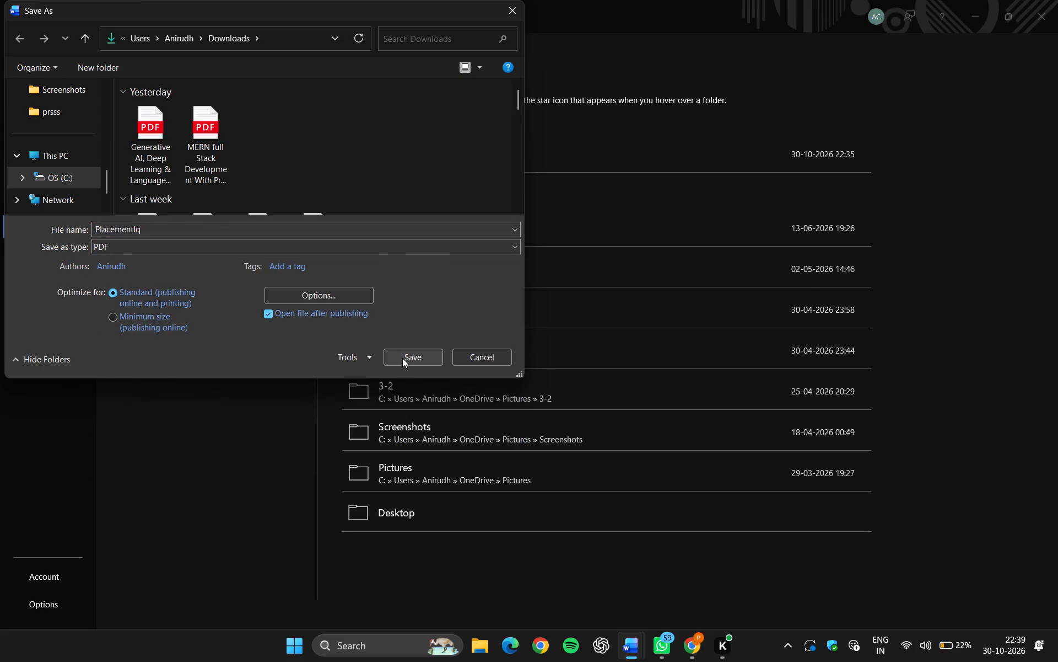
click(402, 358)
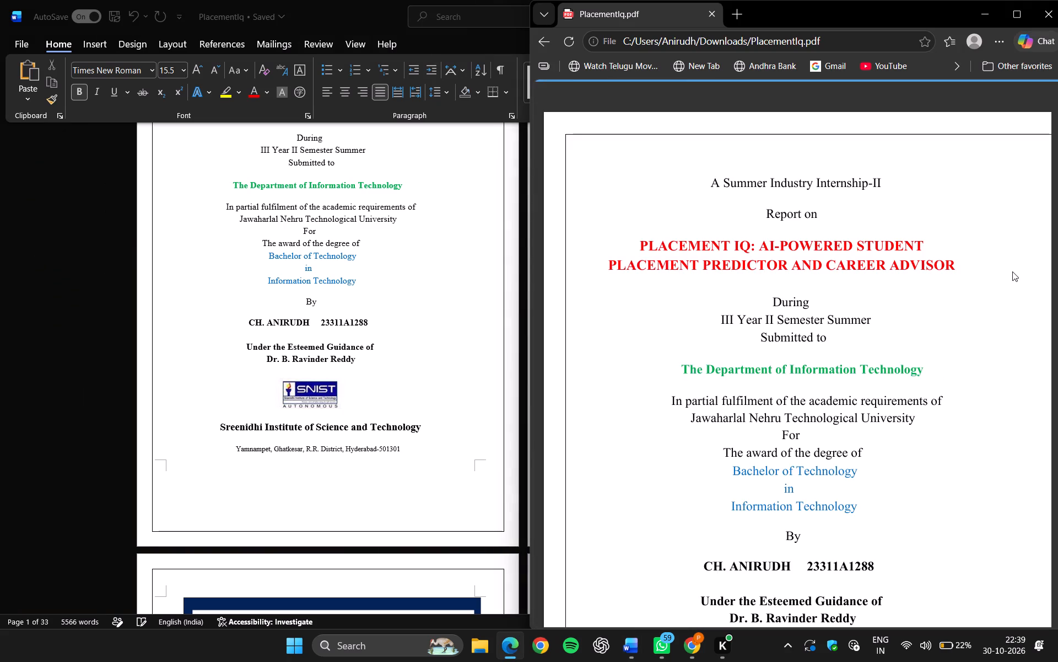
Review the exported PlacementIq PDF in the maximized browser window from the cover page through the appendices, and close it.
click(1011, 16)
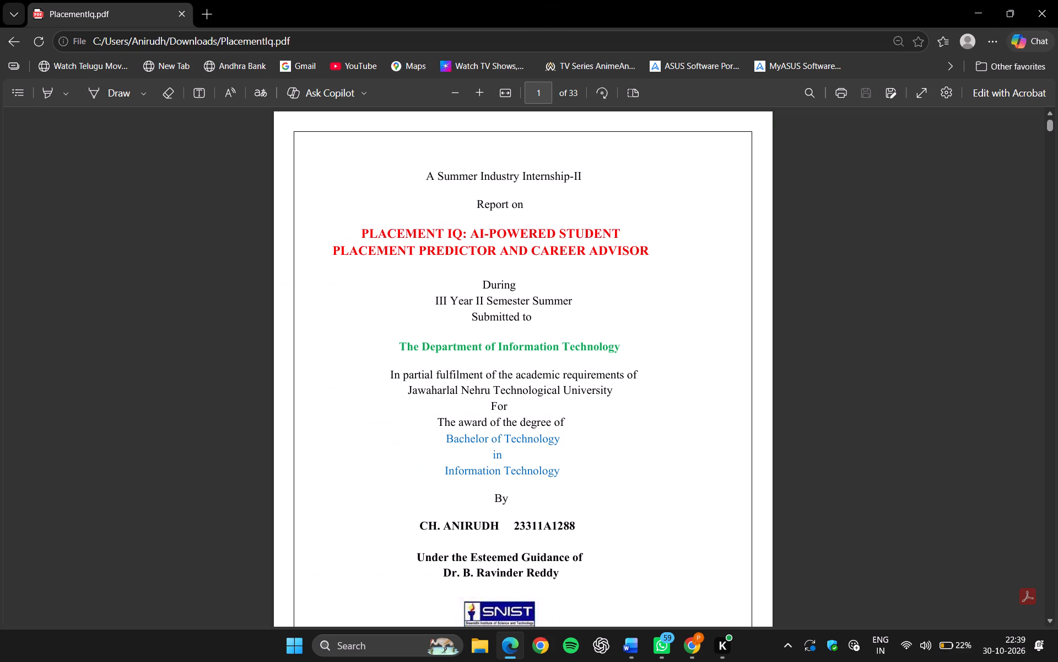
scroll(523, 385, down, 8)
scroll(523, 385, up, 1)
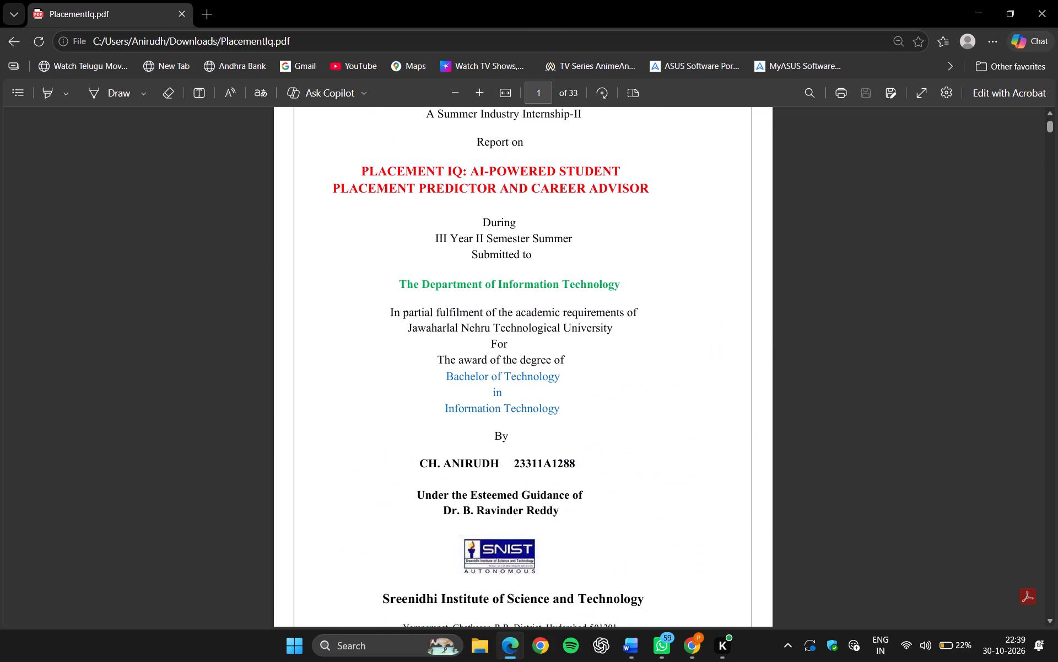
scroll(523, 385, up, 1)
scroll(523, 385, down, 5)
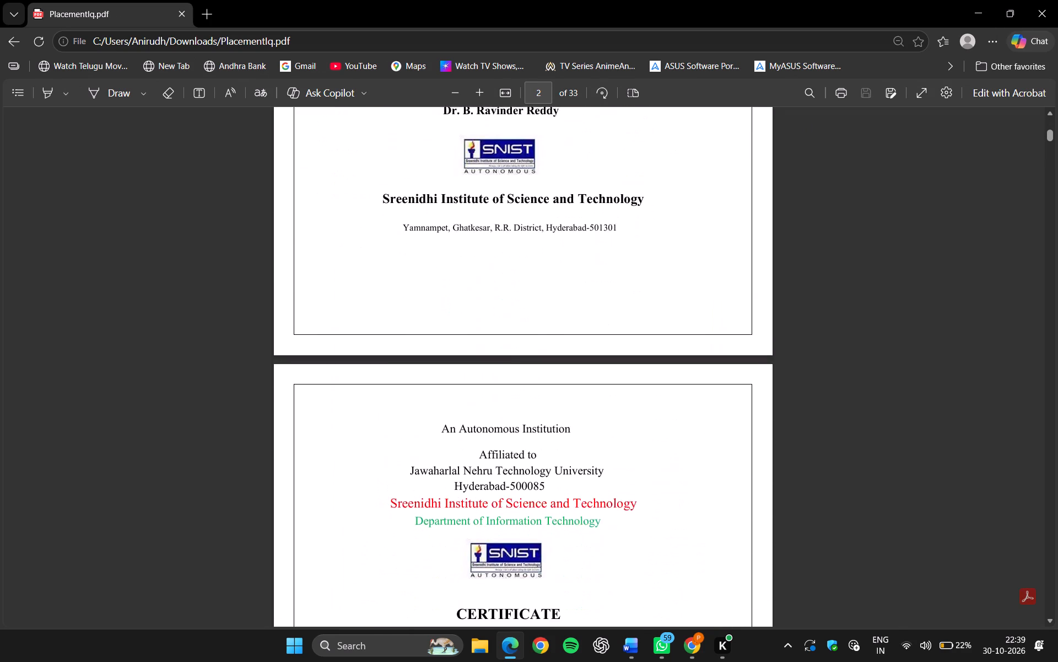
scroll(523, 385, down, 8)
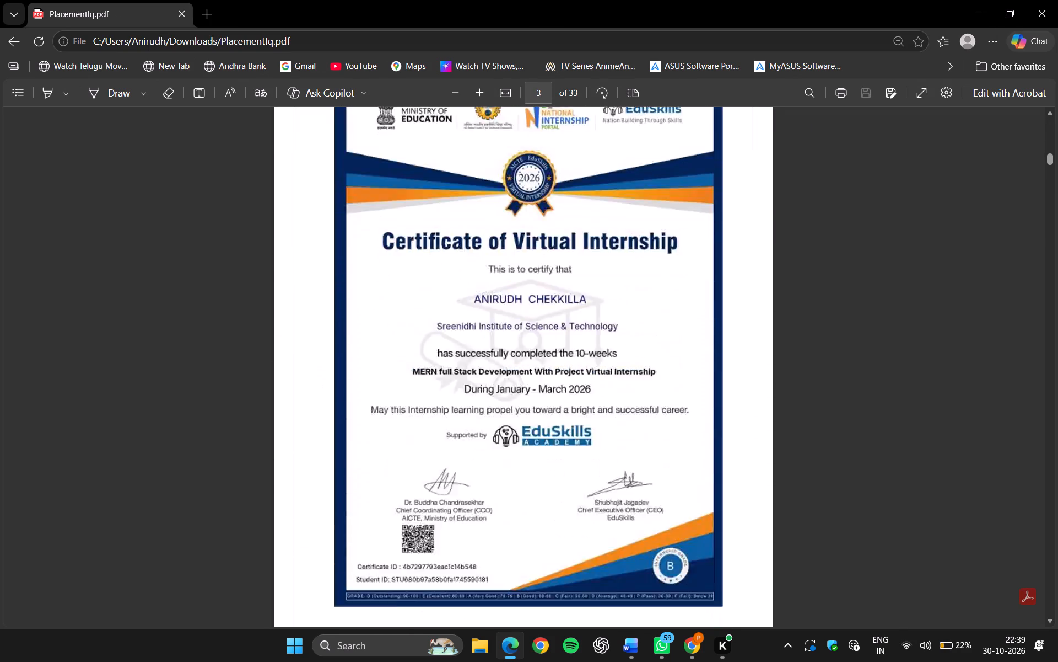
scroll(523, 385, down, 4)
scroll(523, 385, up, 1)
scroll(522, 414, down, 2)
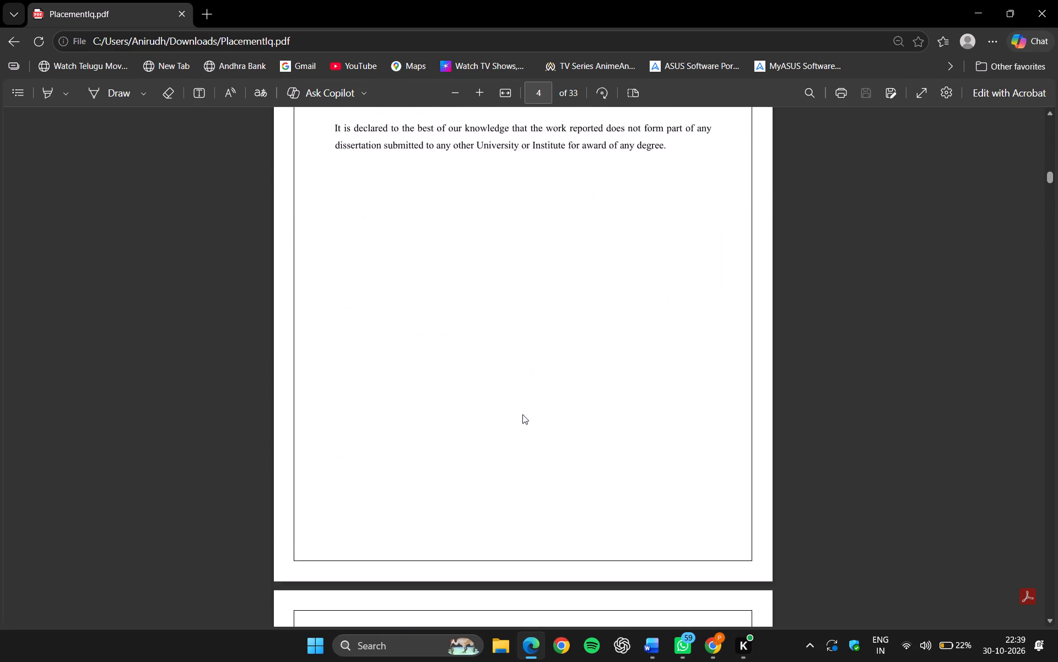
scroll(522, 414, down, 1)
scroll(522, 414, up, 4)
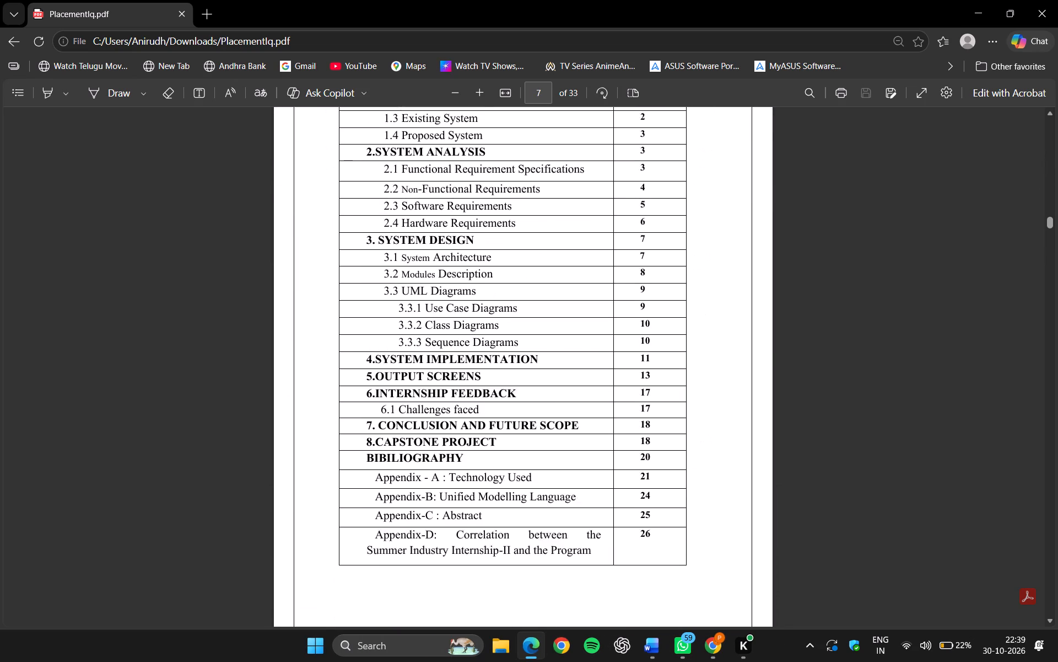
scroll(522, 425, up, 1)
scroll(522, 425, down, 20)
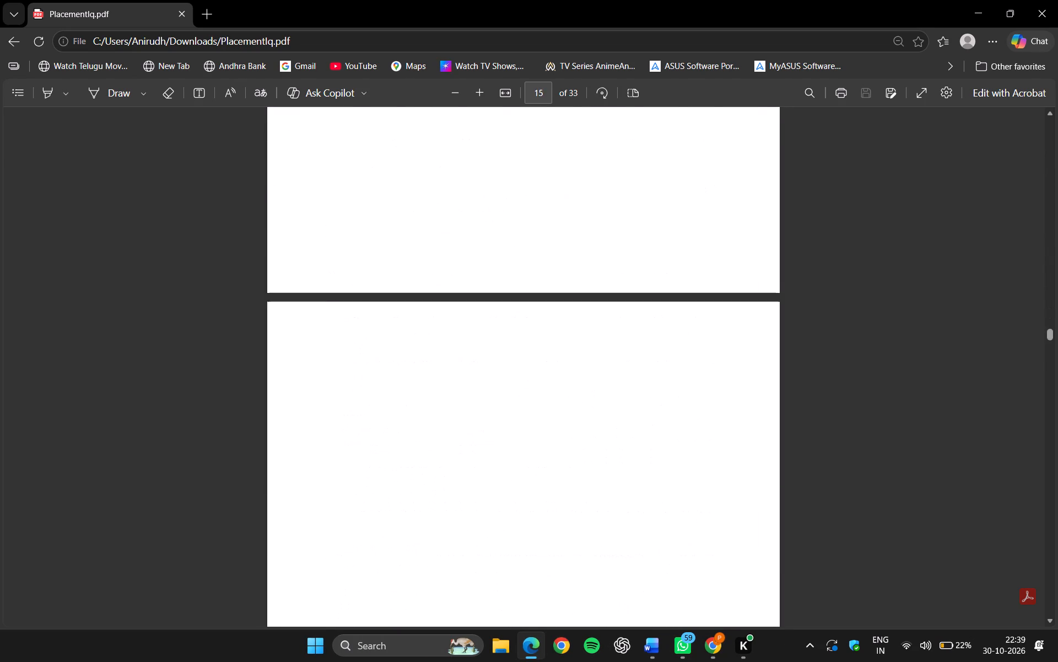
scroll(522, 425, down, 13)
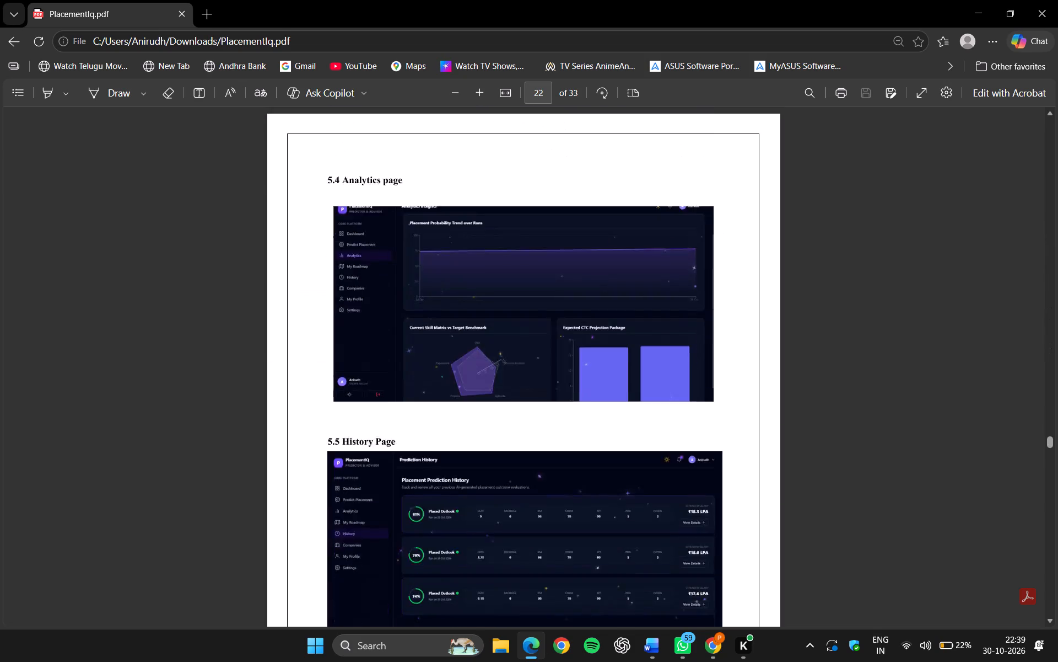
scroll(522, 425, down, 19)
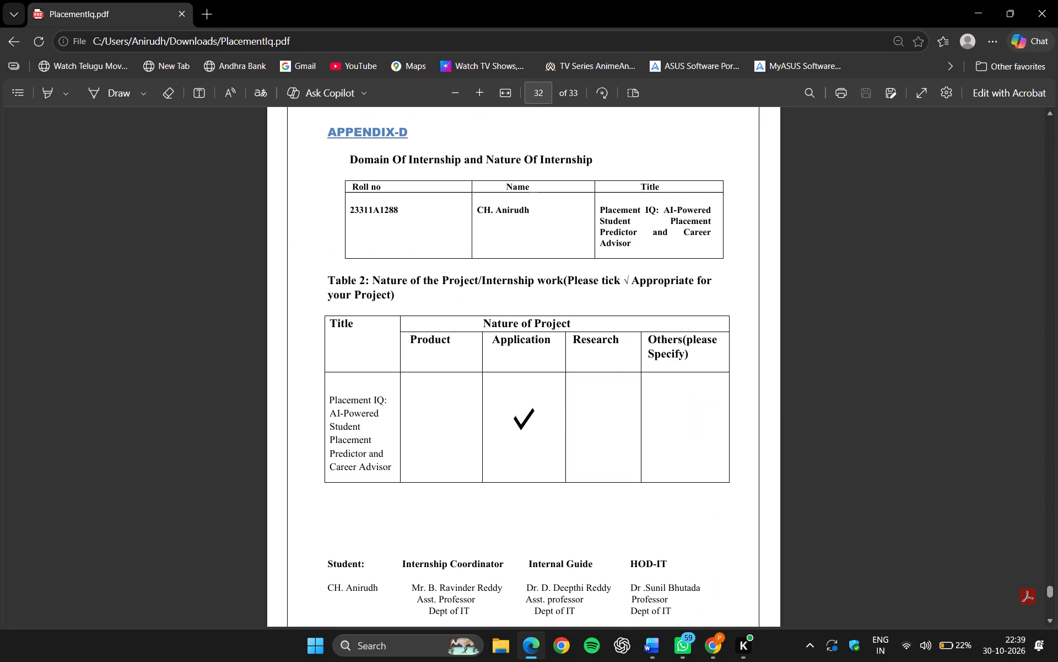
scroll(522, 425, down, 15)
scroll(522, 425, up, 10)
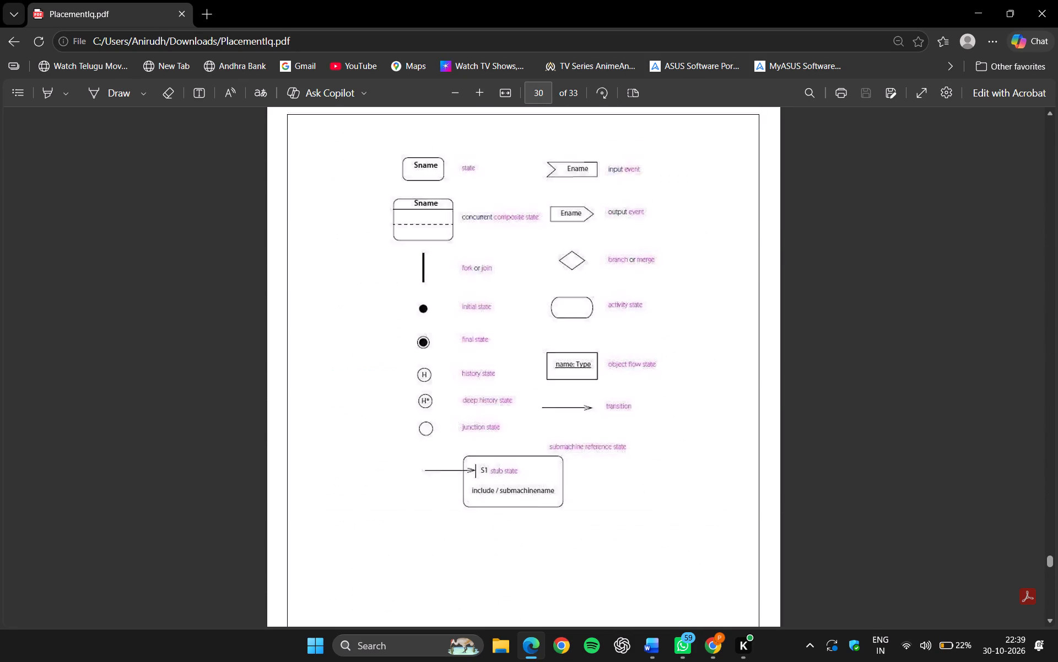
scroll(522, 425, up, 20)
scroll(522, 425, up, 18)
scroll(522, 425, up, 6)
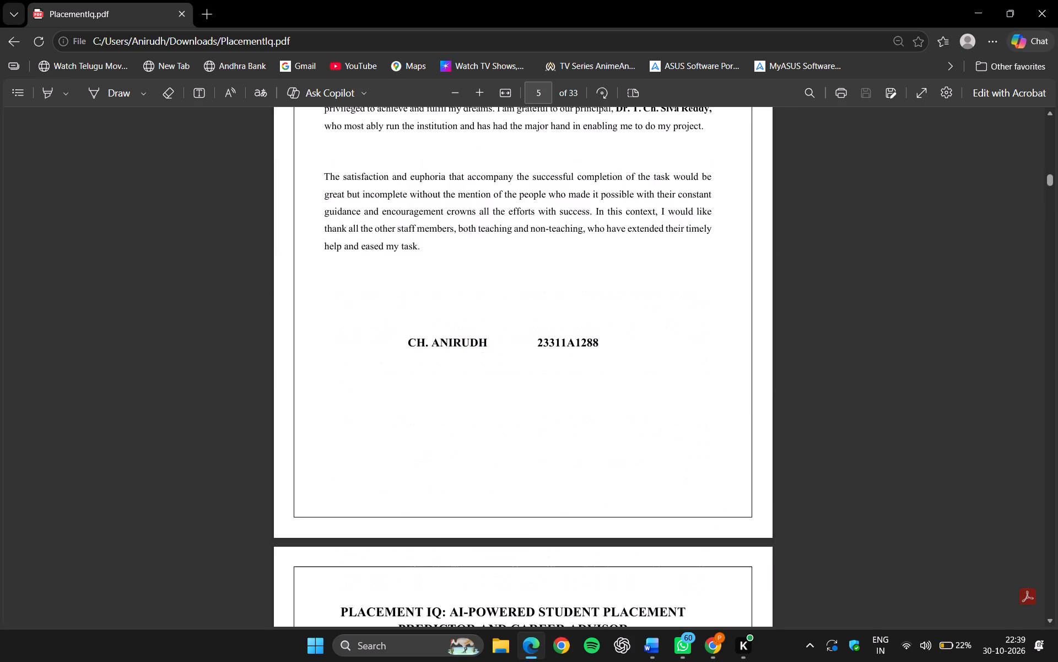
scroll(522, 425, up, 2)
click(1057, 0)
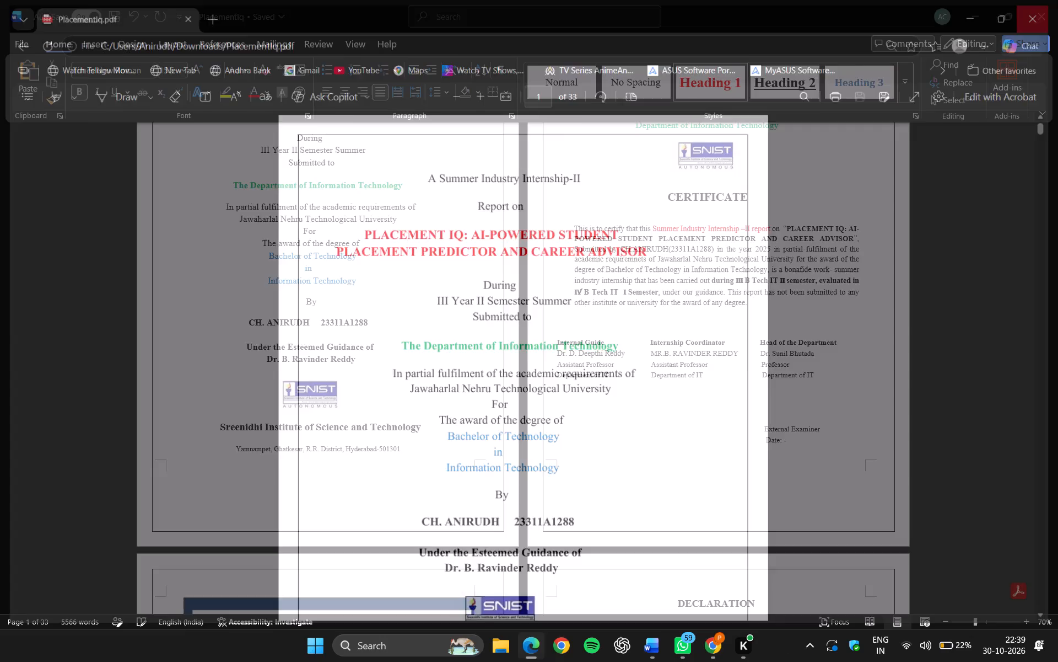